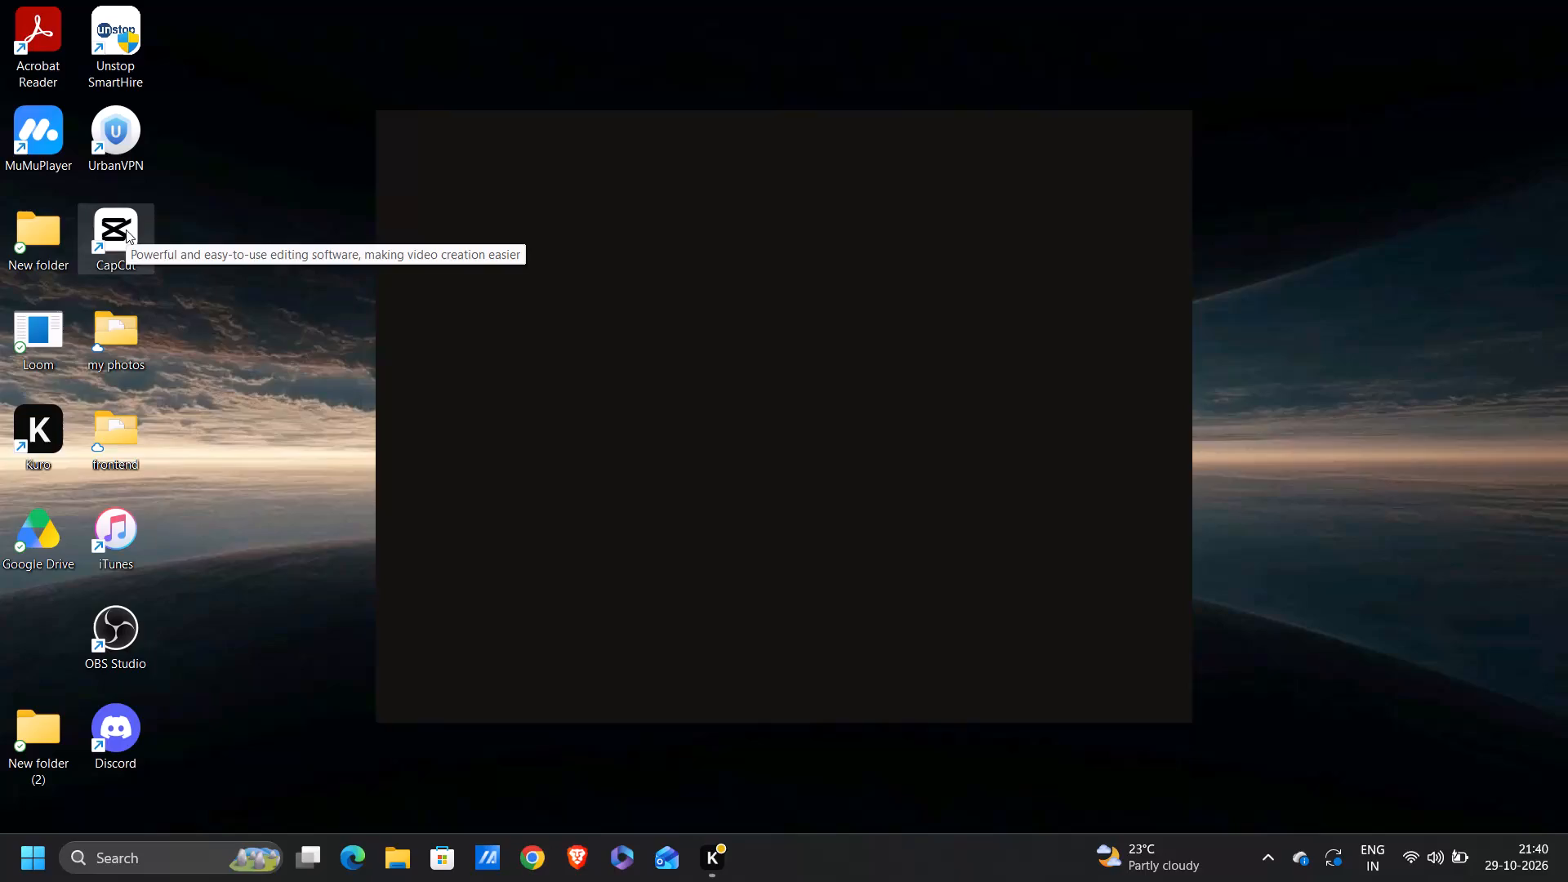
Launch the CapCut video editor from its desktop shortcut.
{"action": "left_click", "coordinate": [126, 229]}
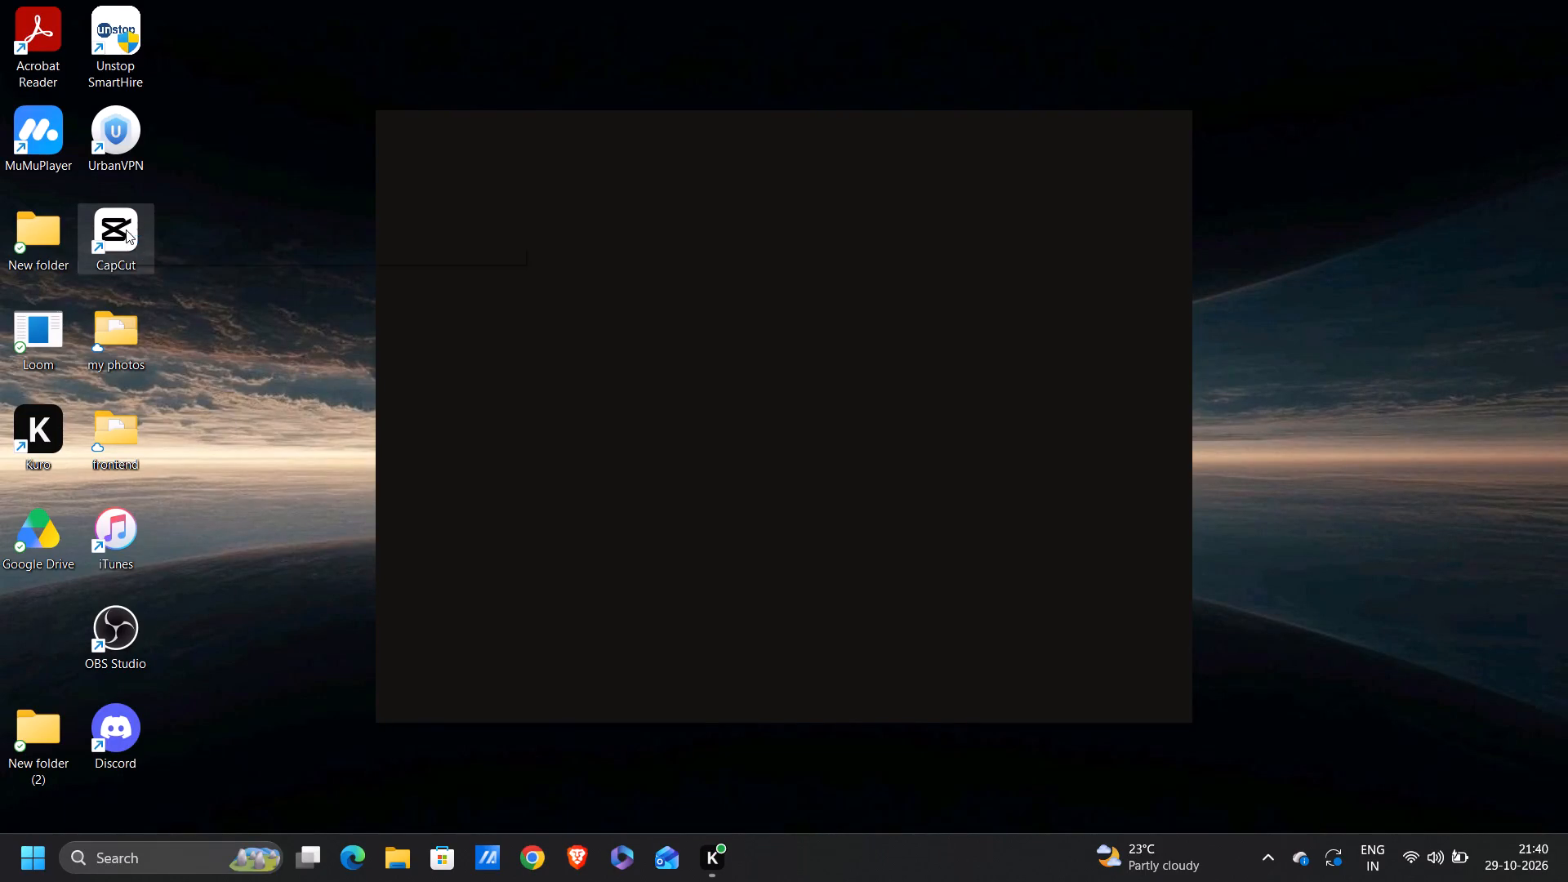
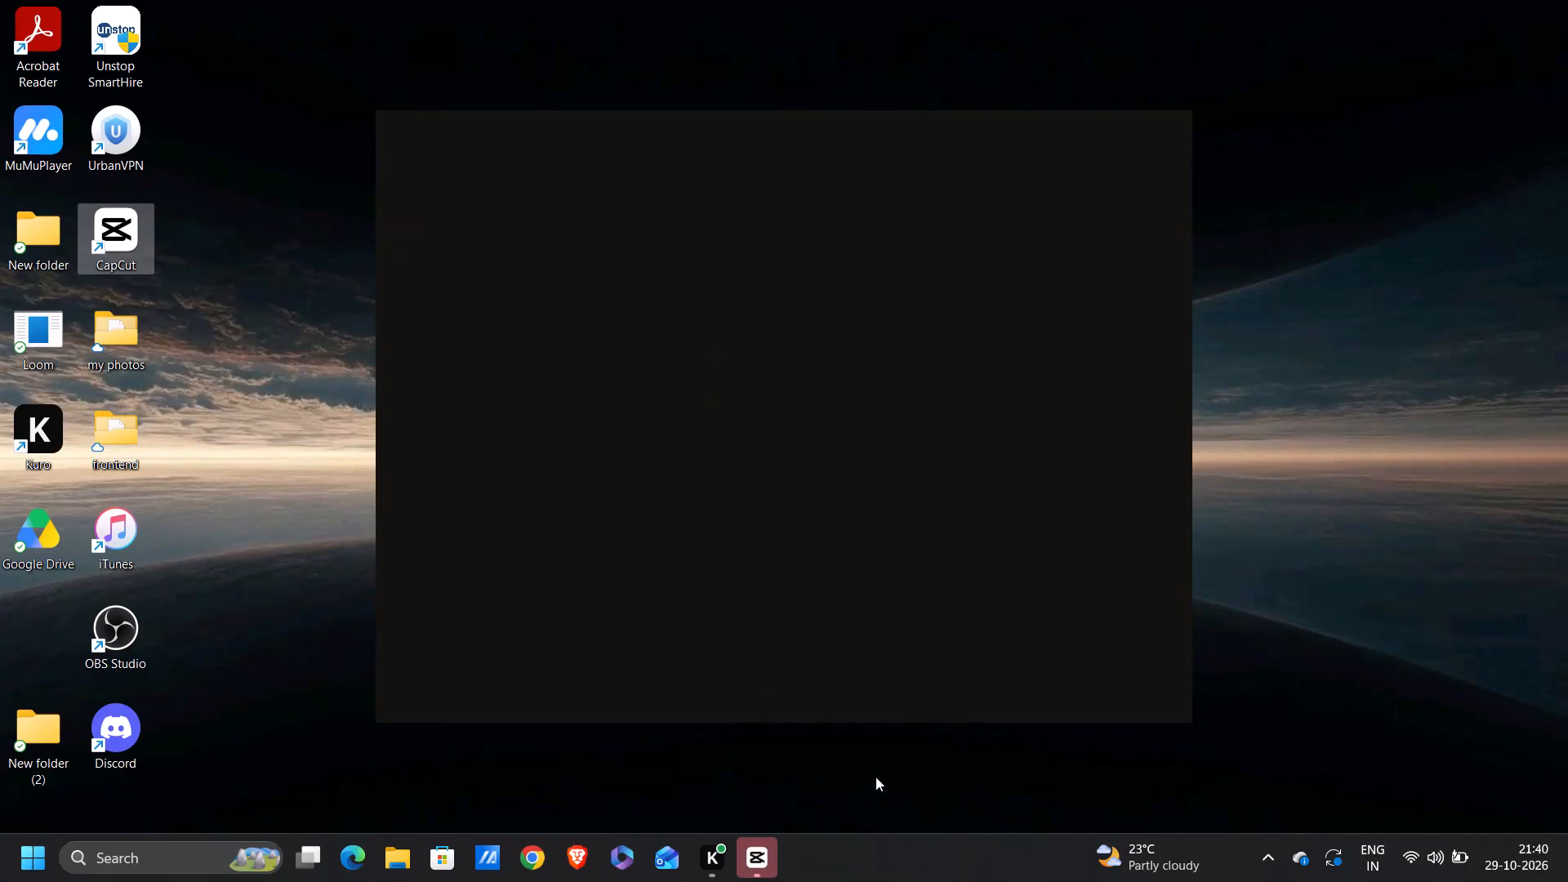
Bring the CapCut window to the front of the desktop.
{"action": "left_click", "coordinate": [767, 865]}
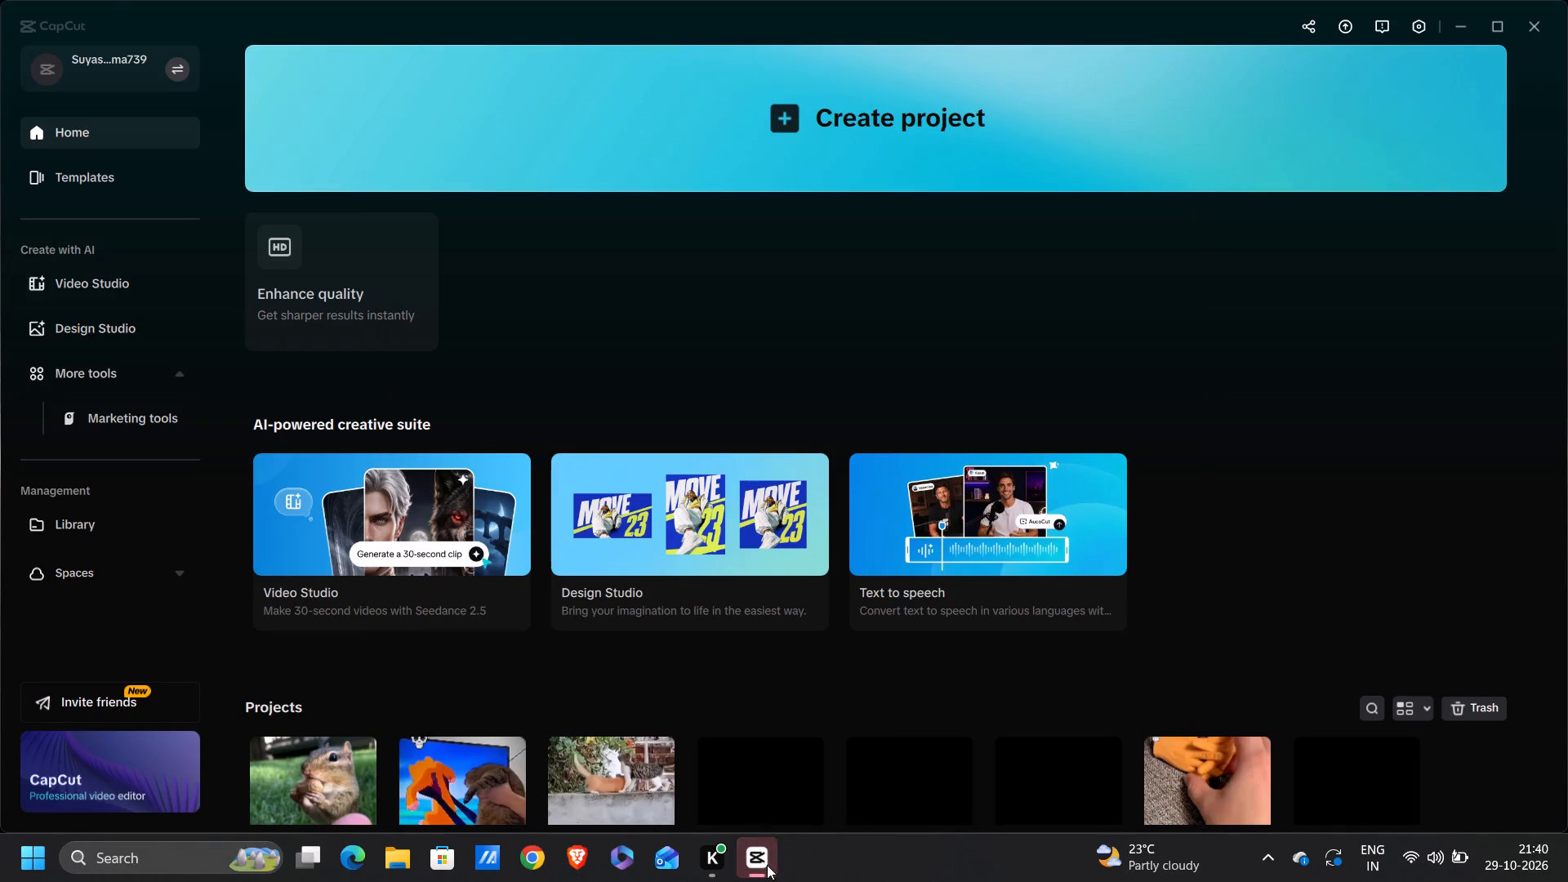
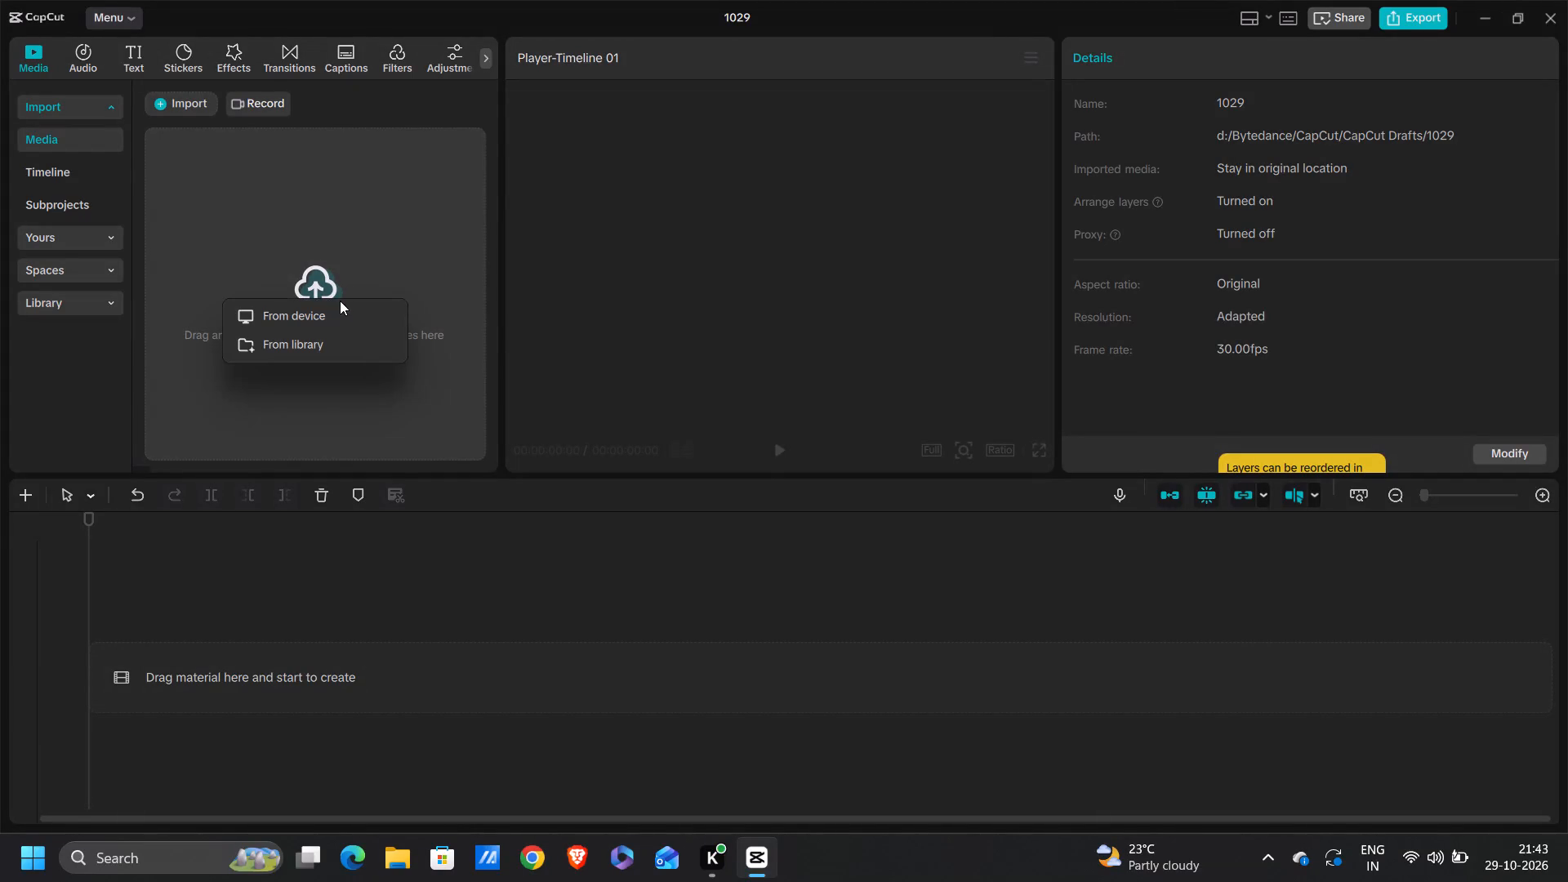
Import the "These Dogs Jump Higher Than You Think" 720P video from the device's E: drive and add it to the timeline.
{"action": "left_click", "coordinate": [327, 320]}
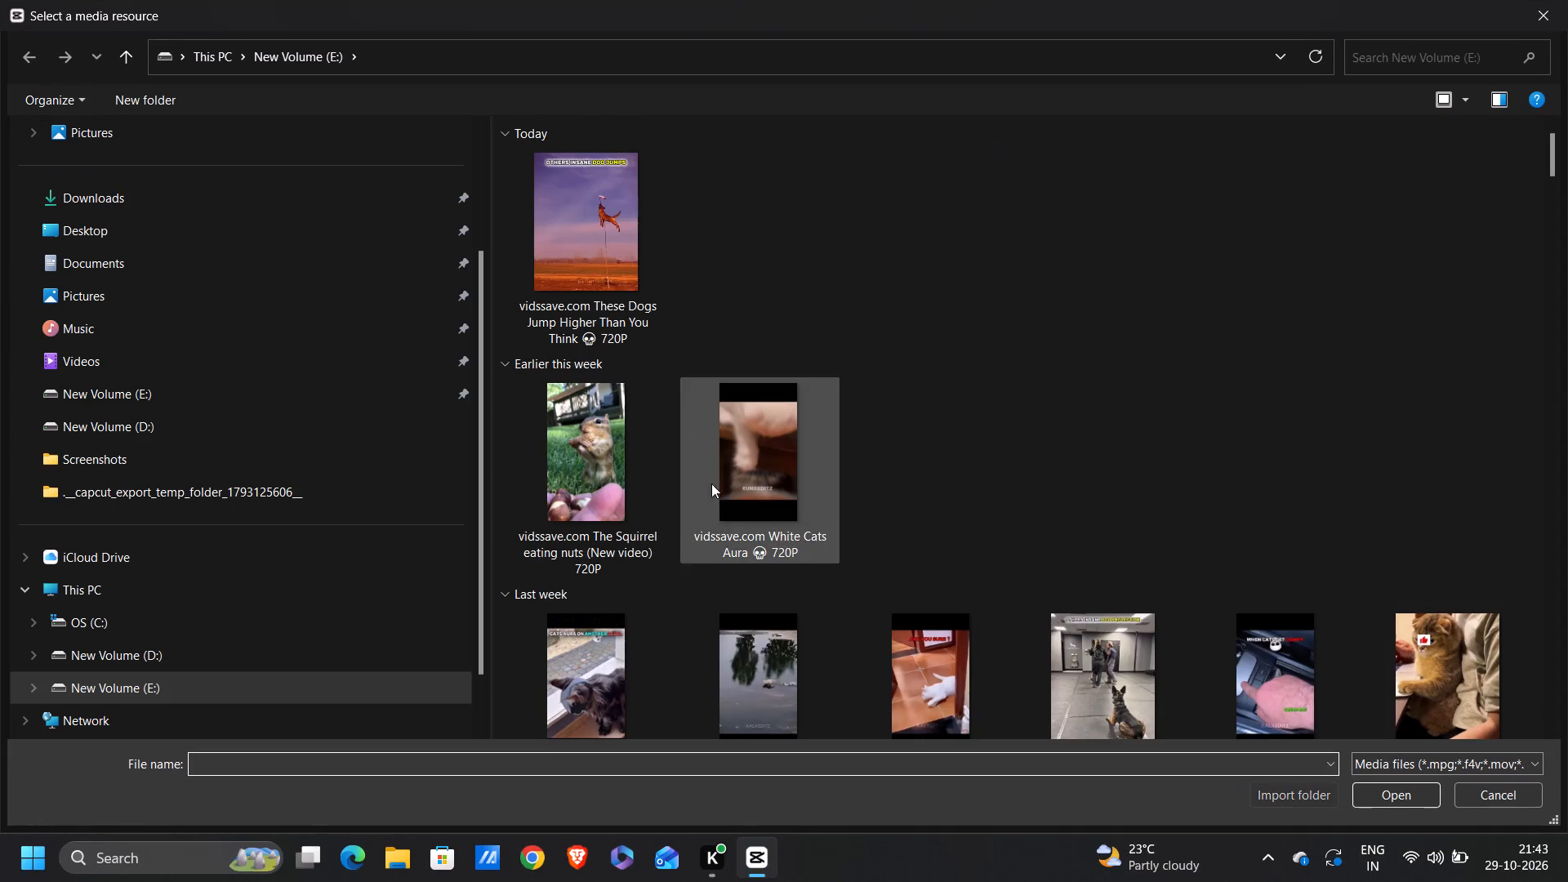
{"action": "double_click", "coordinate": [555, 229]}
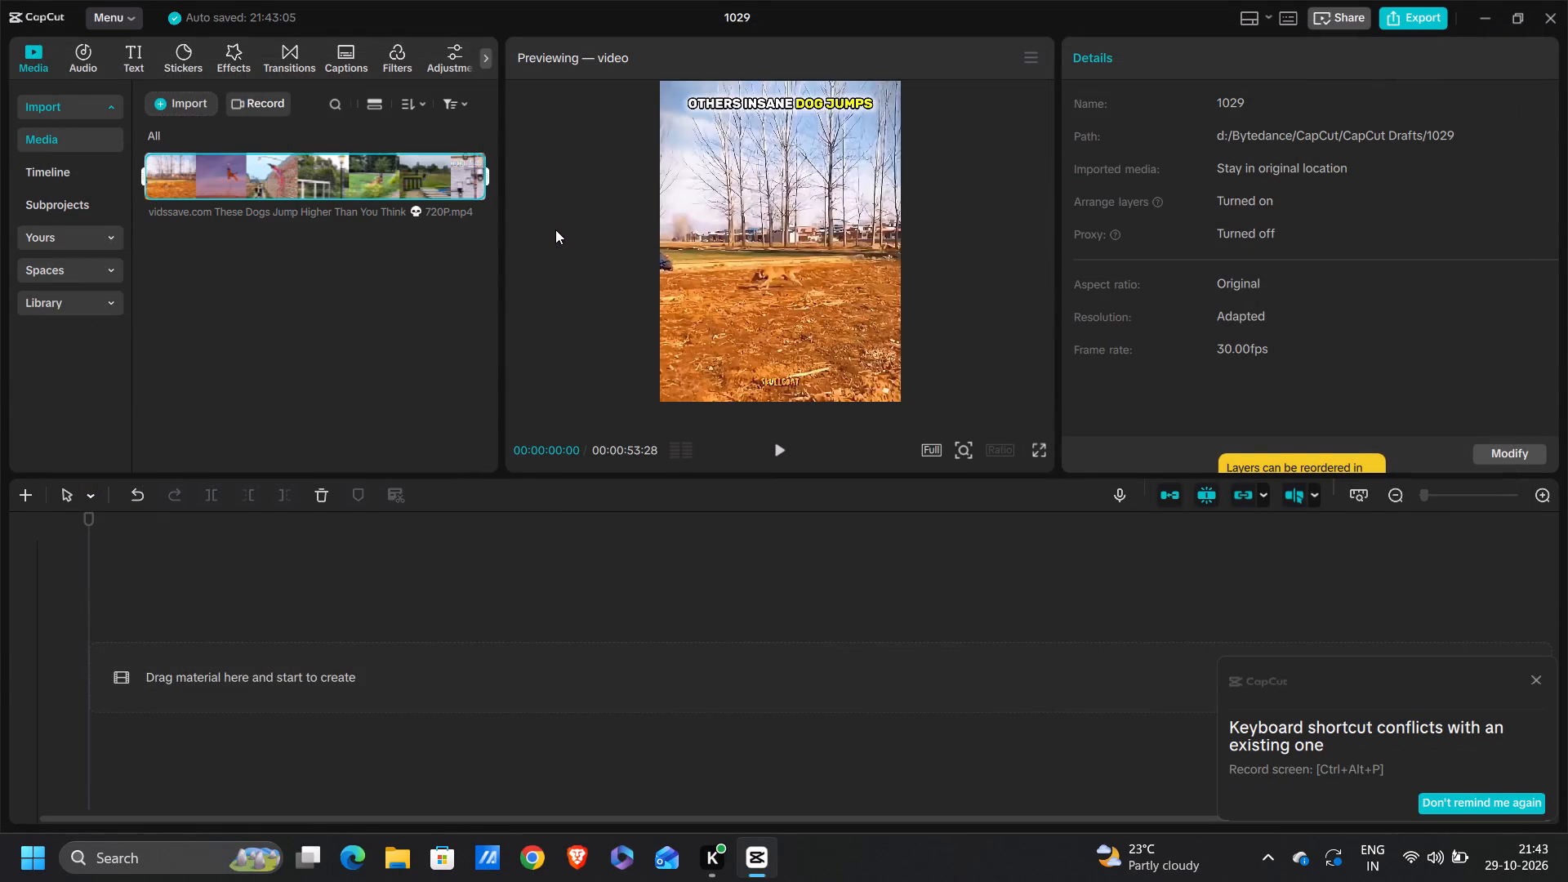
{"action": "left_click", "coordinate": [468, 182]}
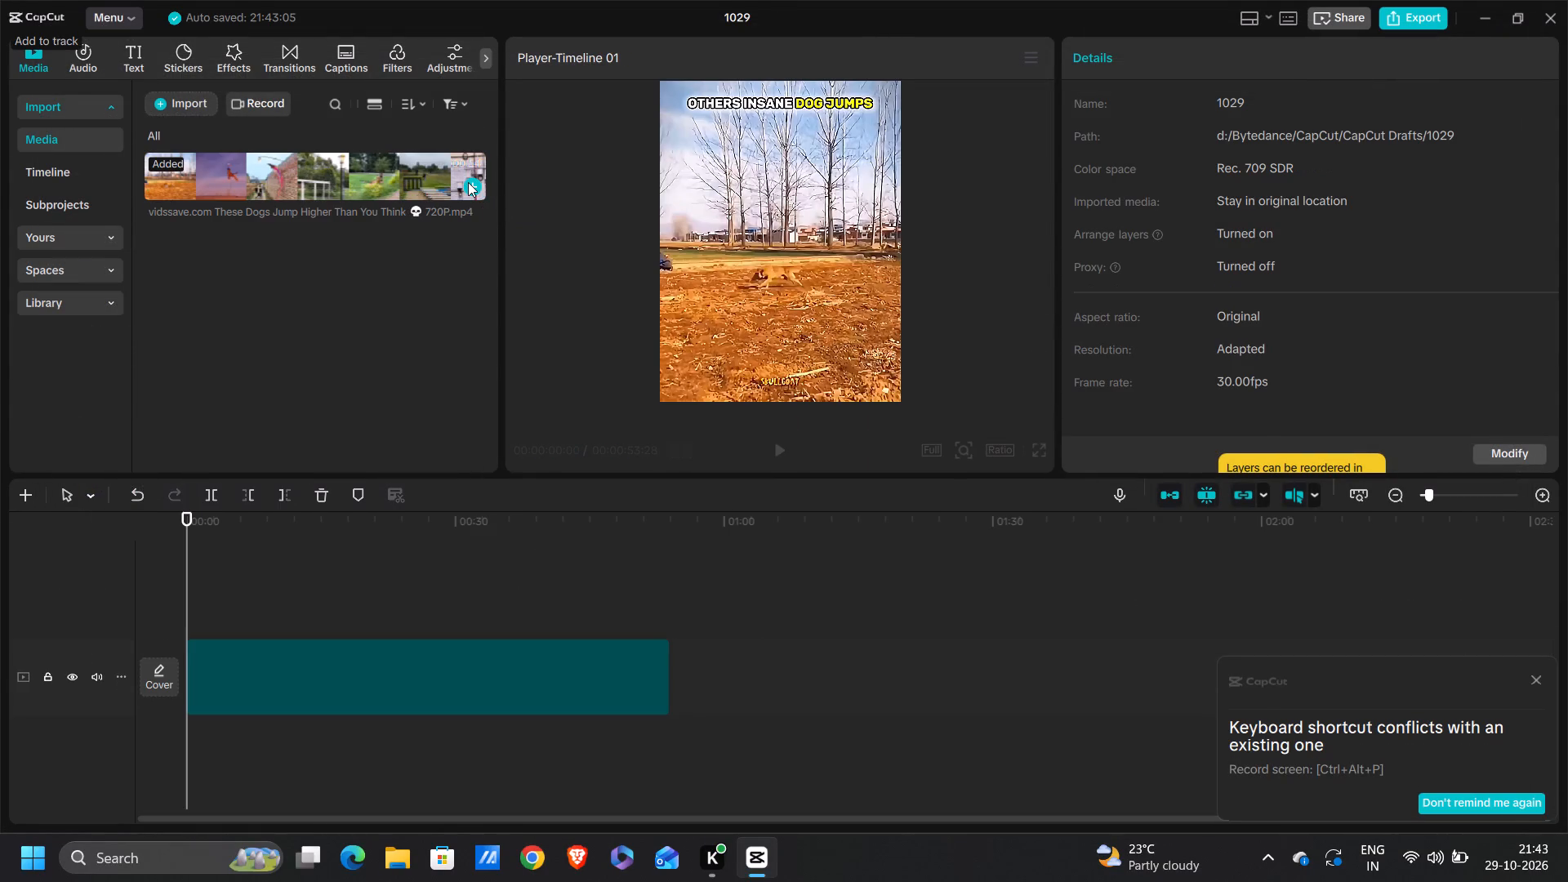
Lower the dog jump clip's audio volume on the timeline all the way down to mute its original sound.
{"action": "scroll", "coordinate": [438, 557], "scroll_direction": "down", "scroll_amount": 1, "text": "ctrl"}
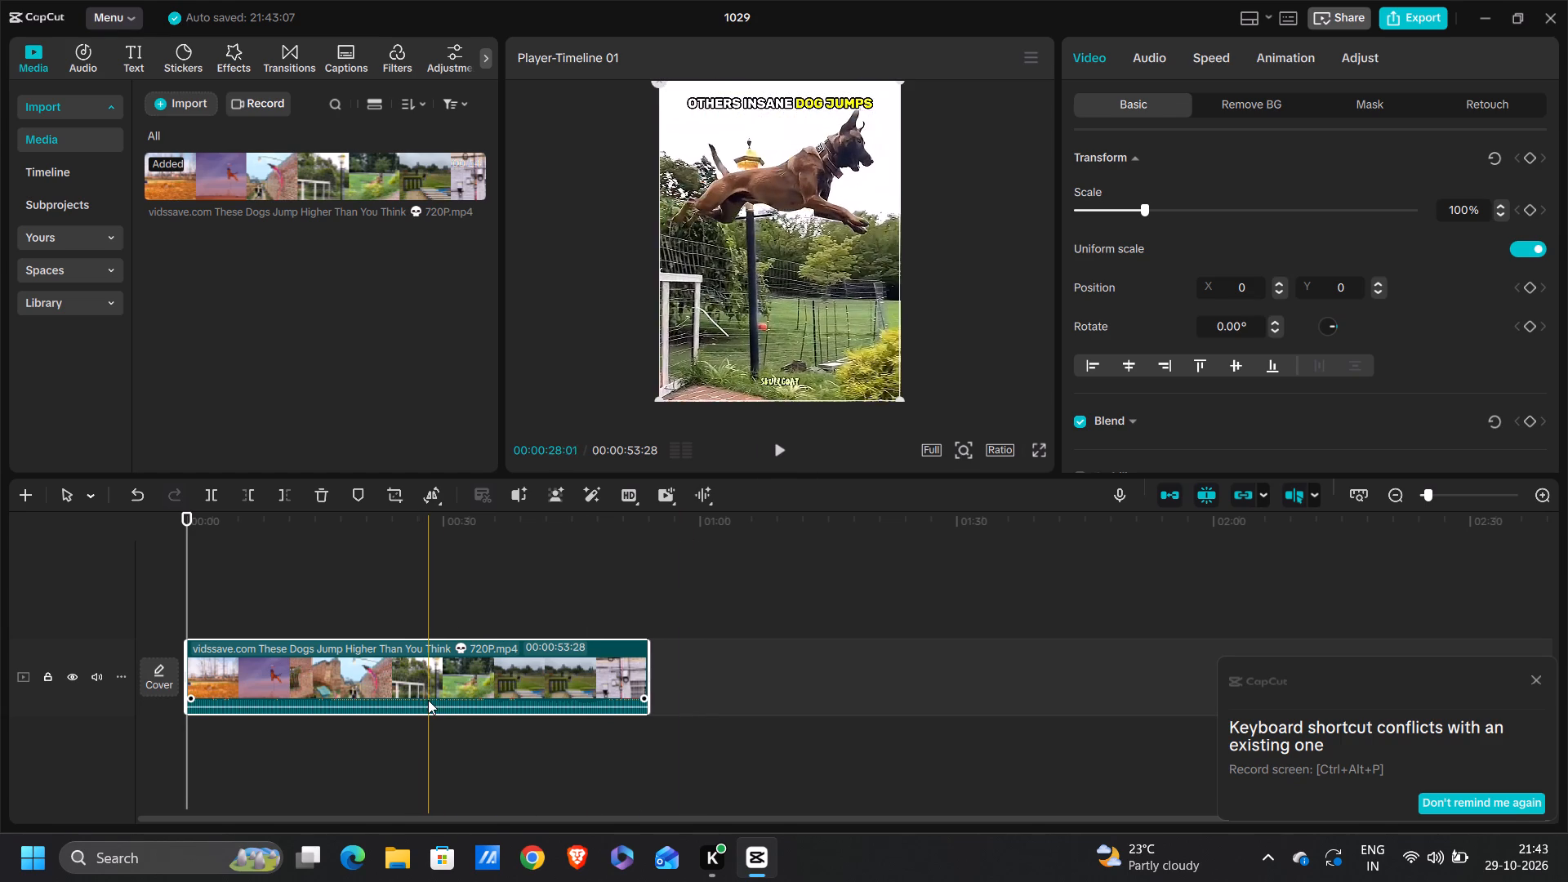
{"action": "left_click_drag", "start_coordinate": [428, 709], "coordinate": [443, 709]}
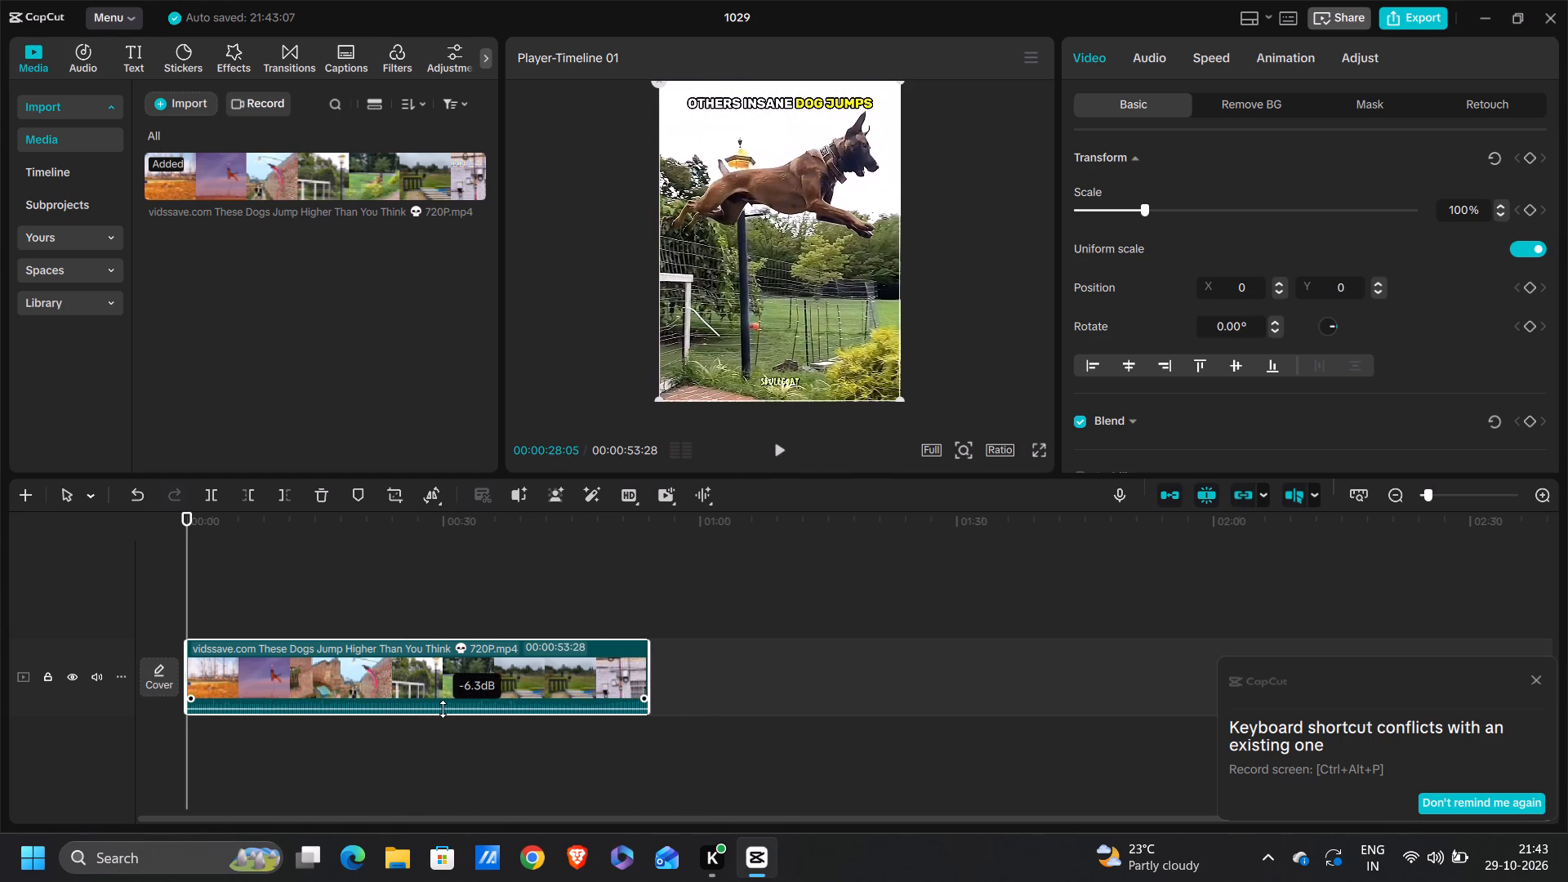
{"action": "left_click_drag", "start_coordinate": [443, 709], "coordinate": [434, 774]}
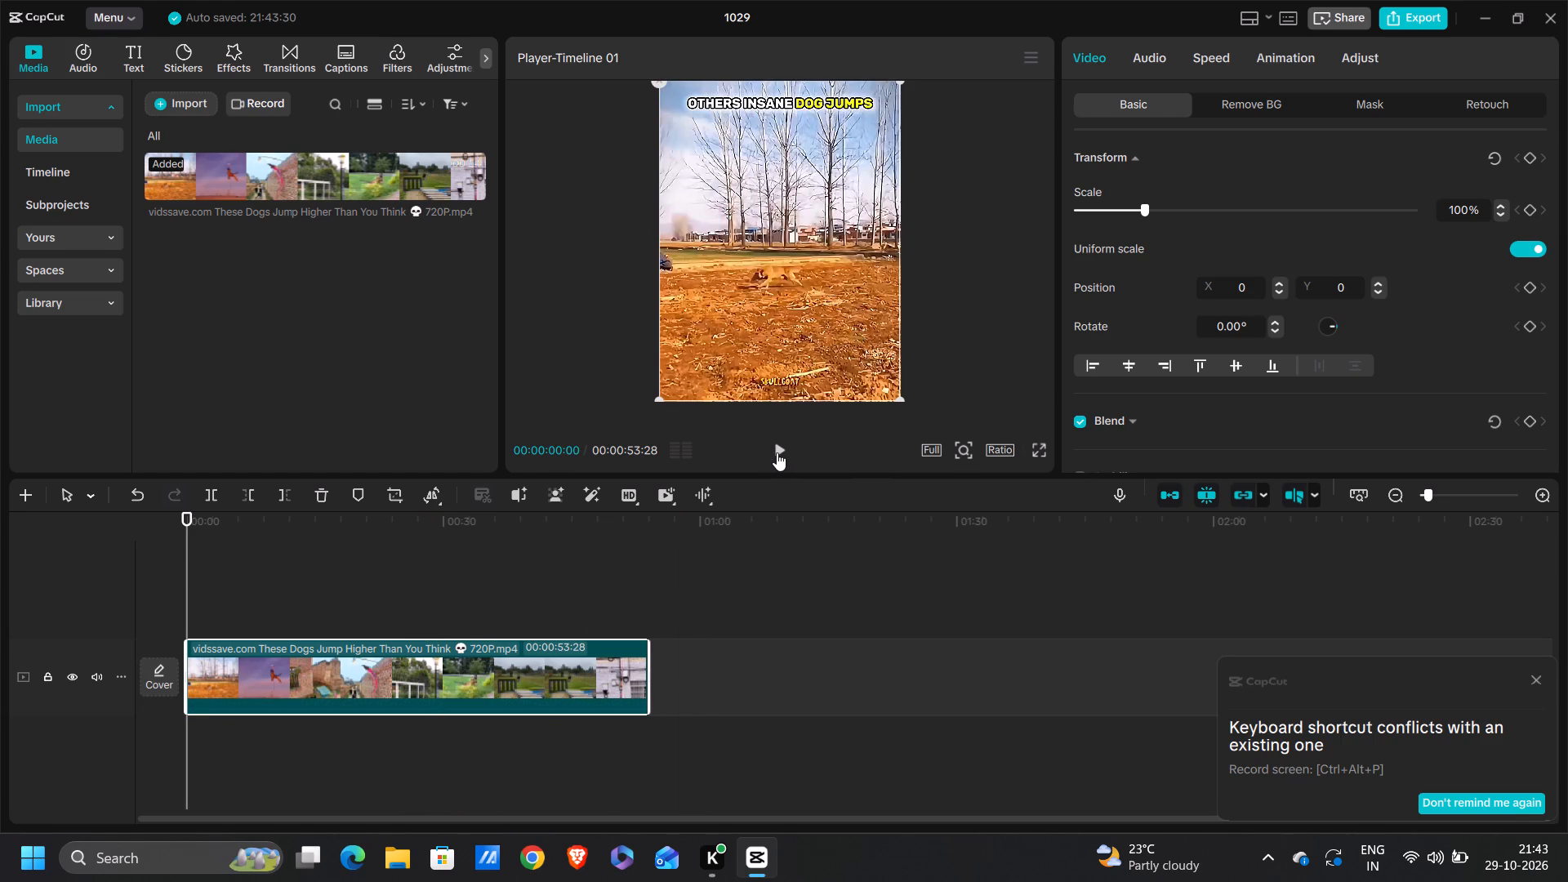
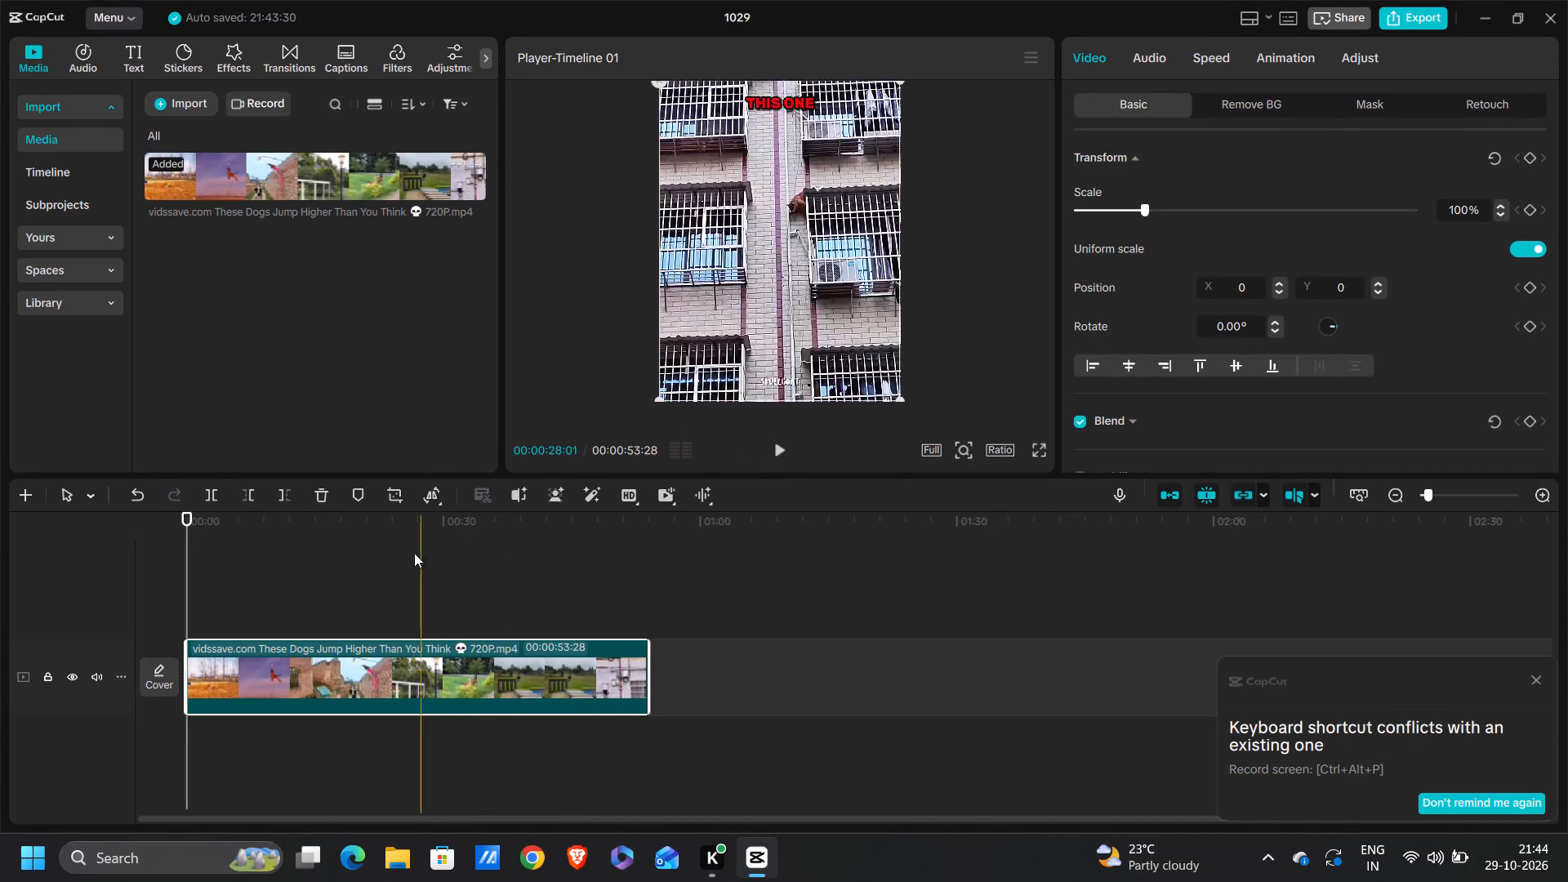
Crop the dog jump clip freely, trimming off the top caption strip and the bottom watermark strip while keeping full width.
{"action": "left_click", "coordinate": [395, 494]}
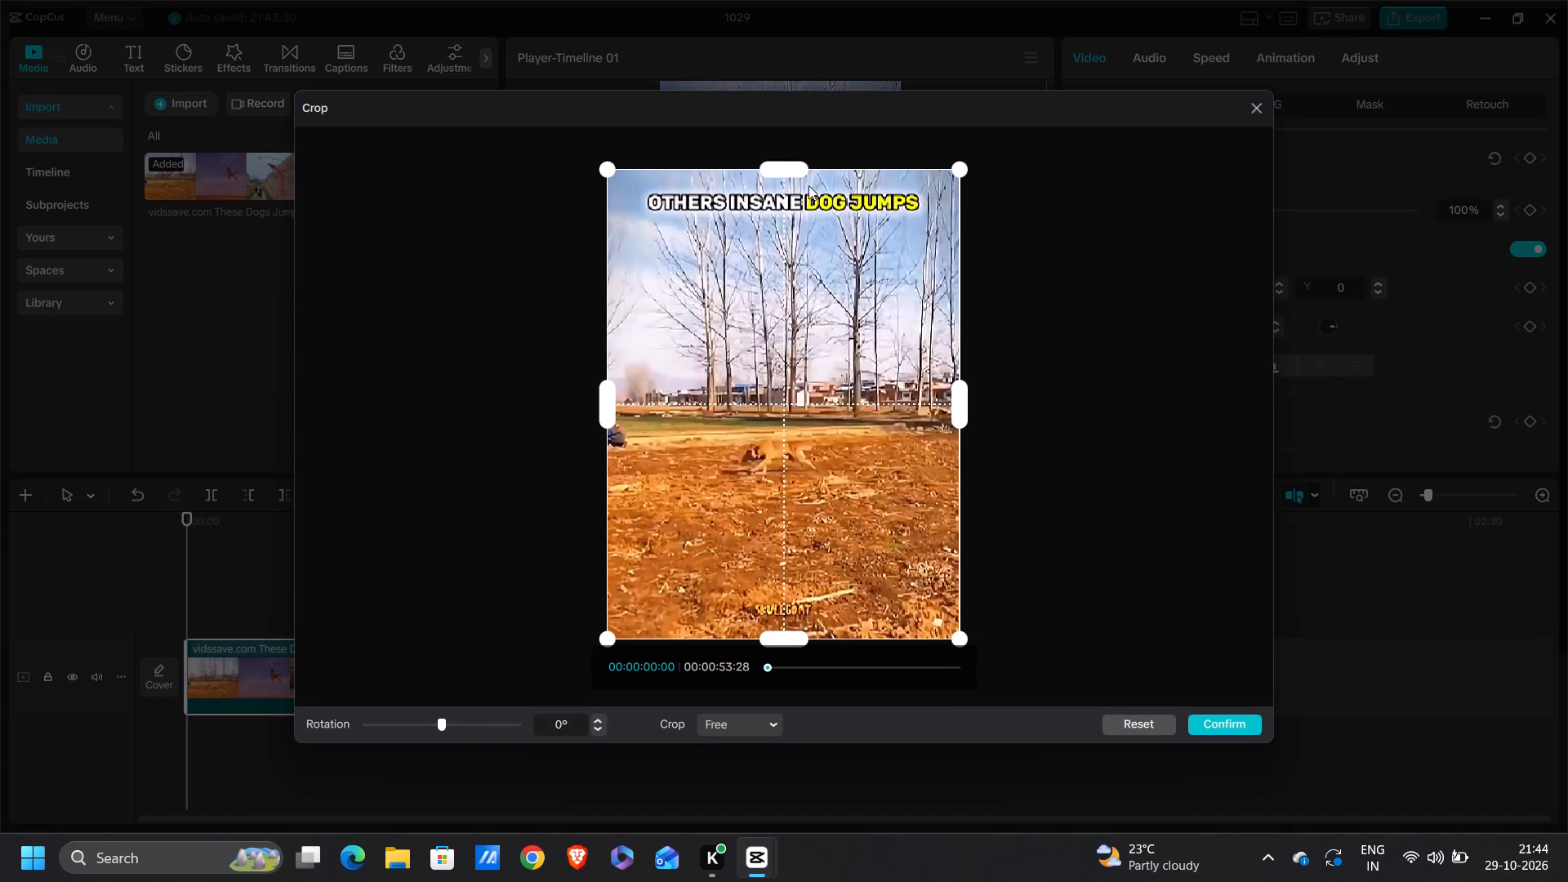
{"action": "left_click_drag", "start_coordinate": [800, 171], "coordinate": [832, 195]}
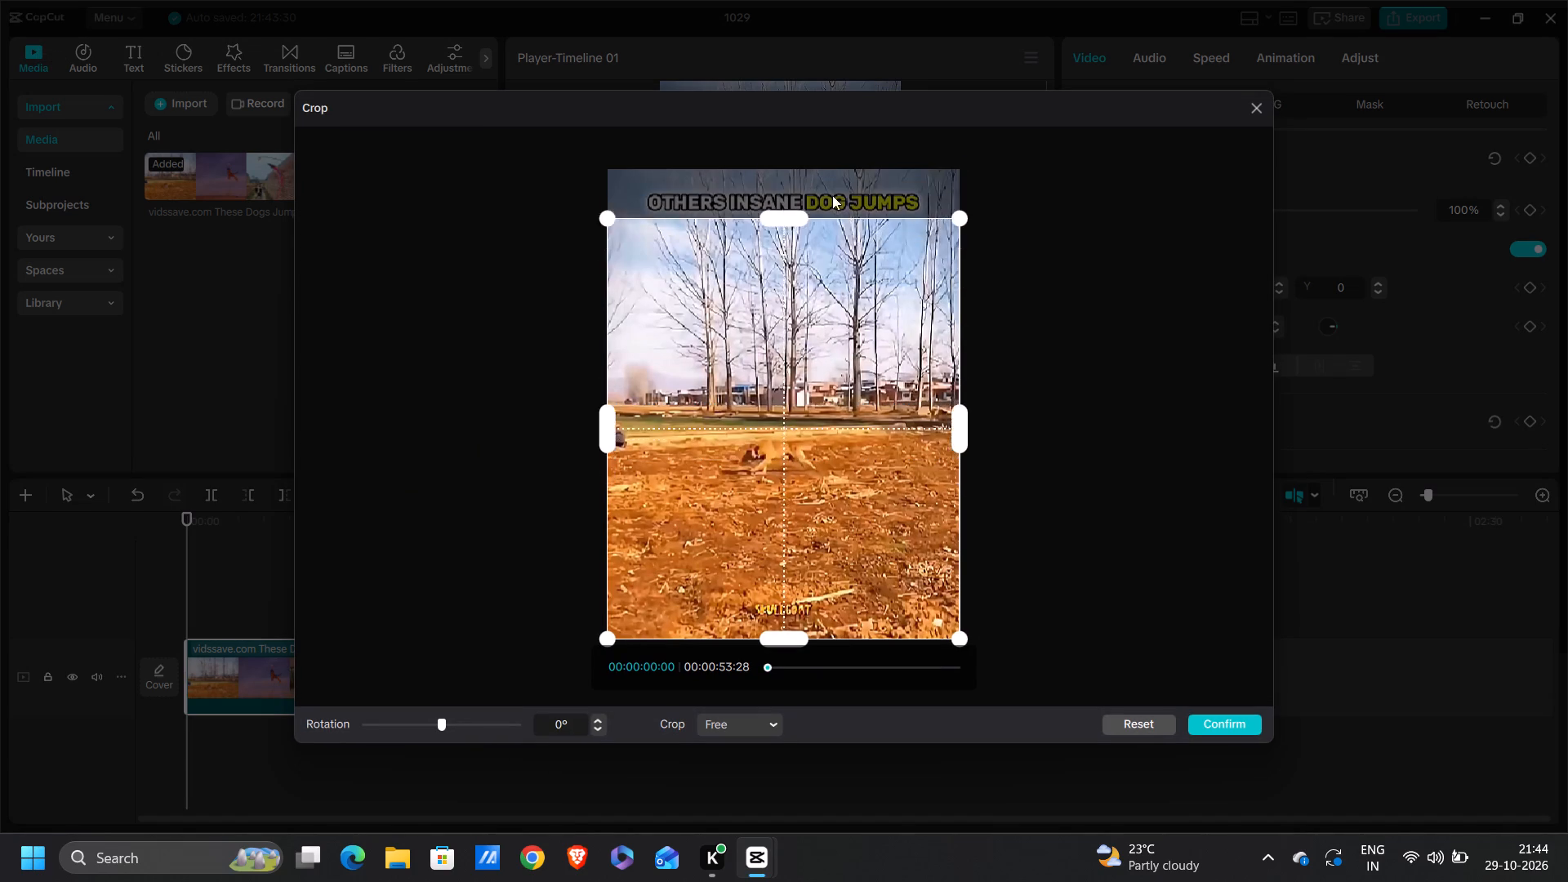
{"action": "left_click_drag", "start_coordinate": [832, 195], "coordinate": [859, 218]}
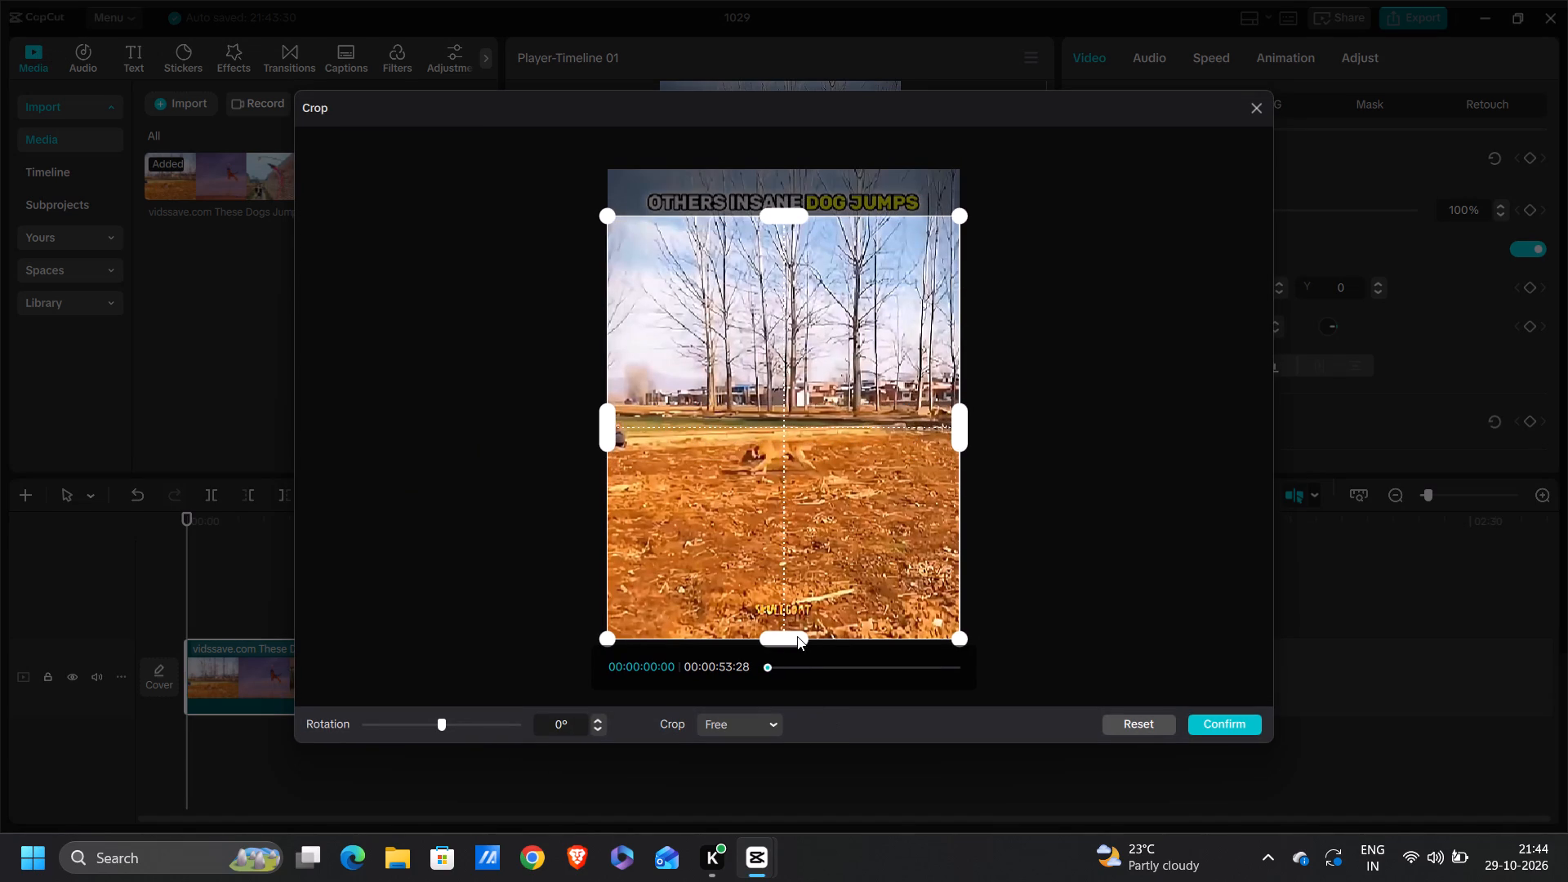
{"action": "left_click_drag", "start_coordinate": [797, 636], "coordinate": [800, 598]}
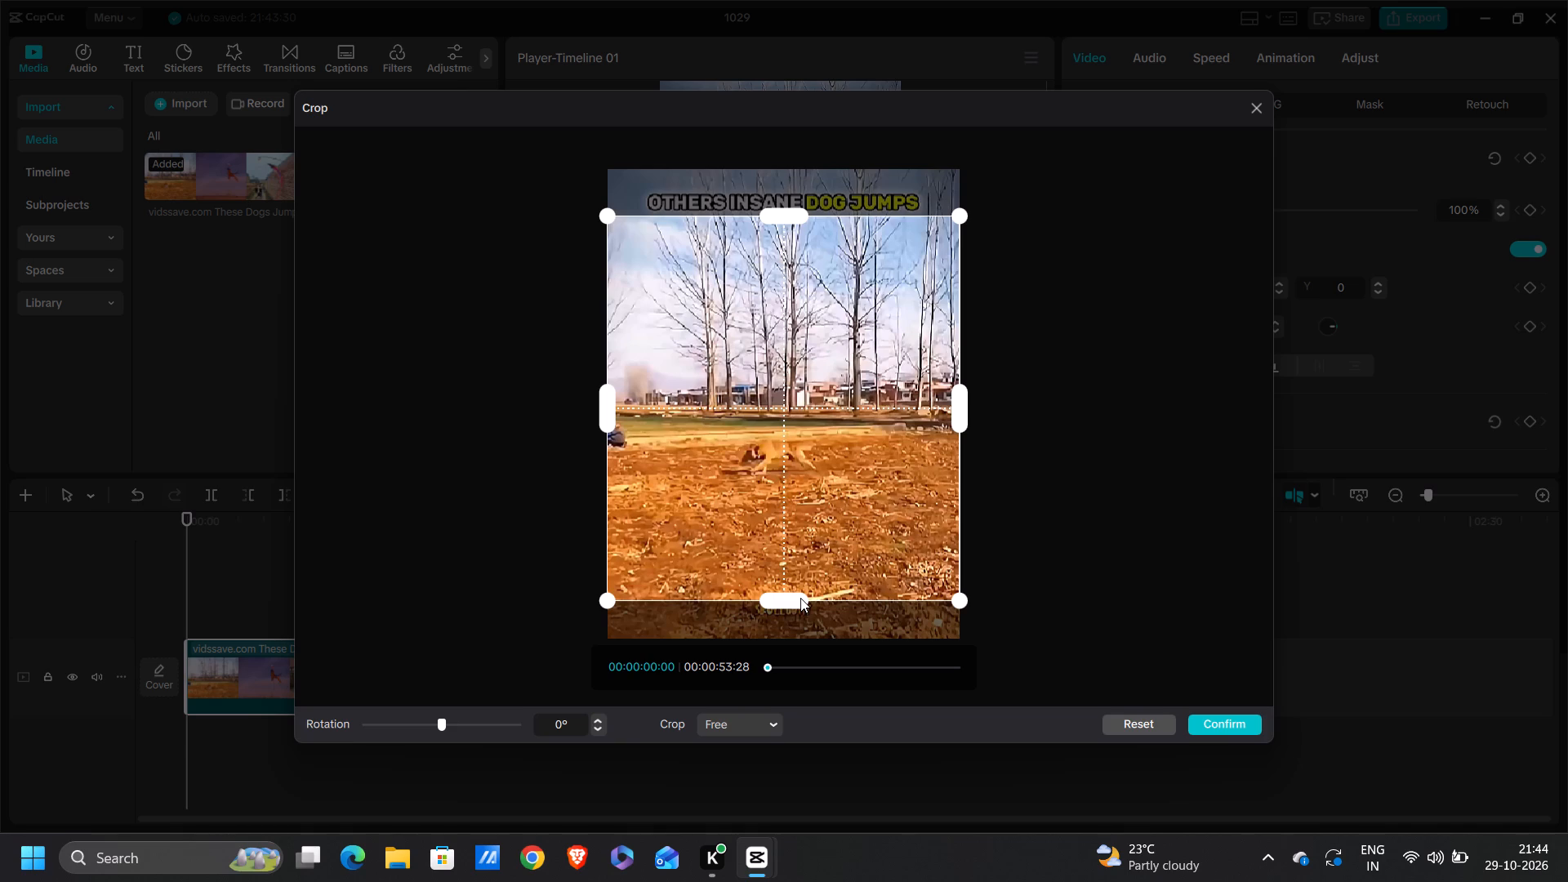
{"action": "left_click", "coordinate": [1205, 719]}
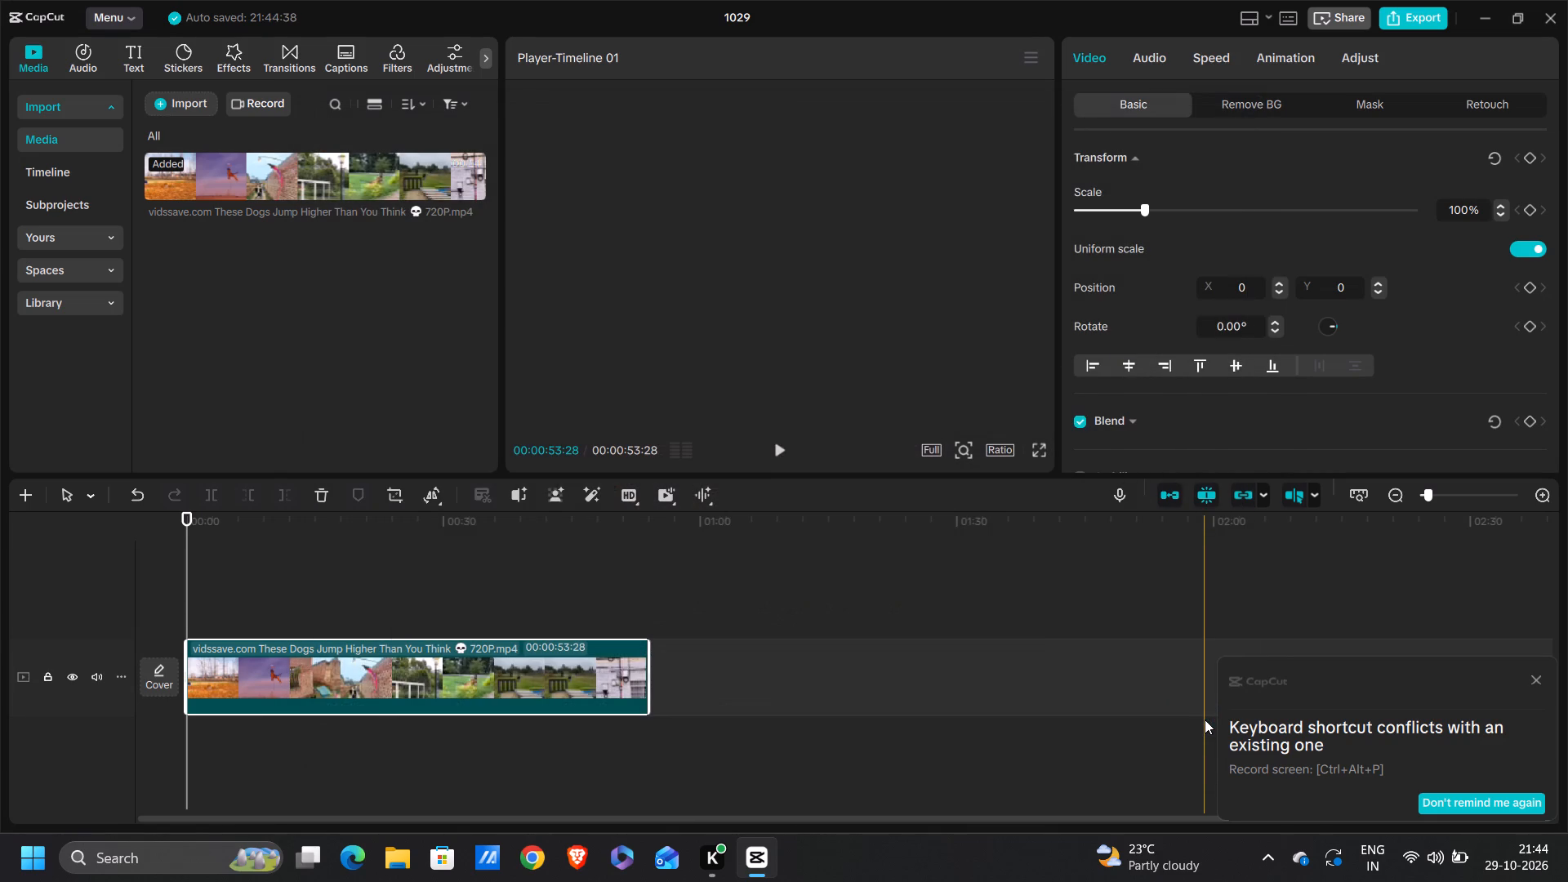
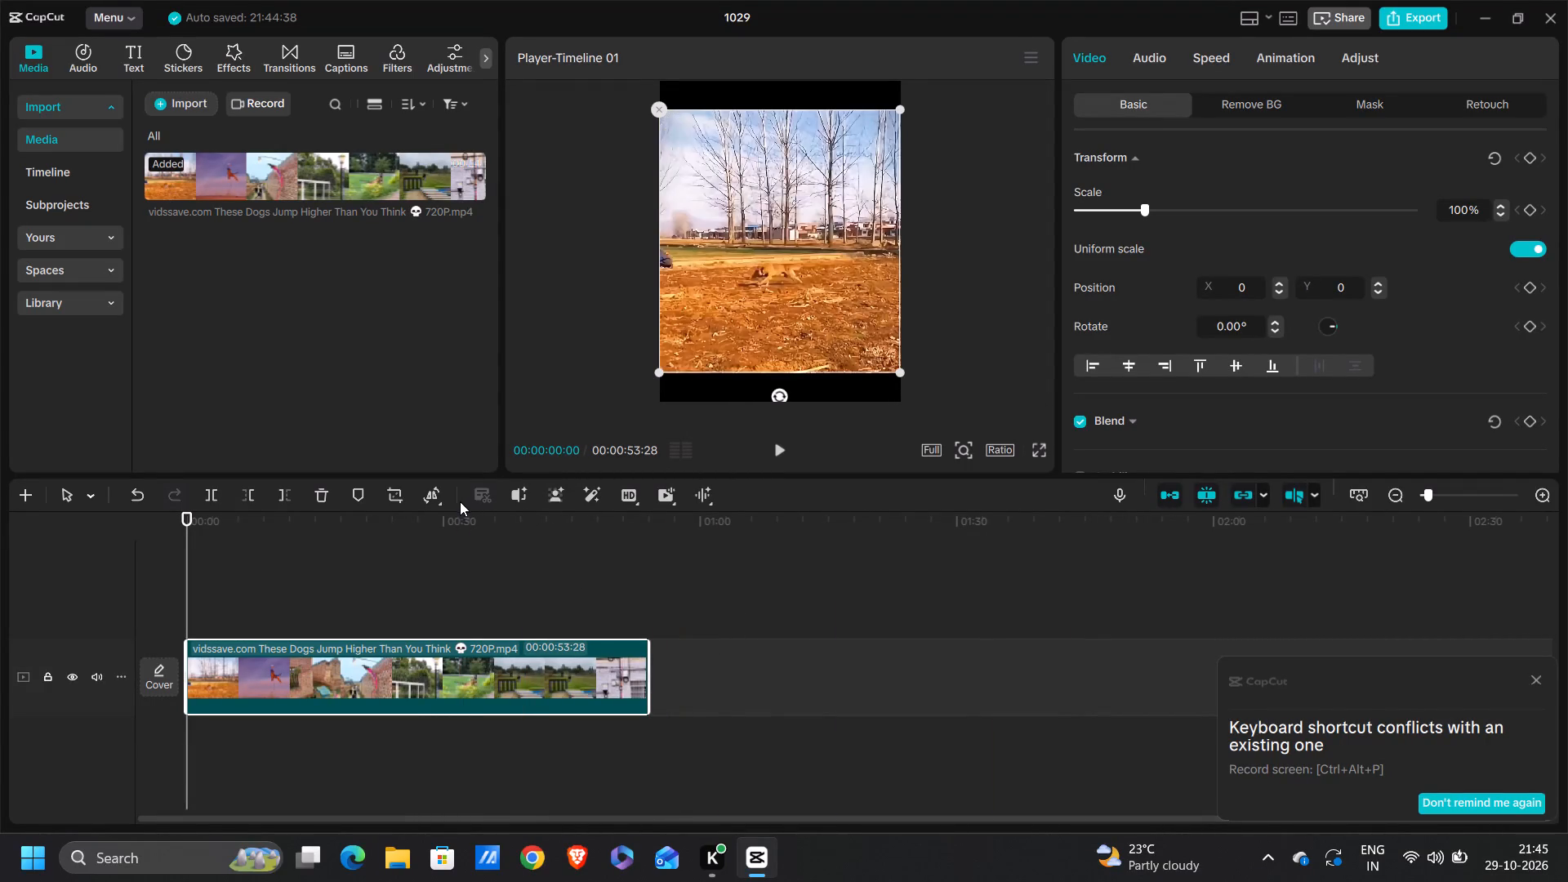
Set the canvas ratio to 9:16 and enlarge the dog video to about 116% so it overfills the frame's width.
{"action": "left_click", "coordinate": [1007, 450]}
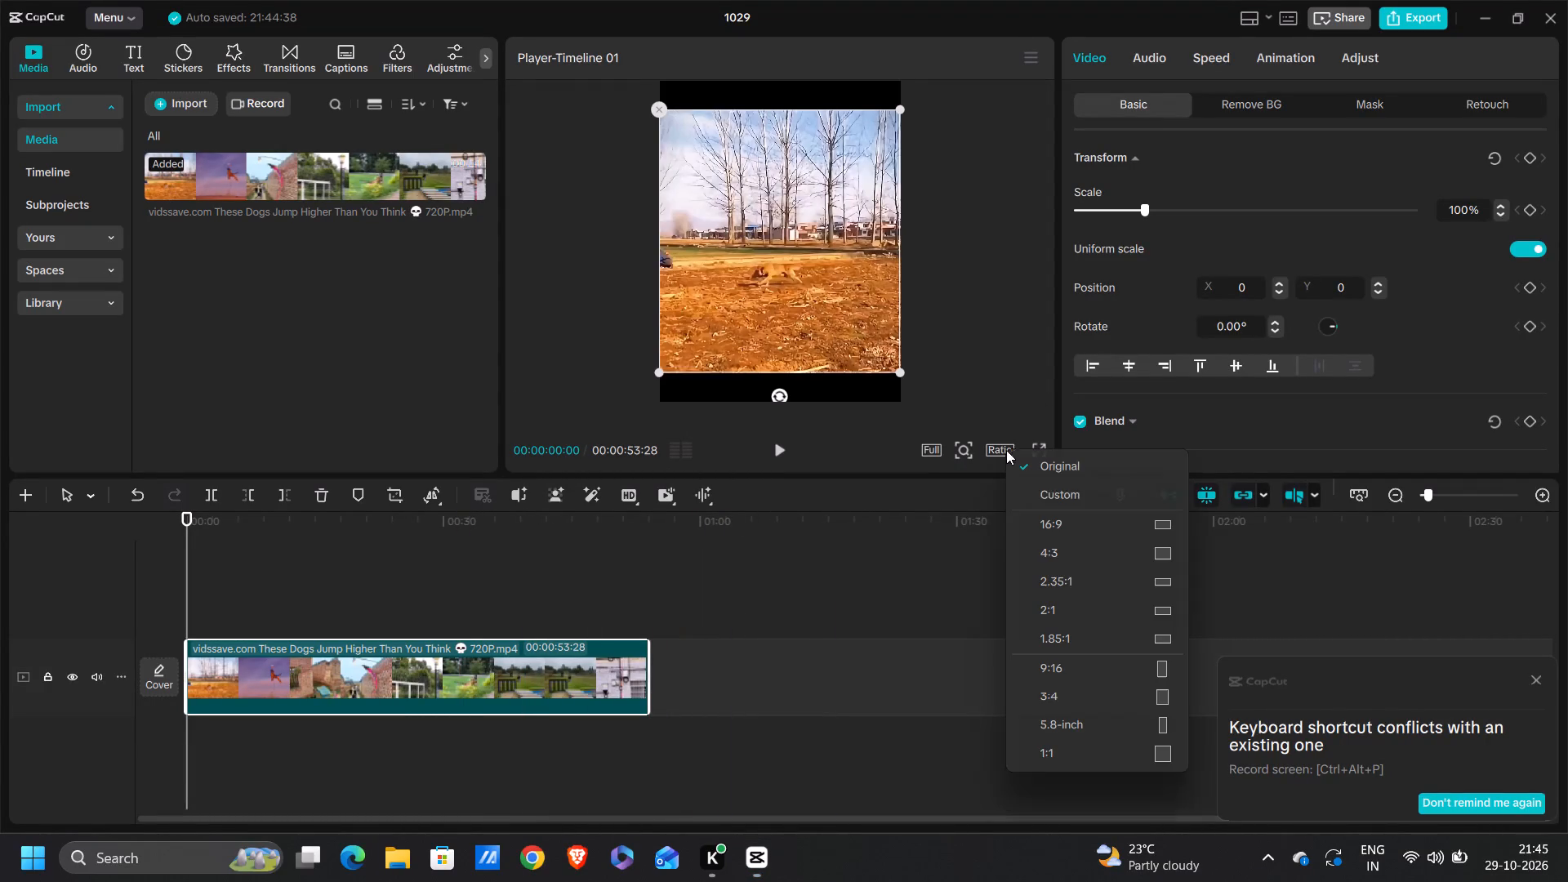
{"action": "left_click", "coordinate": [1140, 674]}
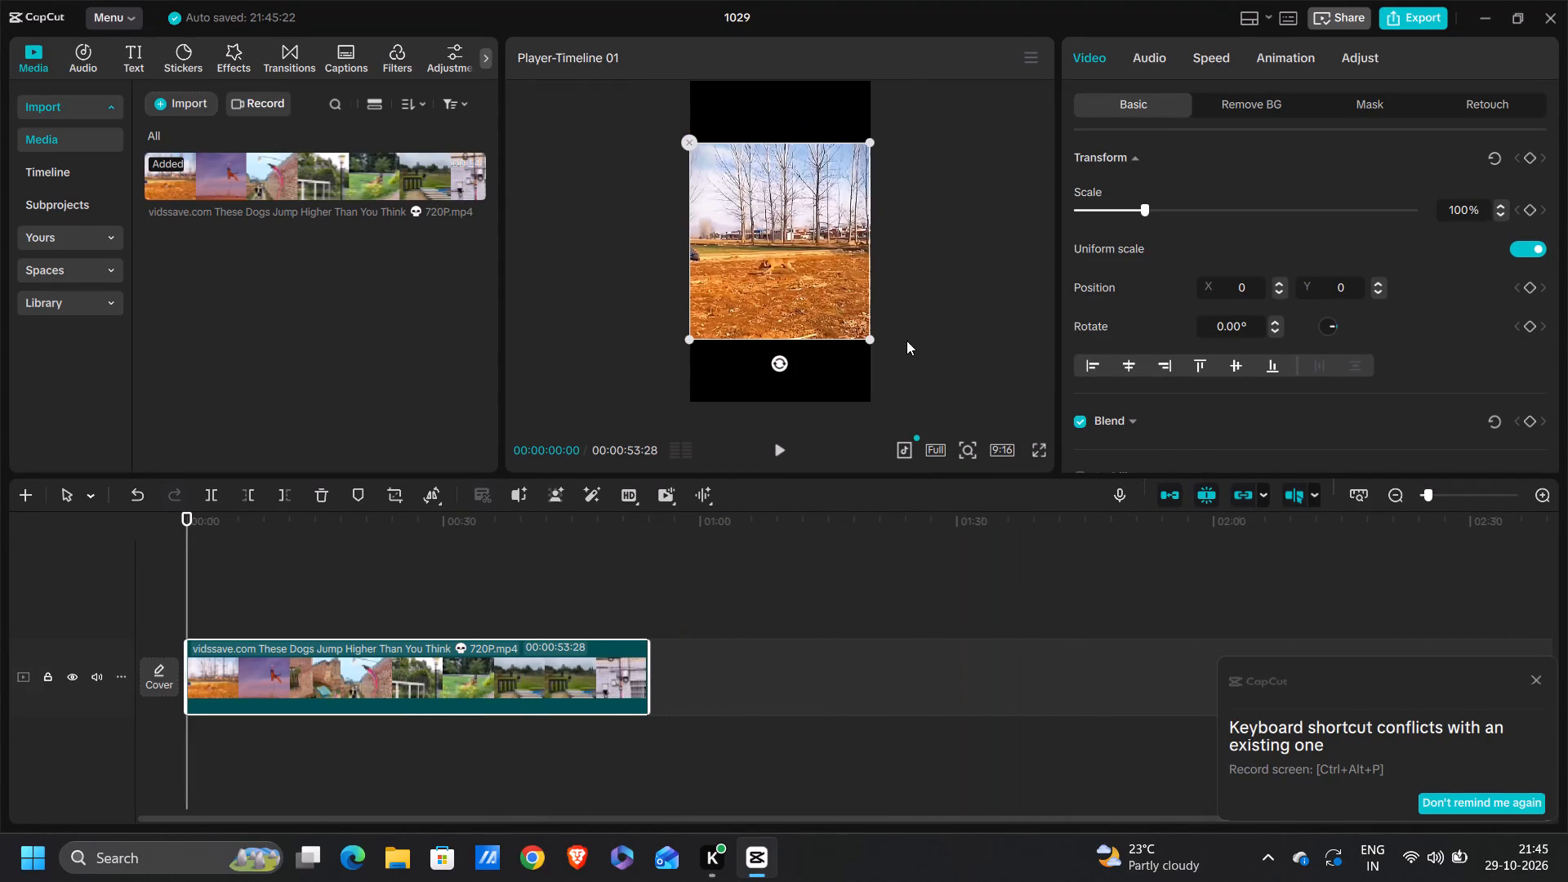
{"action": "left_click_drag", "start_coordinate": [875, 341], "coordinate": [880, 372]}
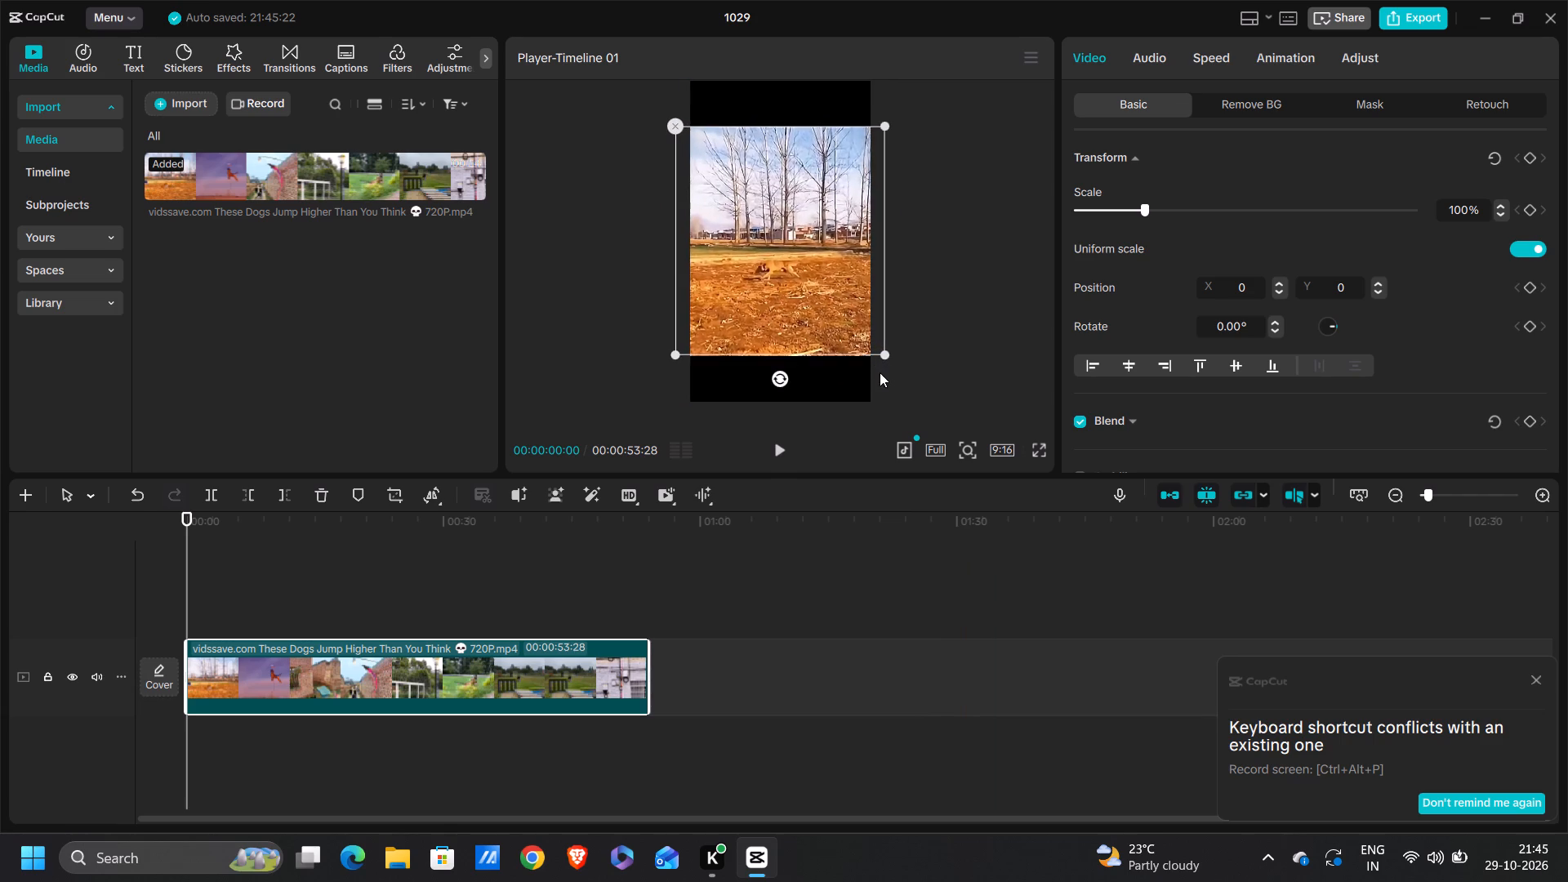
Split the video in the opening field scene at 00:00:03:28, while the dog is leaping at the pole.
{"action": "left_click_drag", "start_coordinate": [186, 580], "coordinate": [207, 581]}
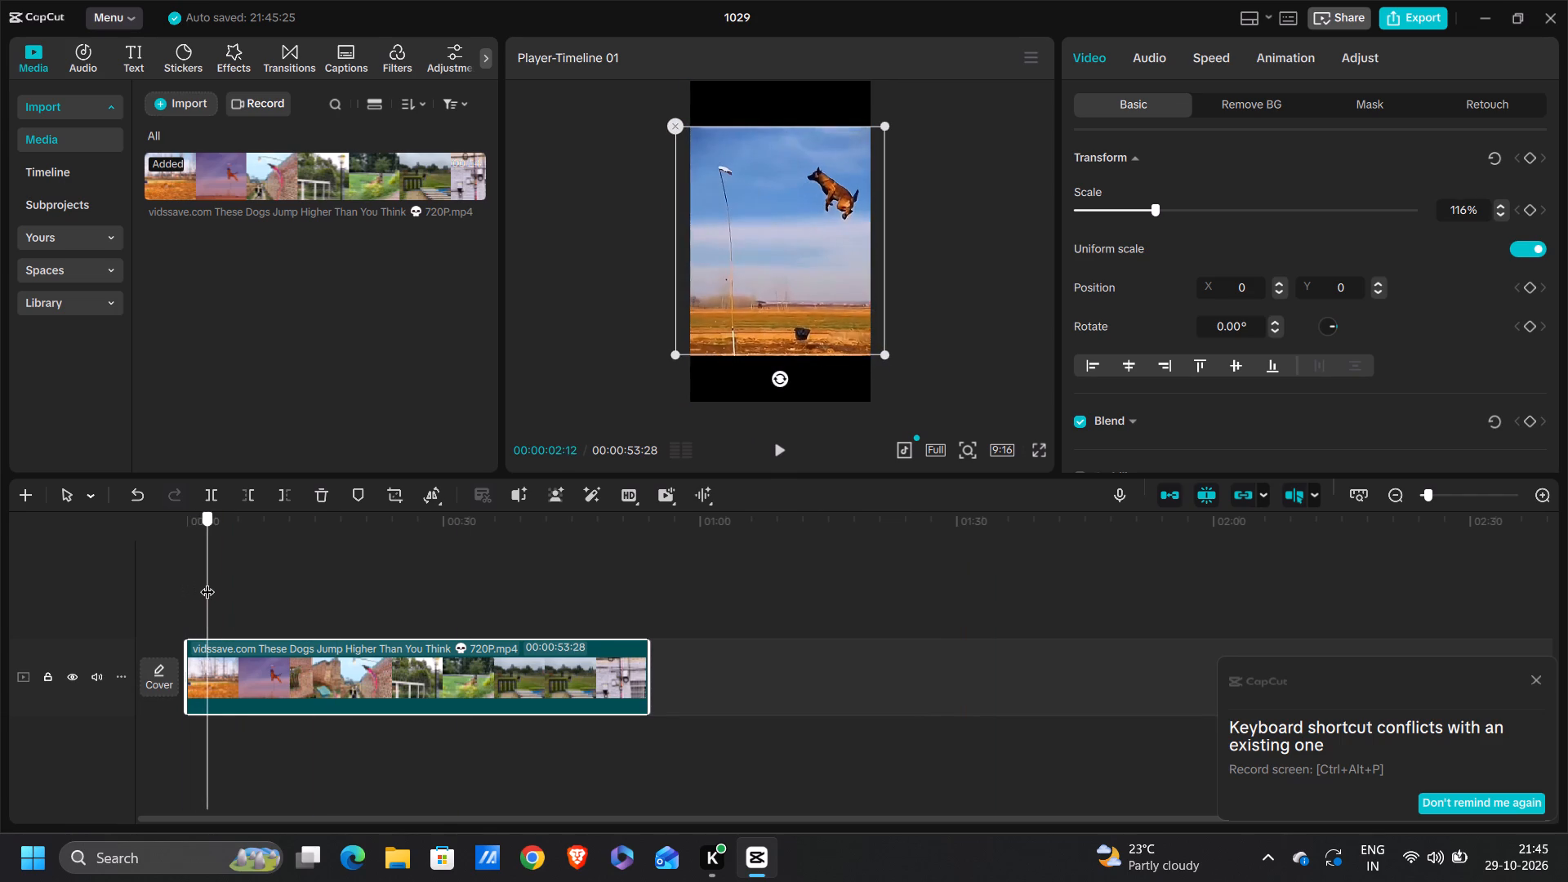
{"action": "left_click_drag", "start_coordinate": [207, 581], "coordinate": [220, 578]}
{"action": "left_click", "coordinate": [215, 491]}
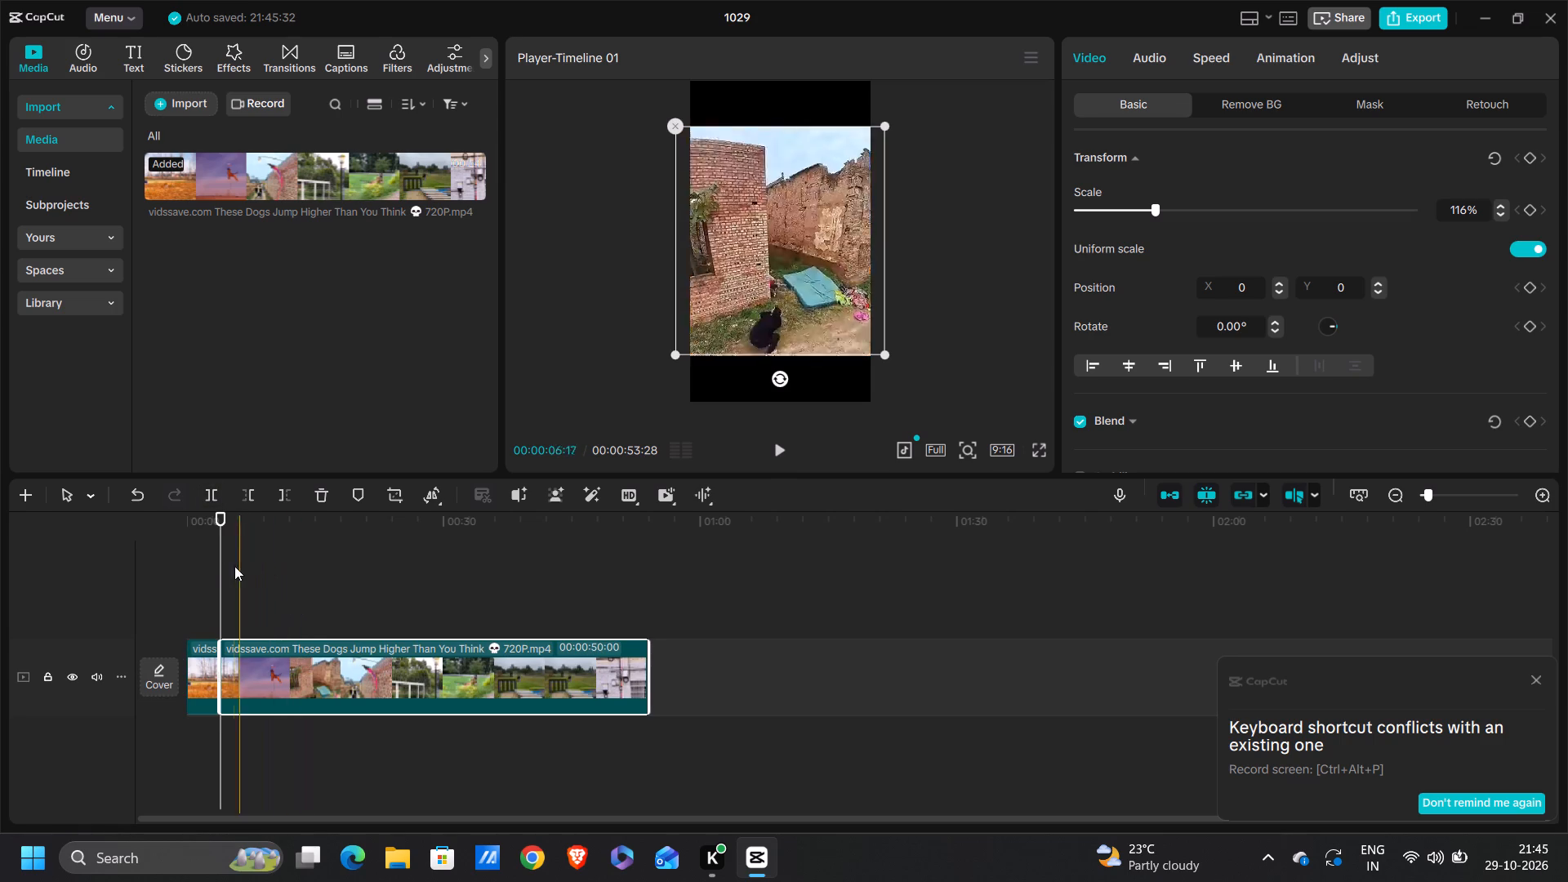
Cut the rest of the field scene from the second clip's beginning, up to the brick-wall alley scene at about 8 seconds.
{"action": "left_click", "coordinate": [228, 563]}
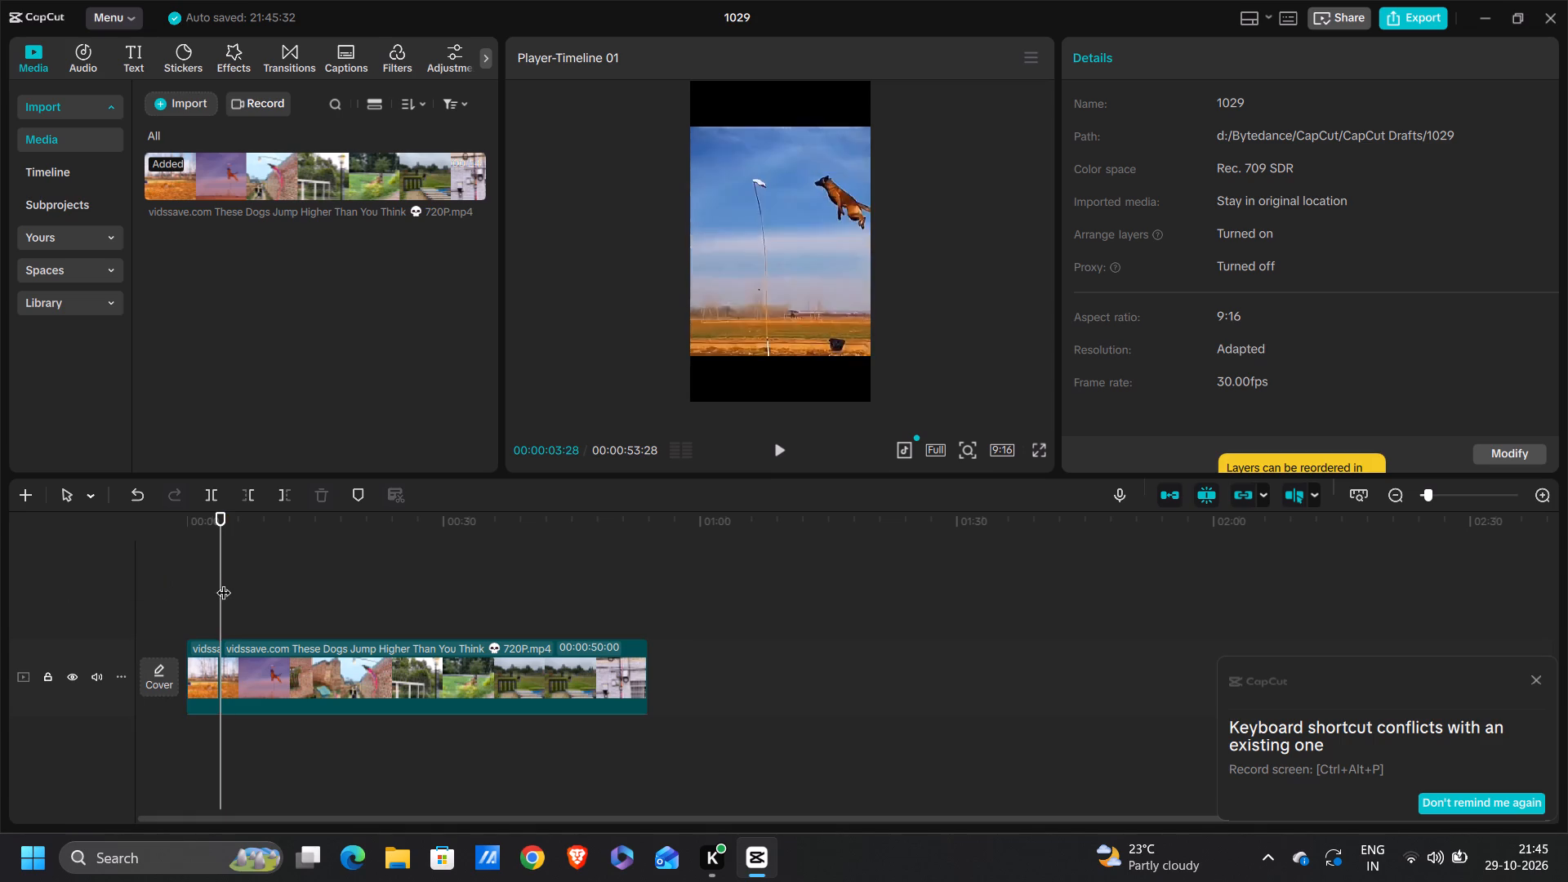
{"action": "left_click_drag", "start_coordinate": [222, 581], "coordinate": [247, 585]}
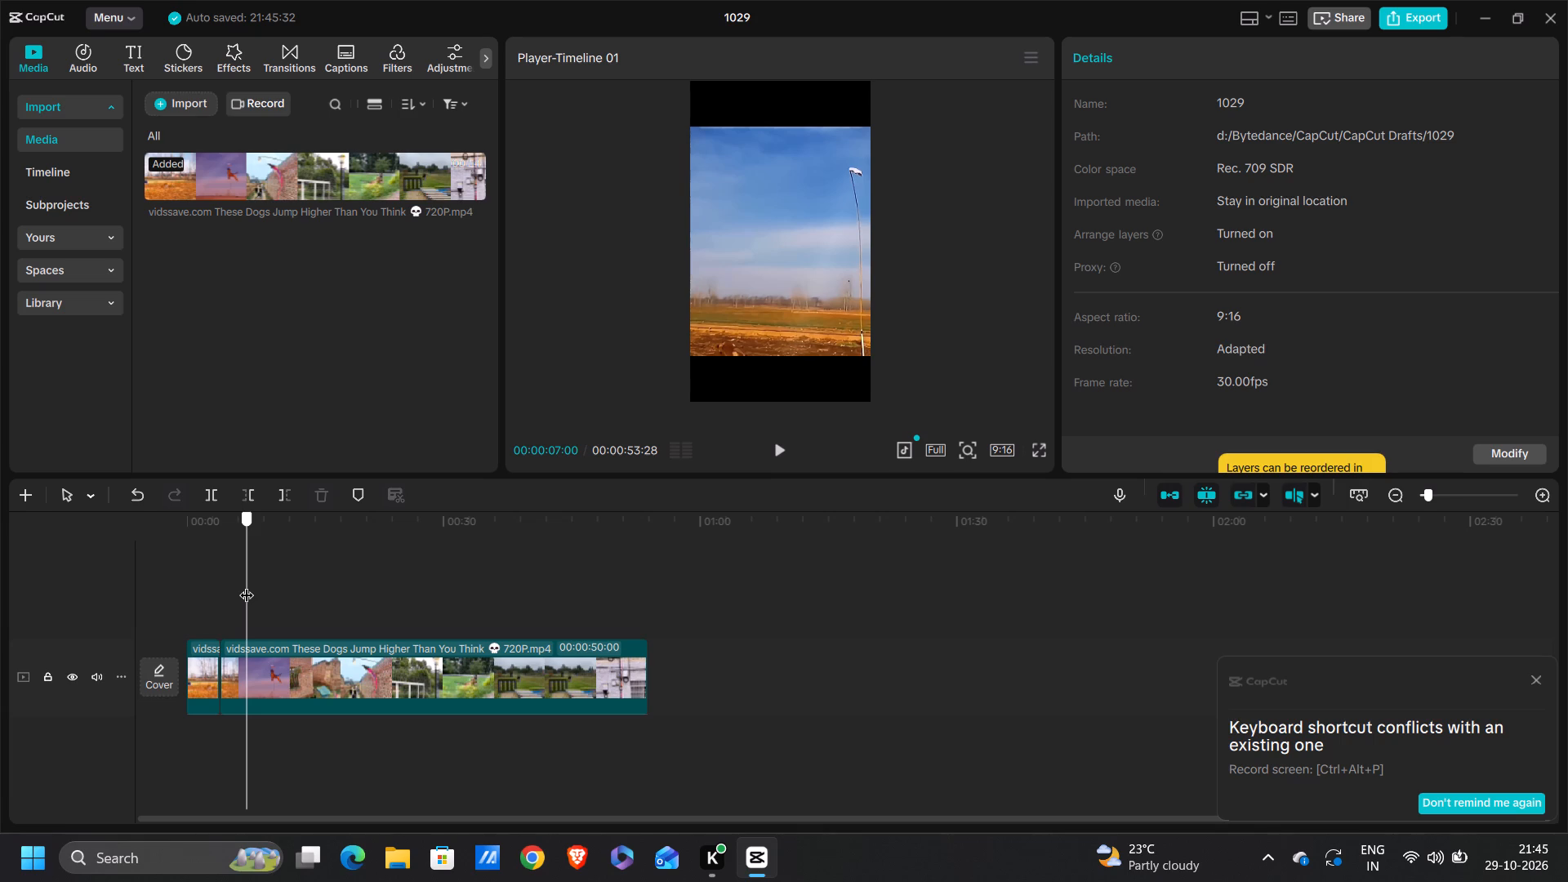
{"action": "left_click_drag", "start_coordinate": [247, 585], "coordinate": [261, 590]}
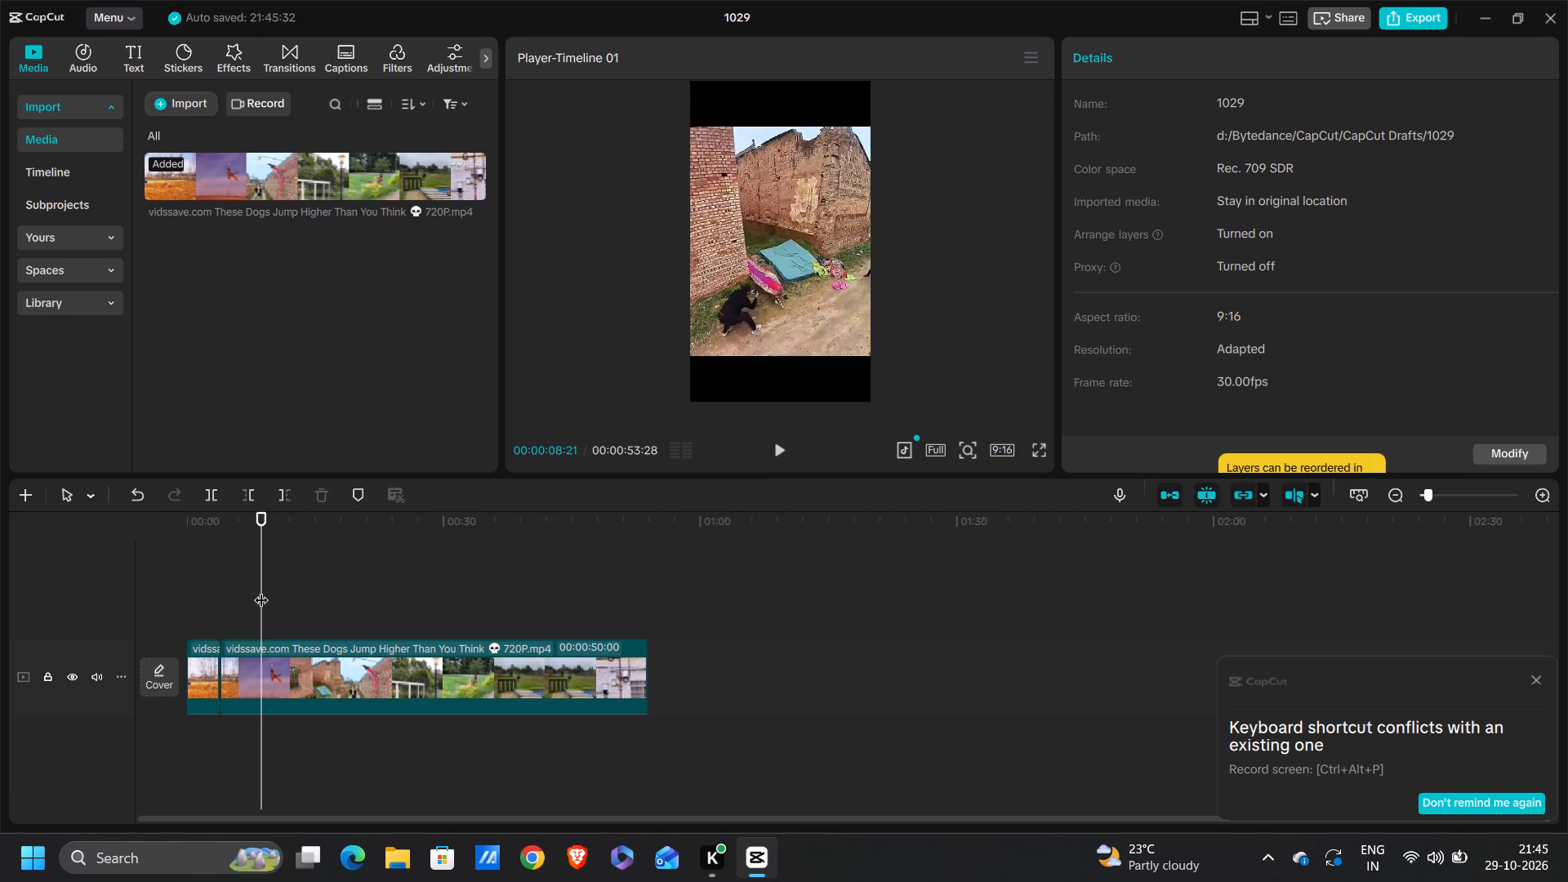
{"action": "left_click", "coordinate": [261, 590]}
{"action": "left_click", "coordinate": [249, 501]}
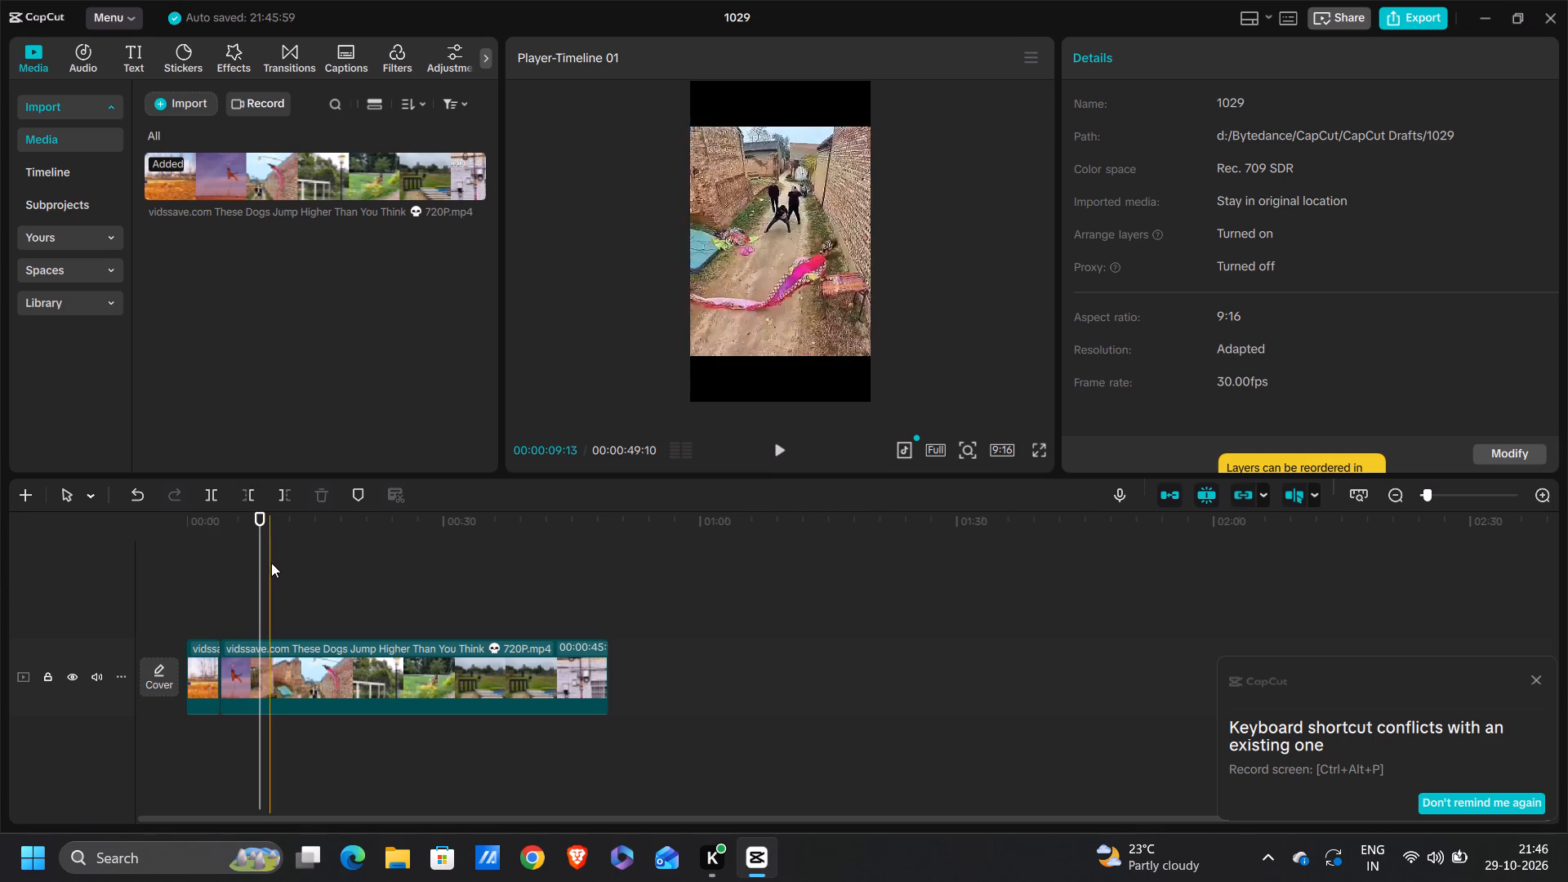
Trim the second clip's beginning further, removing the alley footage before 00:00:05:11.
{"action": "left_click_drag", "start_coordinate": [261, 558], "coordinate": [222, 558]}
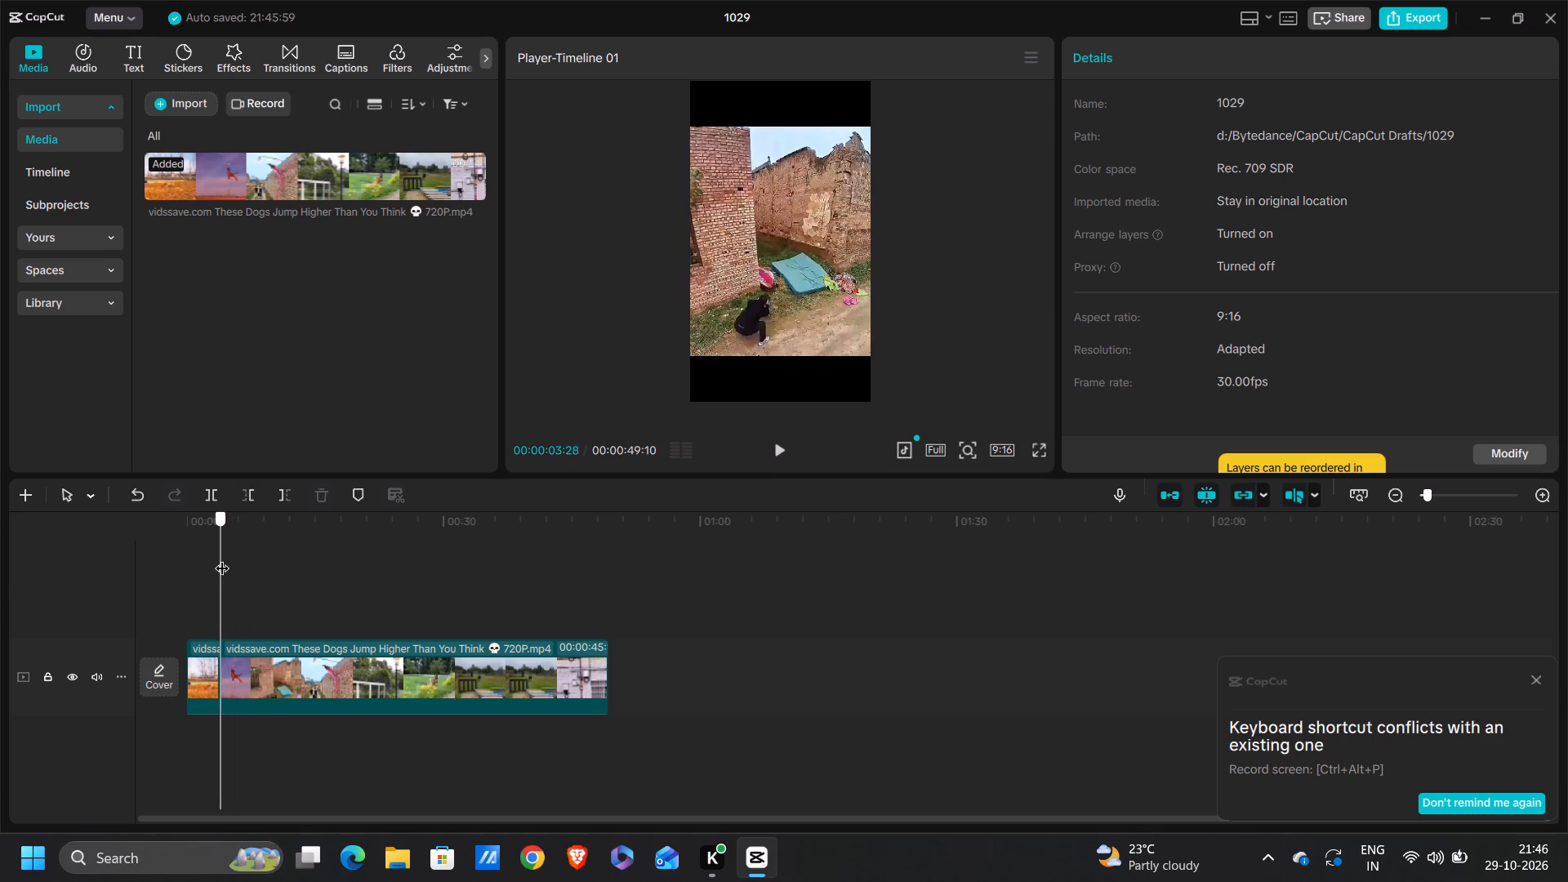
{"action": "left_click_drag", "start_coordinate": [222, 558], "coordinate": [233, 555]}
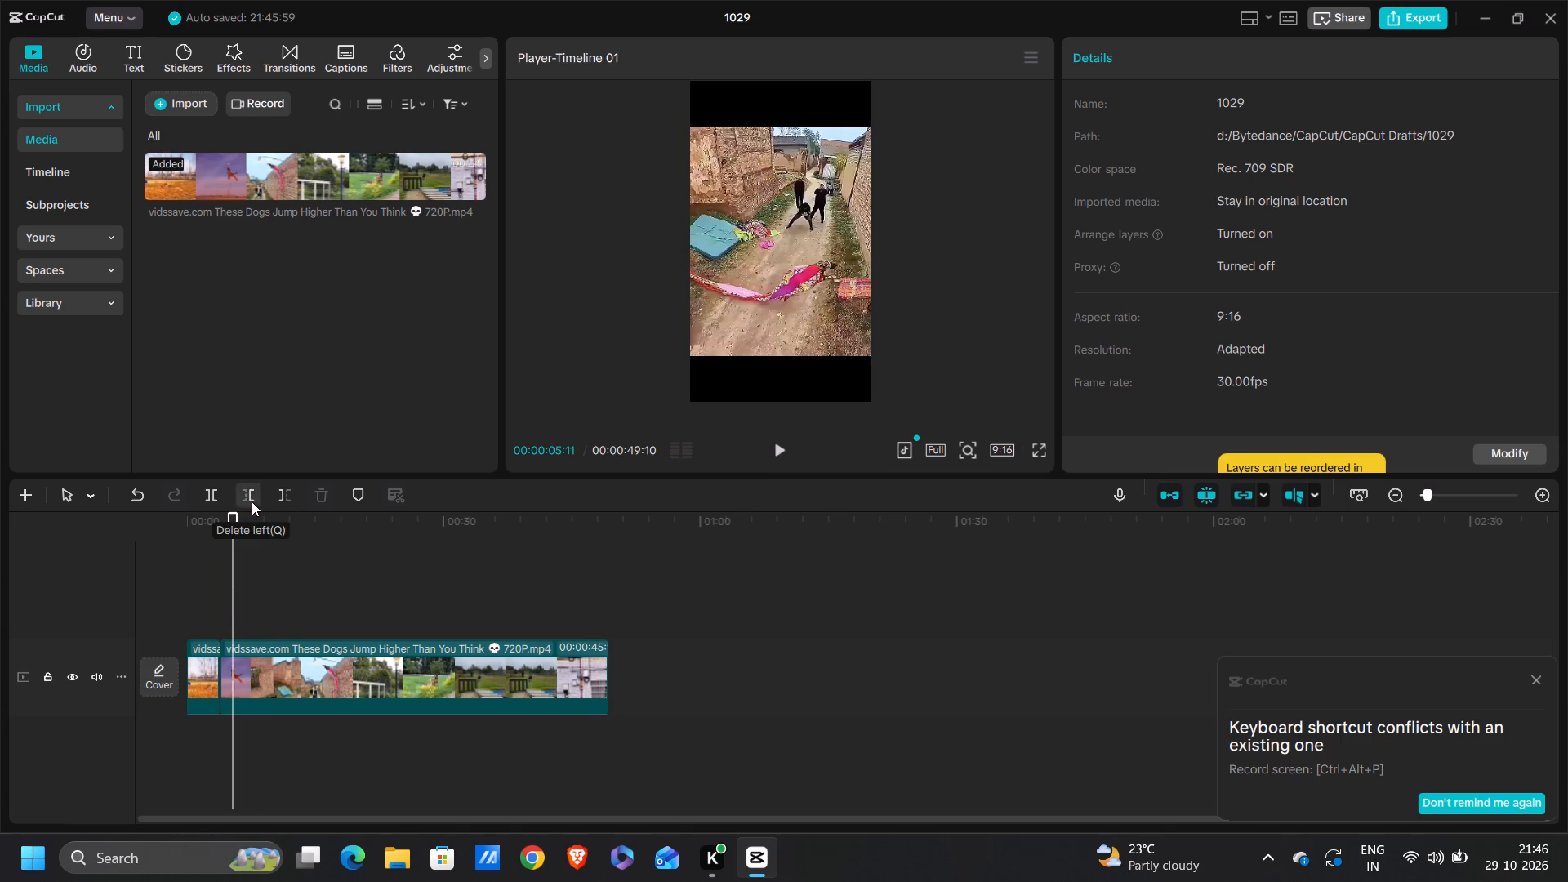
{"action": "left_click", "coordinate": [252, 501]}
Split the alley clip at 00:00:11:03, where the dog reaches the hanging ring.
{"action": "left_click_drag", "start_coordinate": [234, 568], "coordinate": [220, 568]}
{"action": "left_click_drag", "start_coordinate": [220, 568], "coordinate": [255, 568]}
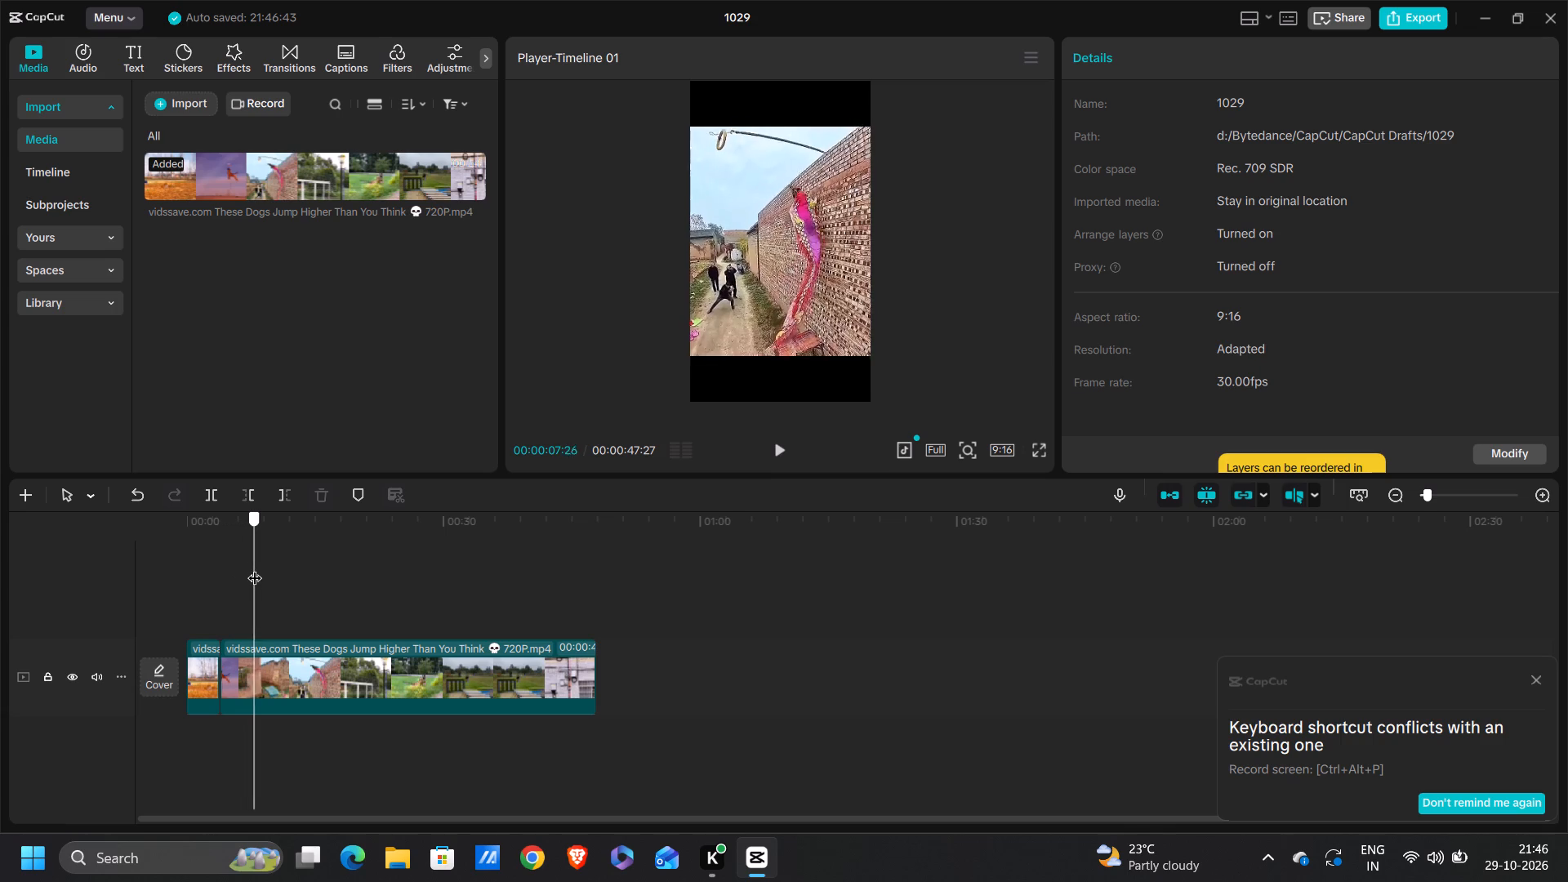
{"action": "left_click_drag", "start_coordinate": [255, 568], "coordinate": [279, 571]}
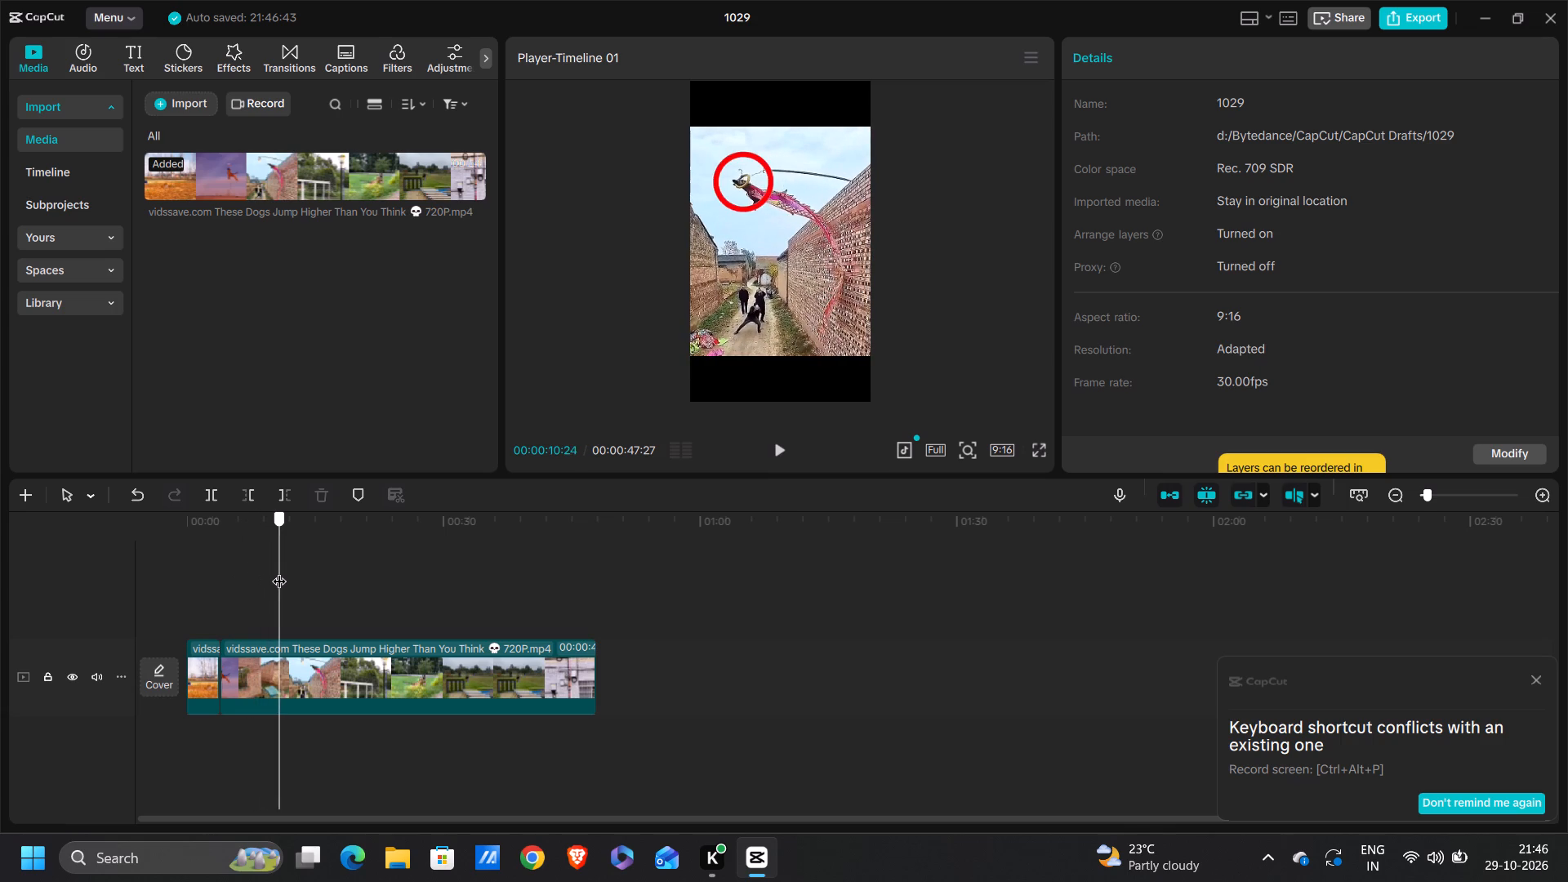
{"action": "left_click_drag", "start_coordinate": [279, 571], "coordinate": [282, 572]}
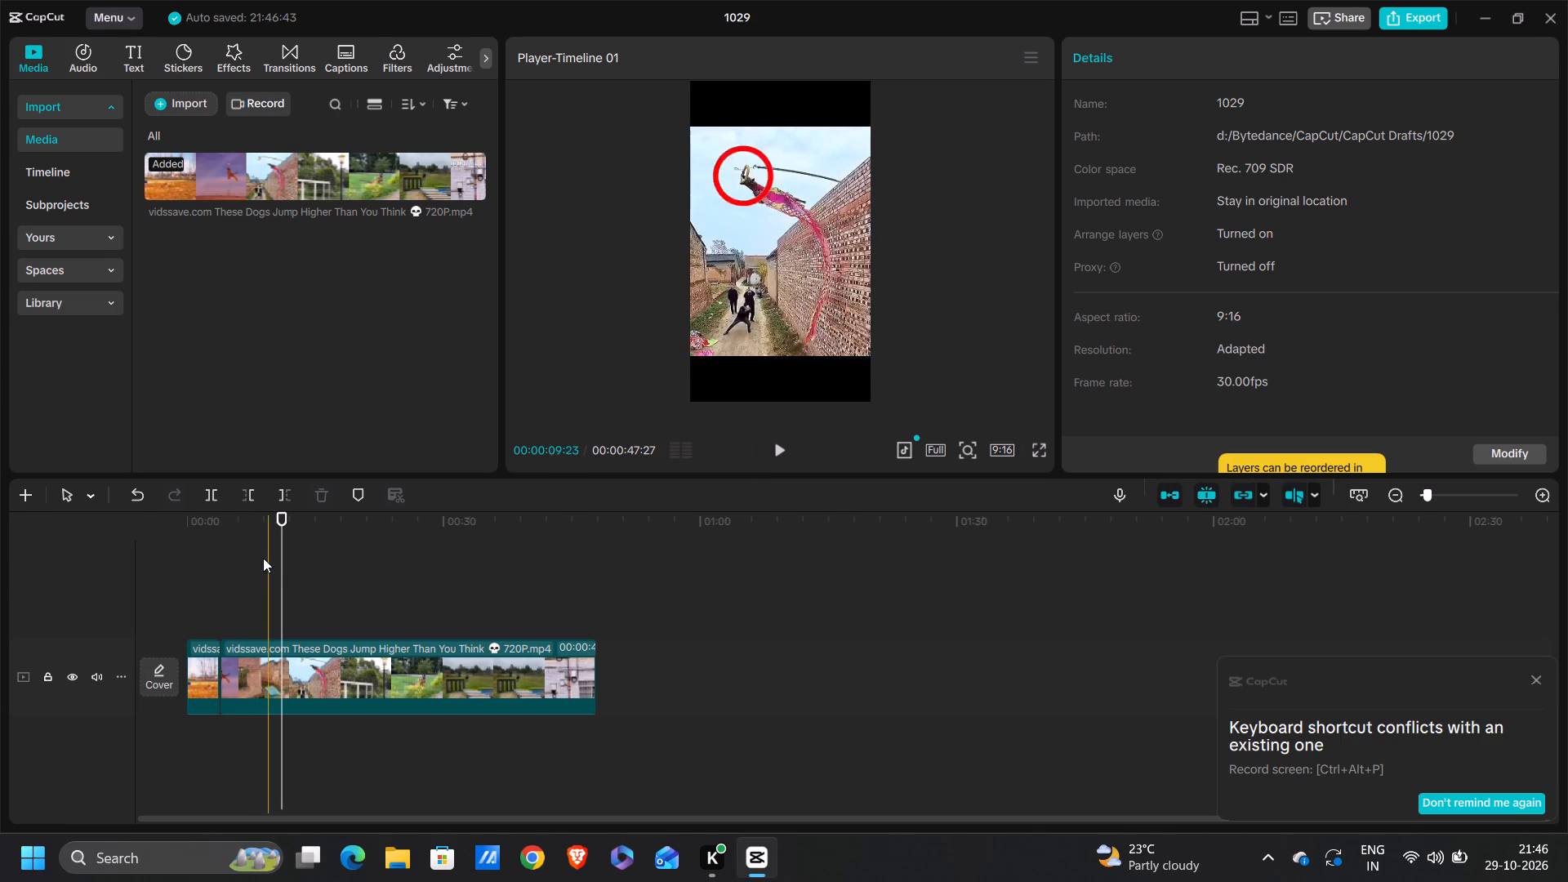
{"action": "left_click", "coordinate": [214, 492]}
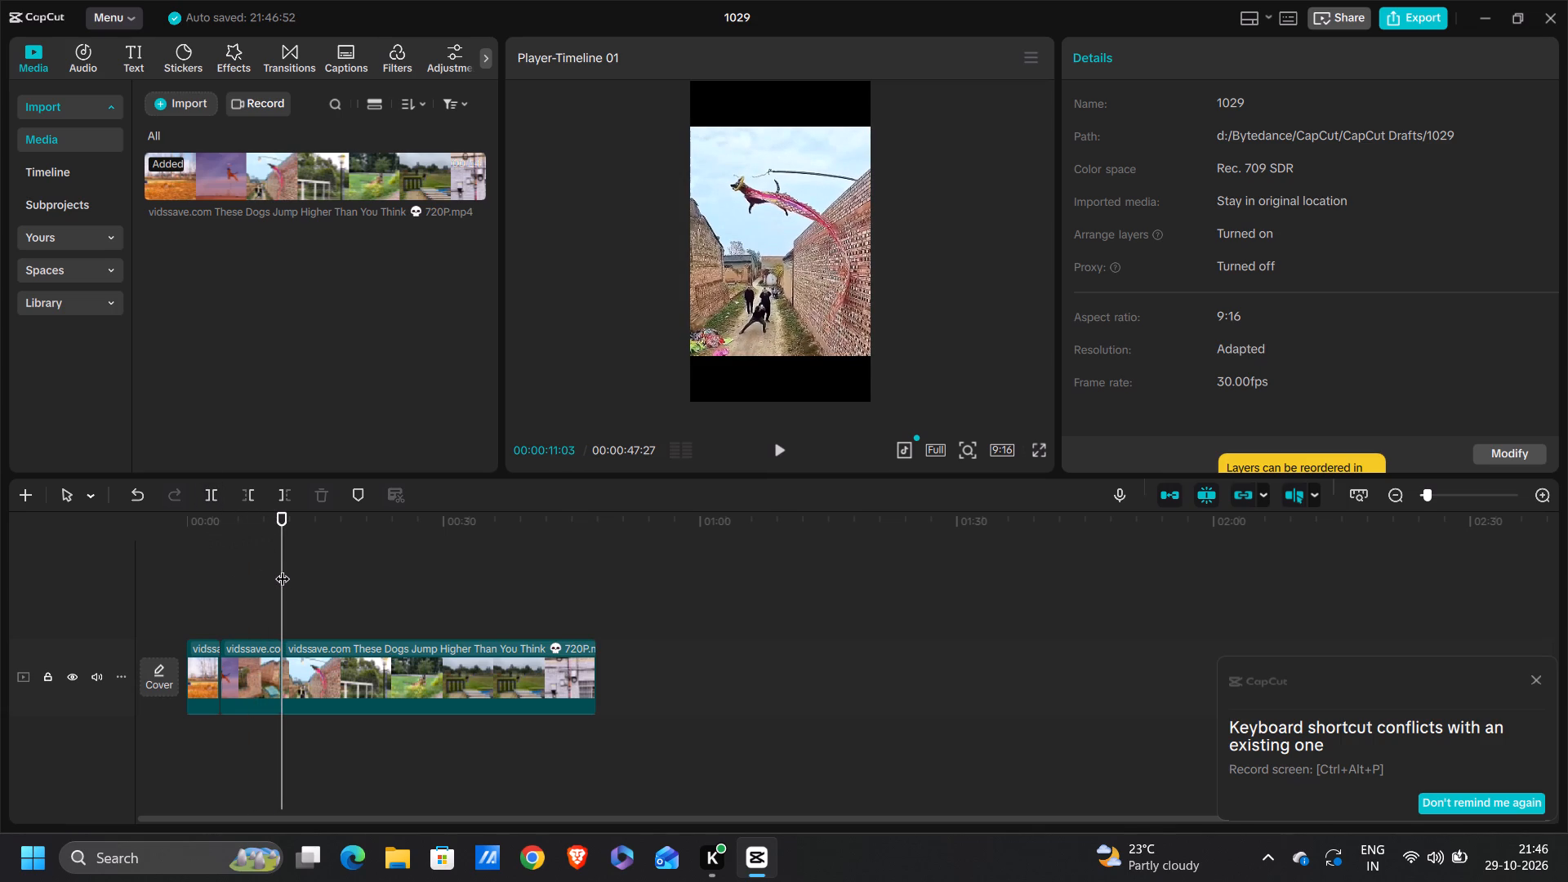
Cut the leftover alley footage from the third clip's beginning, up to the scene of the dog jumping the garden fence.
{"action": "left_click_drag", "start_coordinate": [283, 568], "coordinate": [352, 586]}
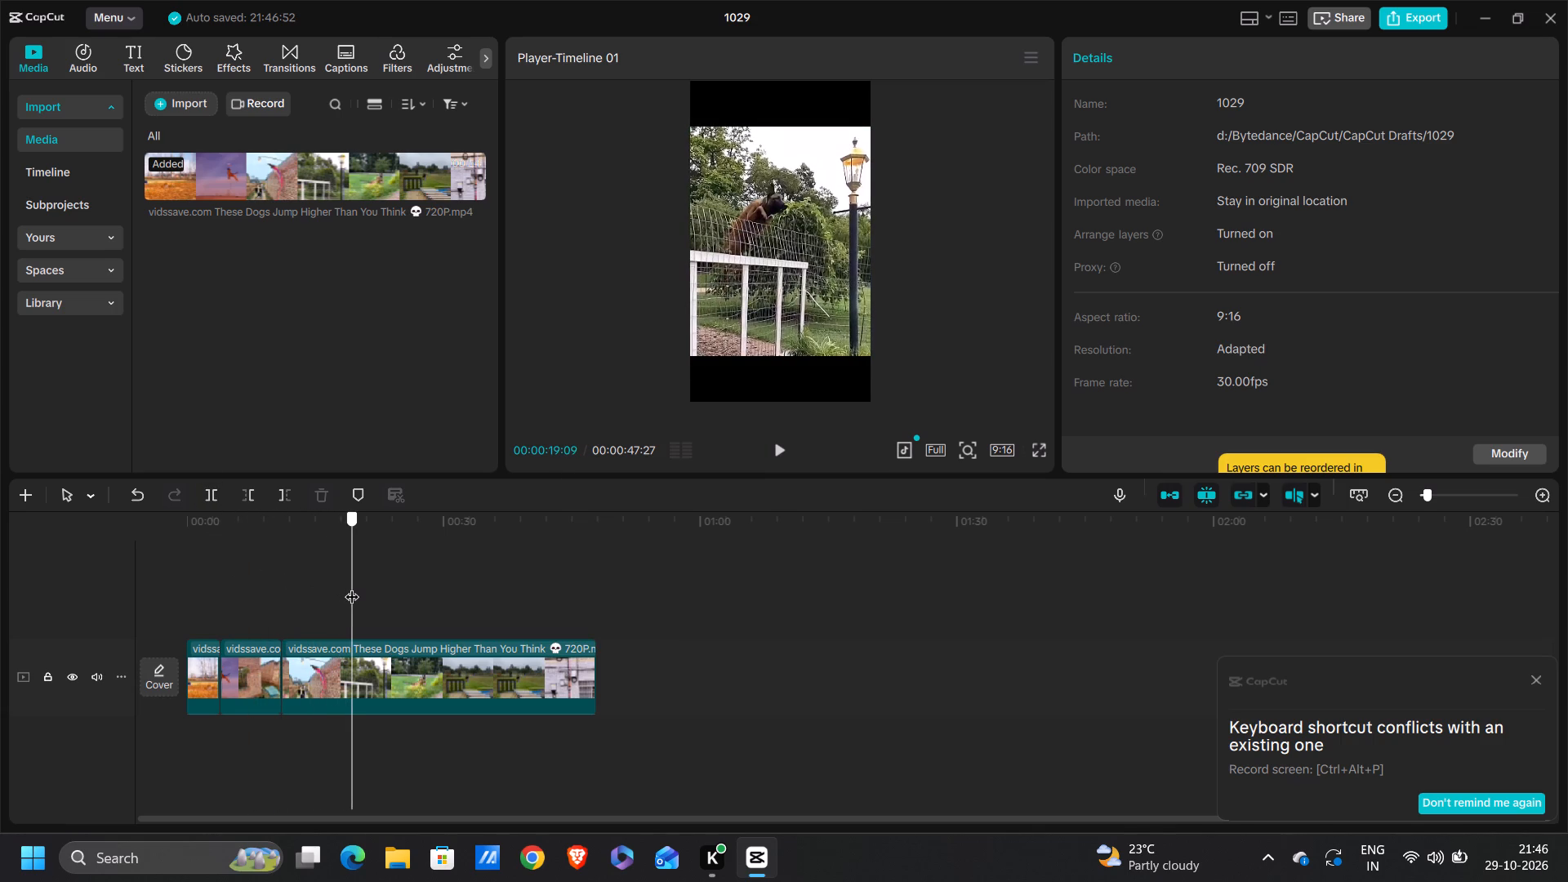
{"action": "left_click_drag", "start_coordinate": [352, 586], "coordinate": [394, 599]}
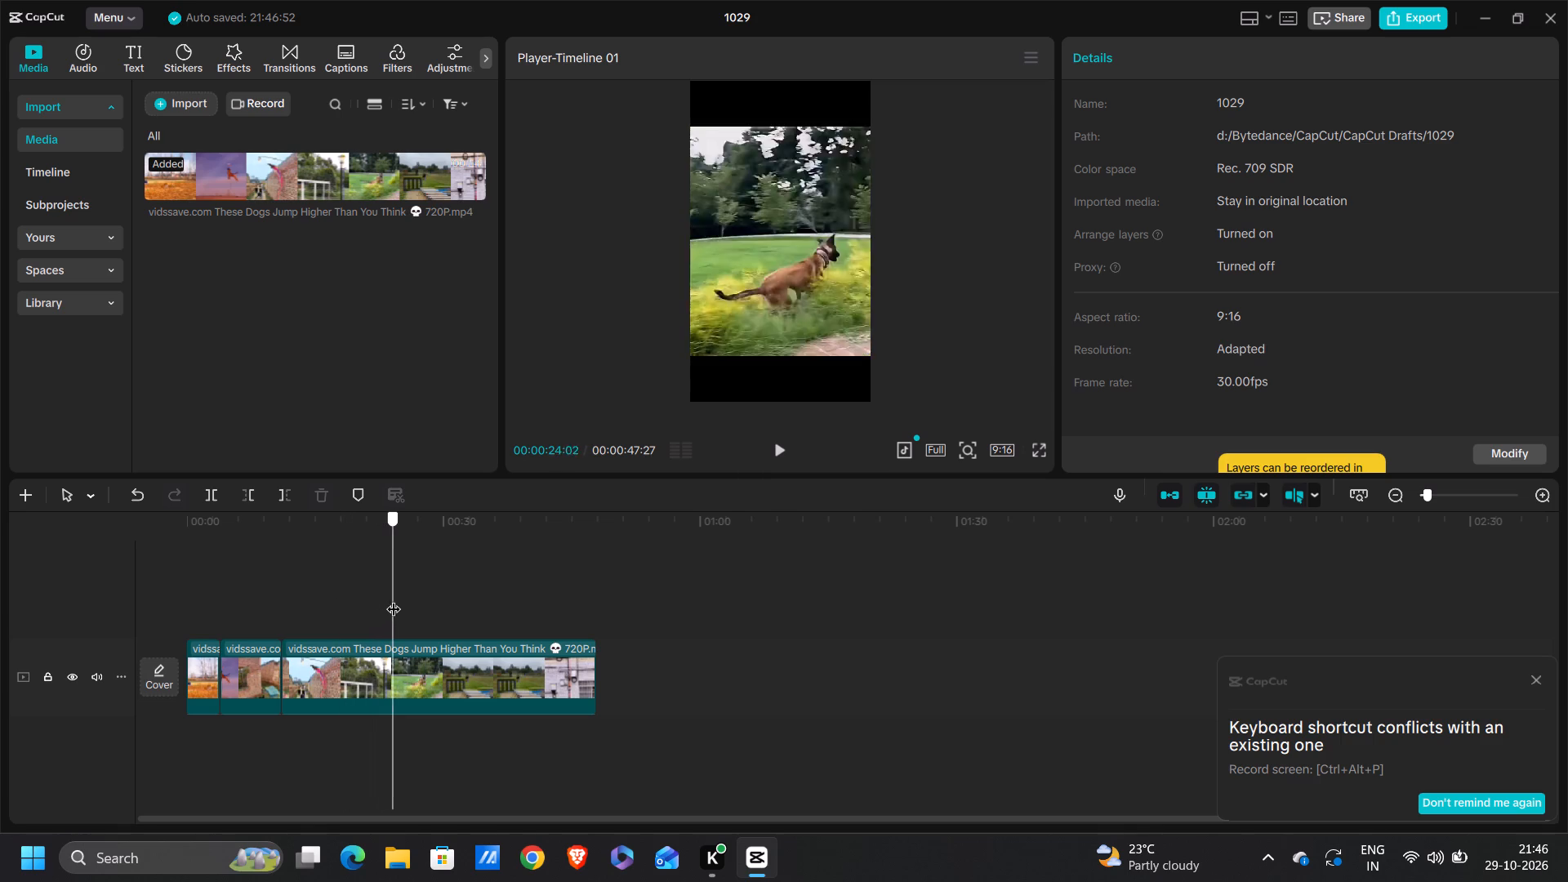
{"action": "left_click_drag", "start_coordinate": [394, 599], "coordinate": [357, 590]}
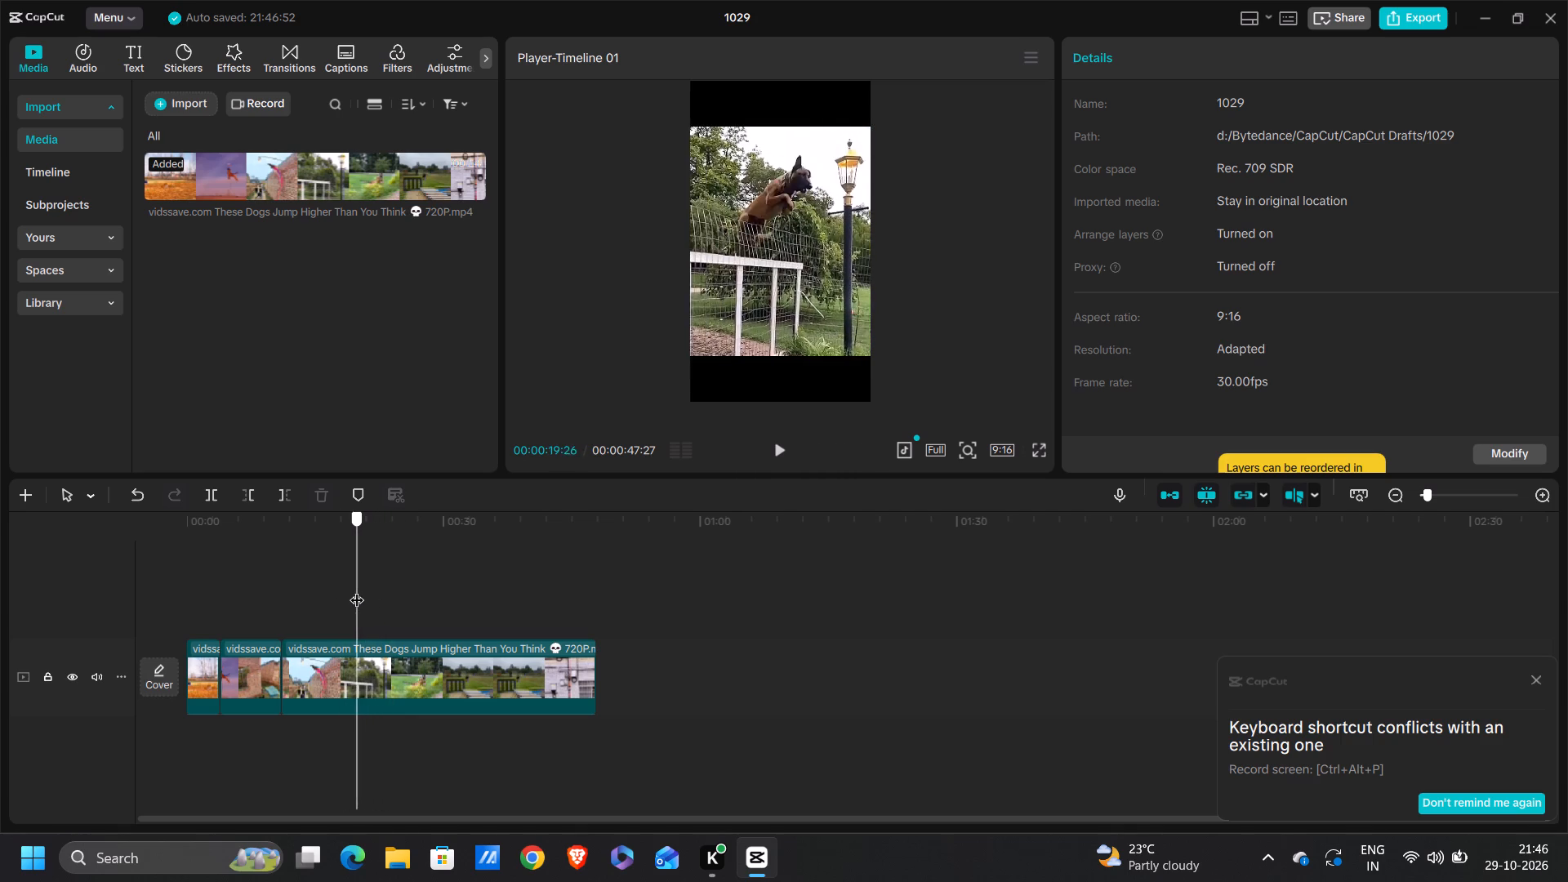
{"action": "left_click_drag", "start_coordinate": [357, 590], "coordinate": [339, 584]}
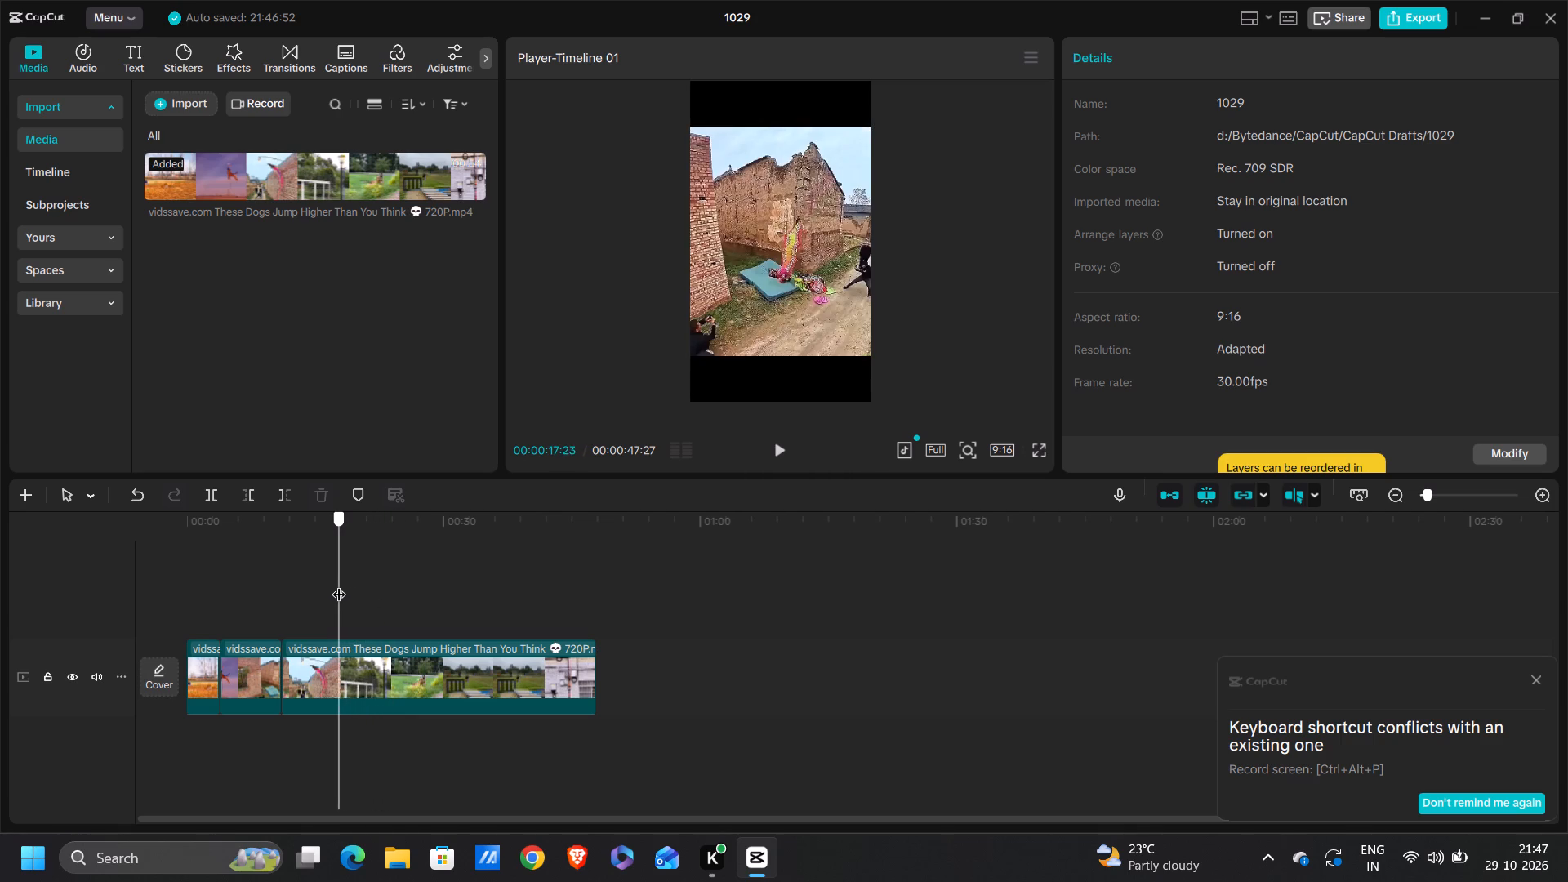
{"action": "left_click_drag", "start_coordinate": [339, 584], "coordinate": [344, 583]}
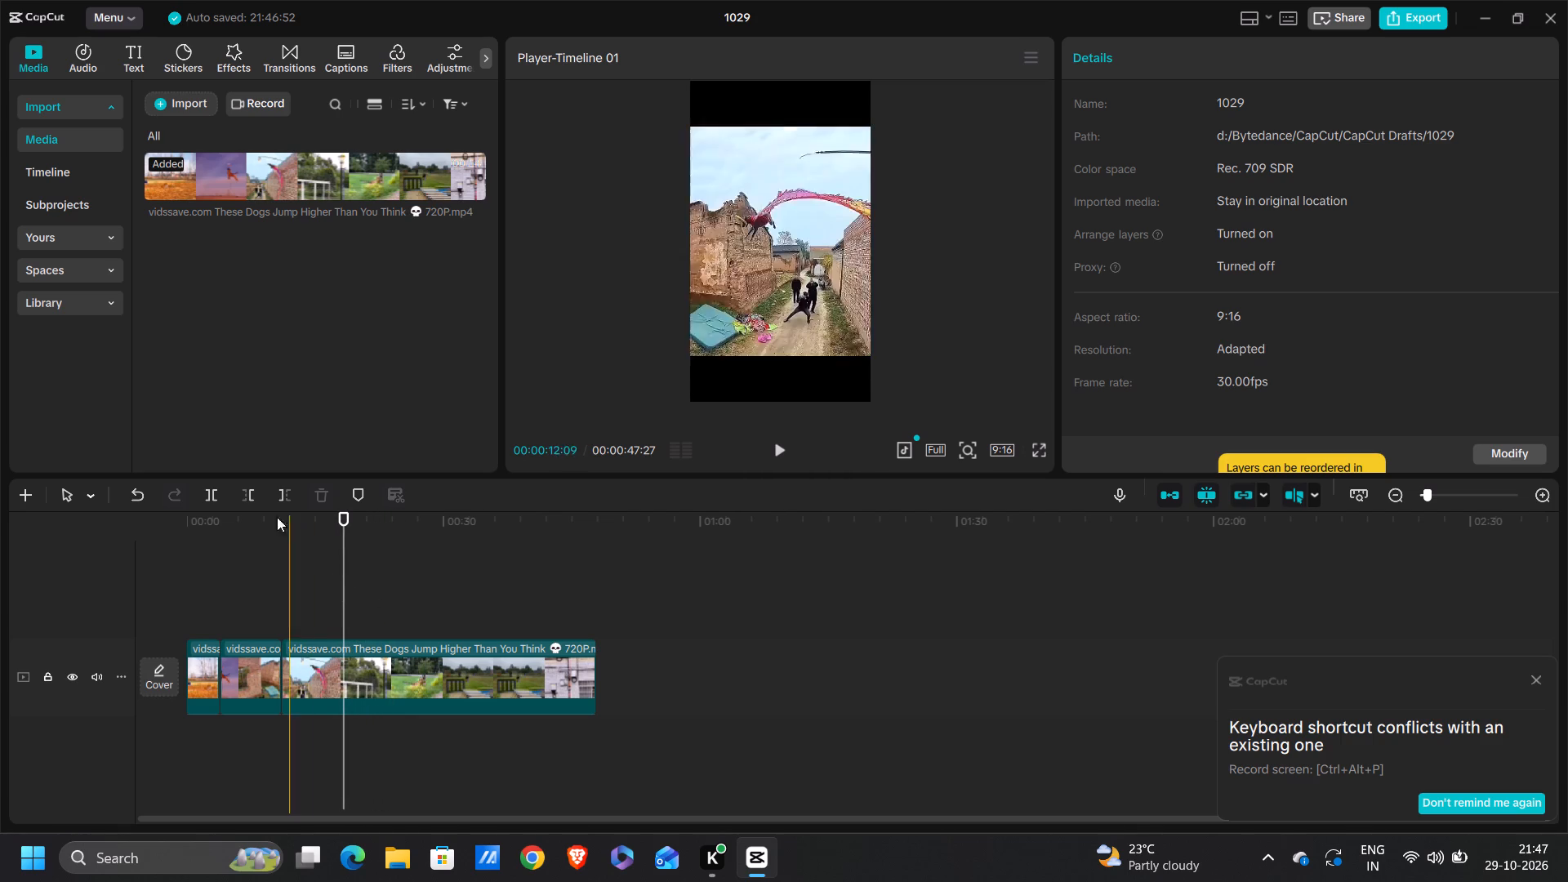
{"action": "left_click", "coordinate": [241, 492]}
Play through the garden fence jump and split the clip at 00:00:14:13, with the dog in mid-leap.
{"action": "left_click_drag", "start_coordinate": [342, 559], "coordinate": [294, 562]}
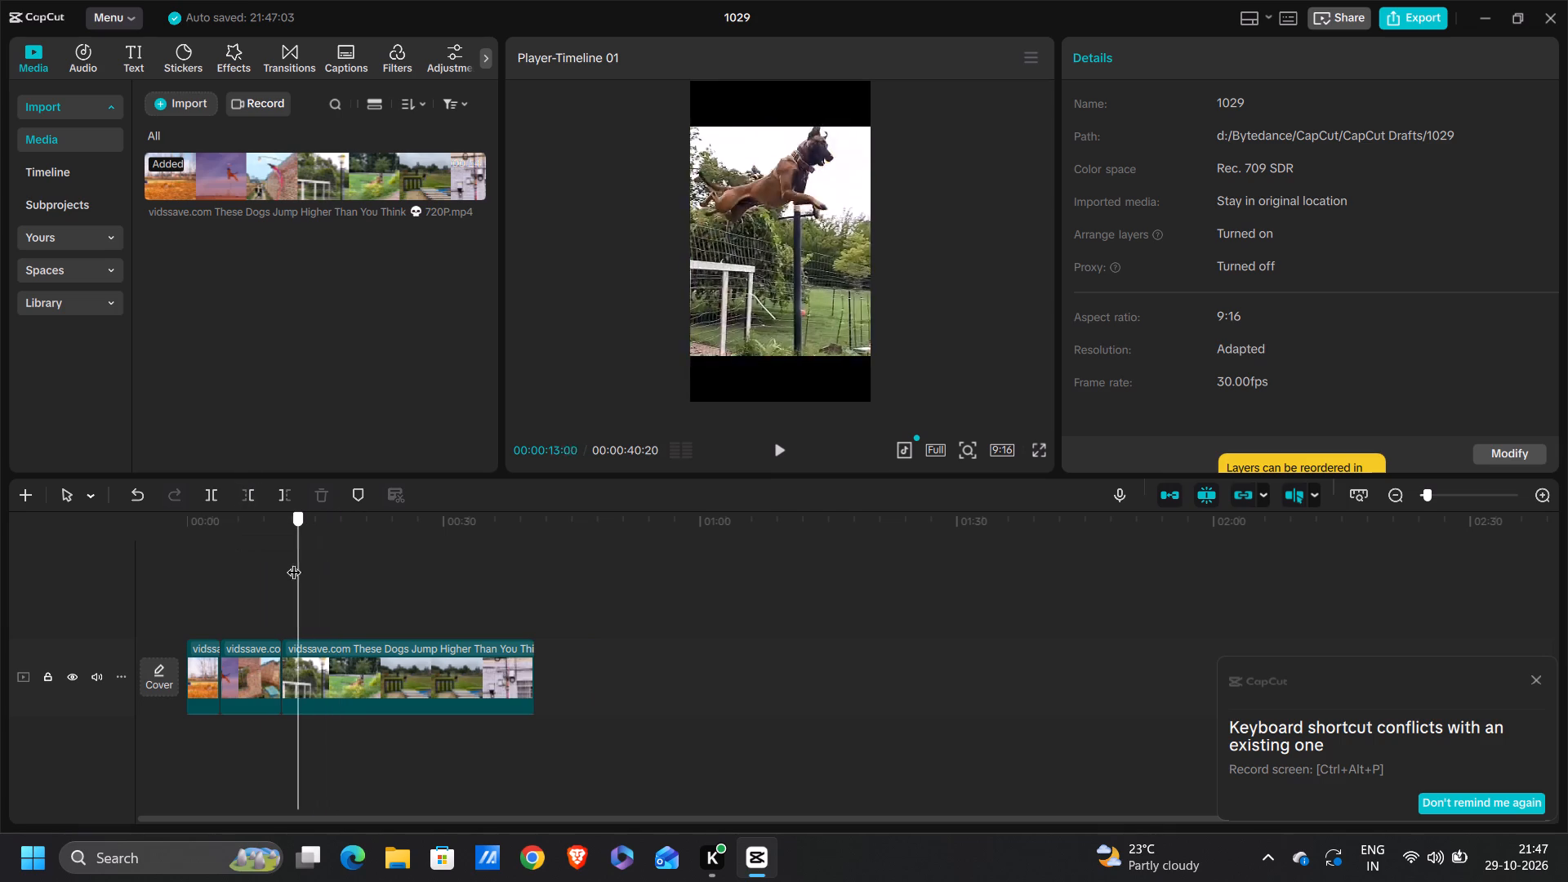
{"action": "left_click_drag", "start_coordinate": [294, 562], "coordinate": [293, 562]}
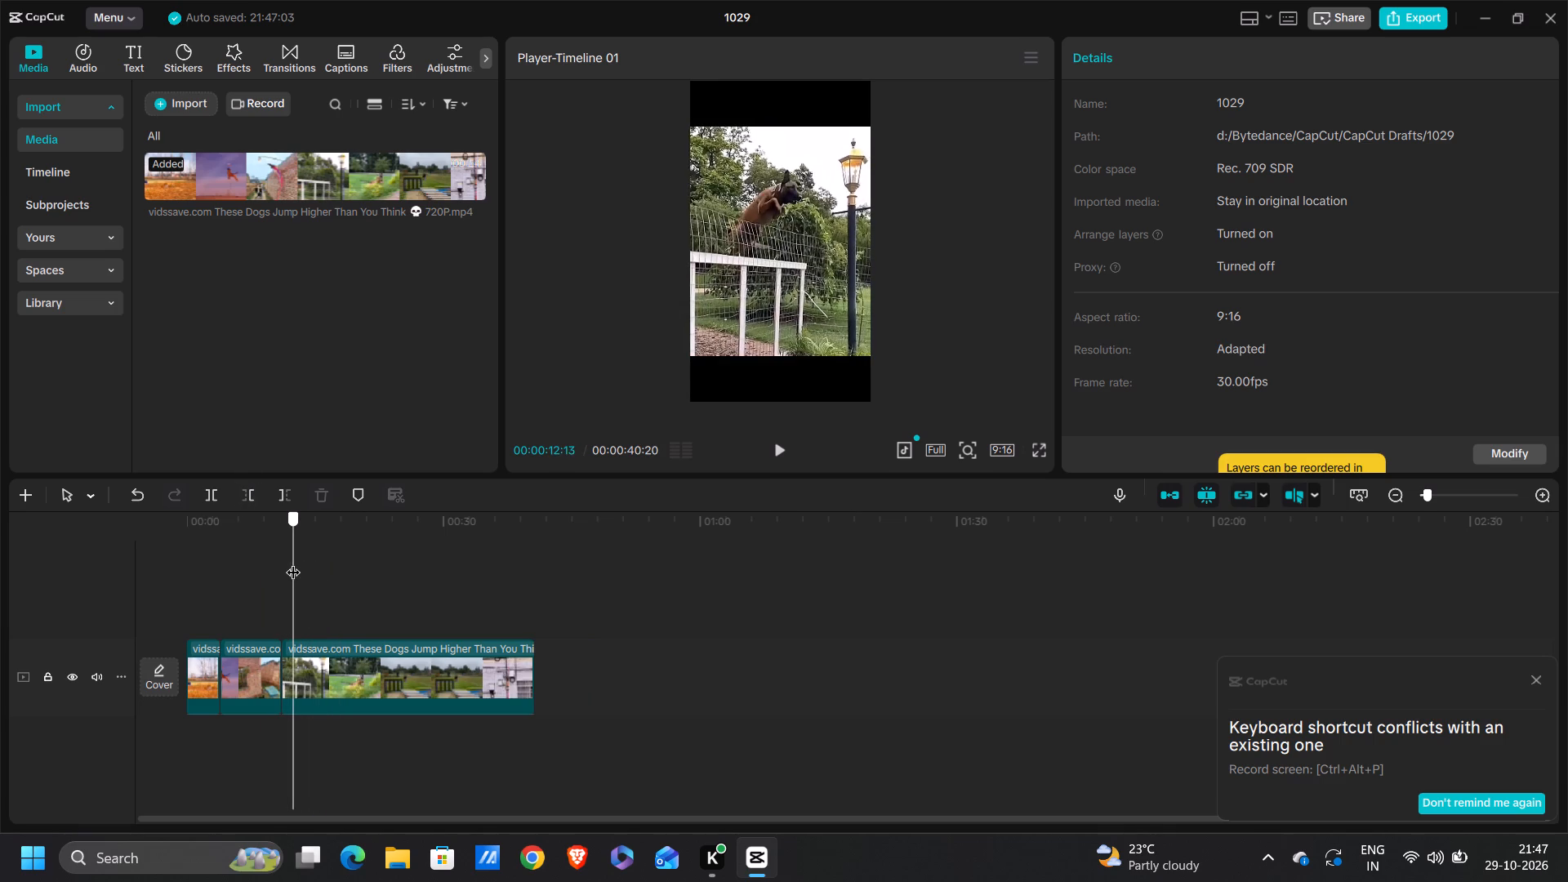
{"action": "left_click_drag", "start_coordinate": [293, 562], "coordinate": [311, 566]}
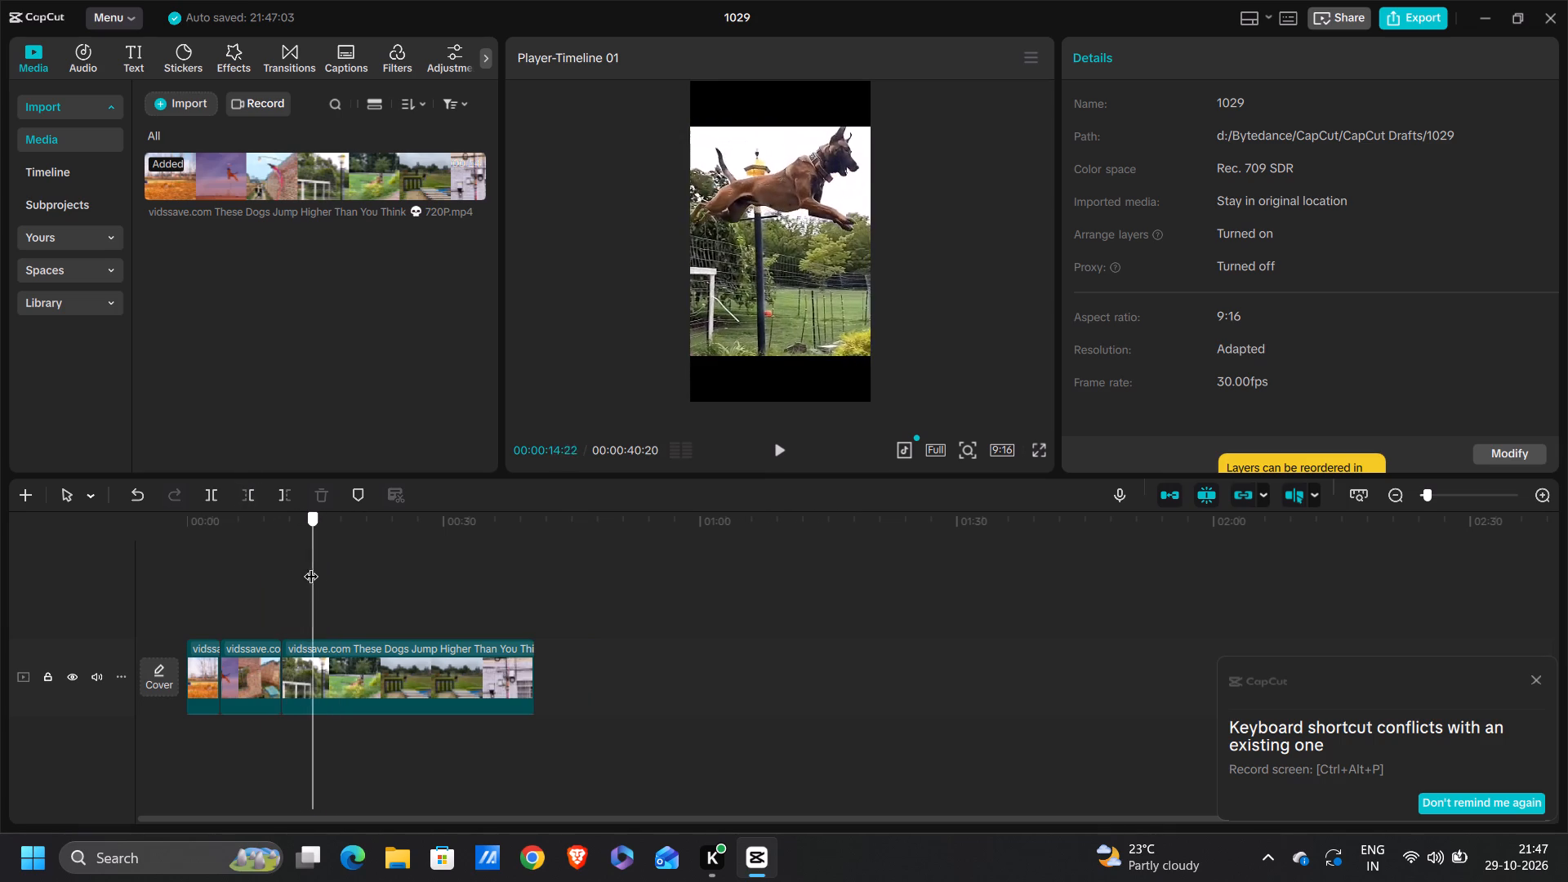
{"action": "left_click_drag", "start_coordinate": [311, 566], "coordinate": [287, 556]}
{"action": "key", "text": "space"}
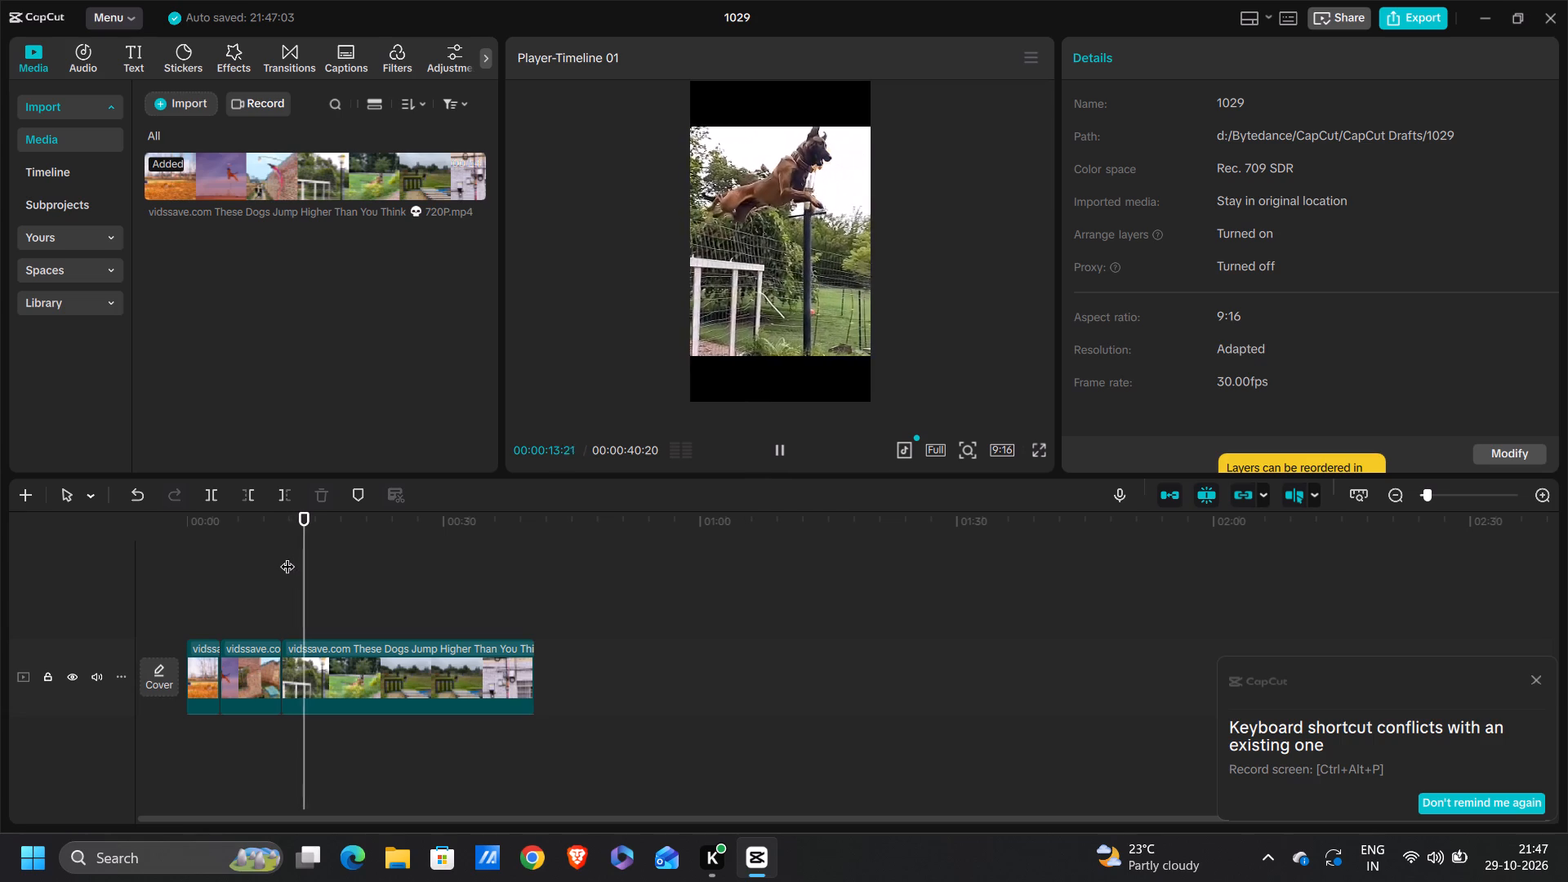
{"action": "key", "text": "space"}
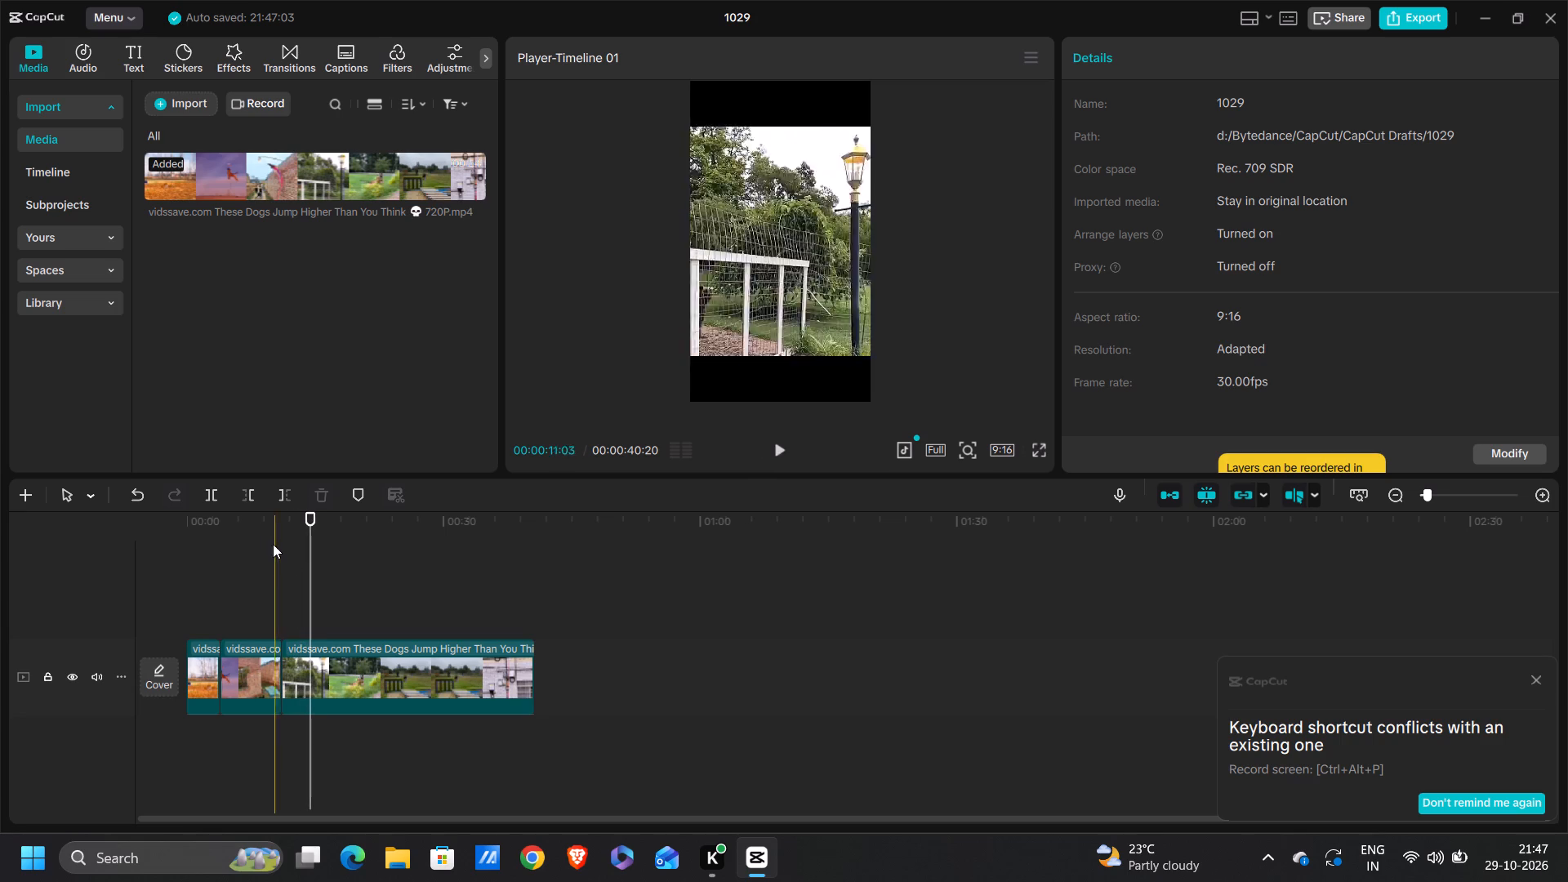
{"action": "left_click", "coordinate": [209, 493]}
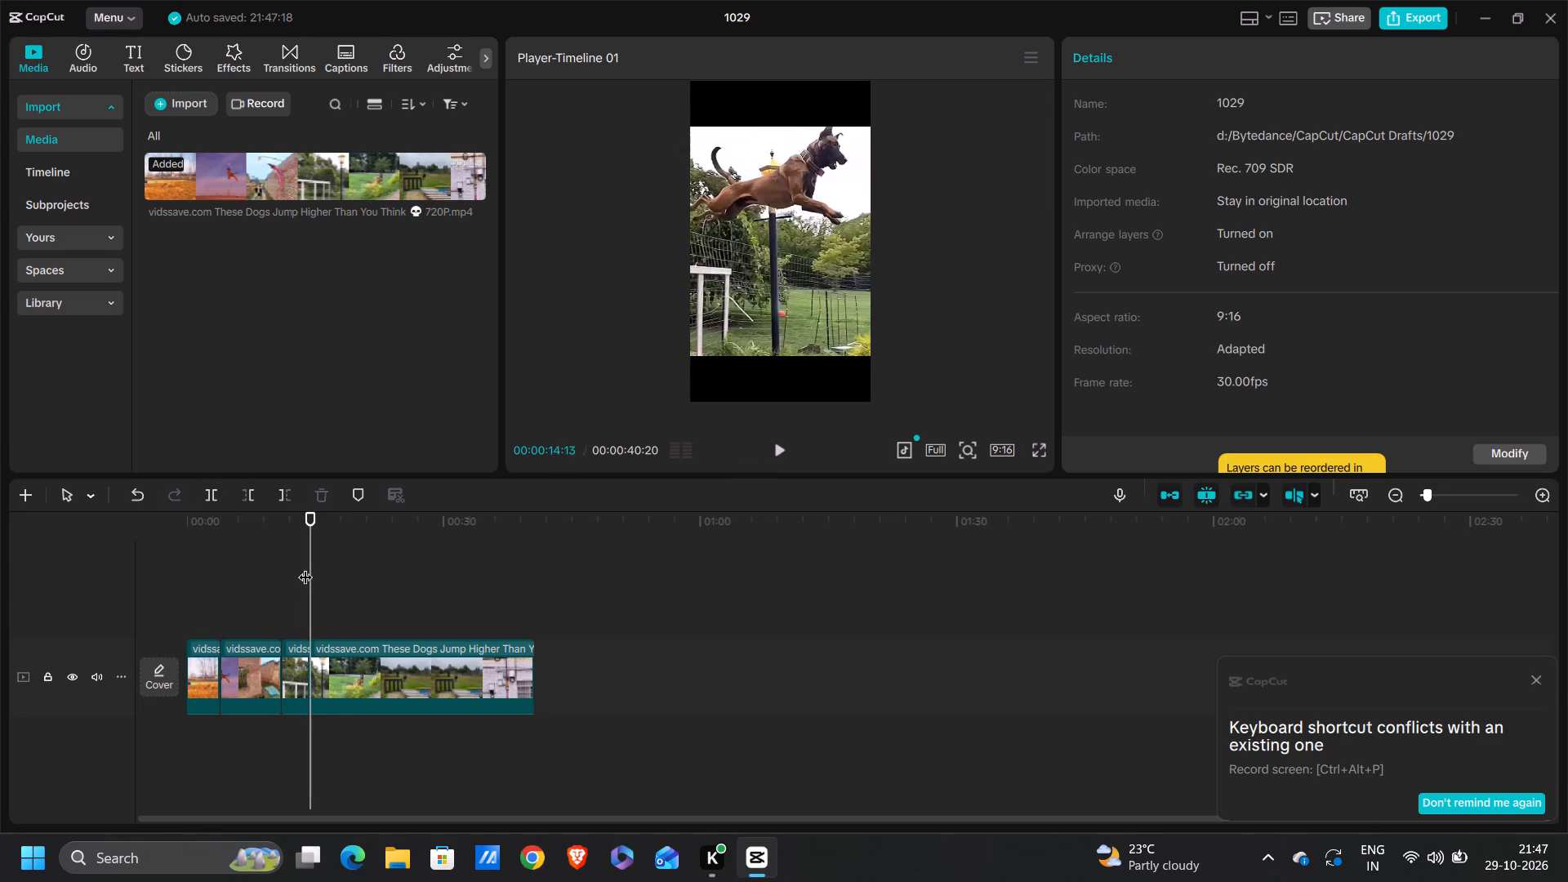
Cut the garden and pool footage before 00:00:24:08 from the last clip's beginning, keeping the video from the striped-poles jump onward.
{"action": "left_click_drag", "start_coordinate": [314, 567], "coordinate": [353, 576]}
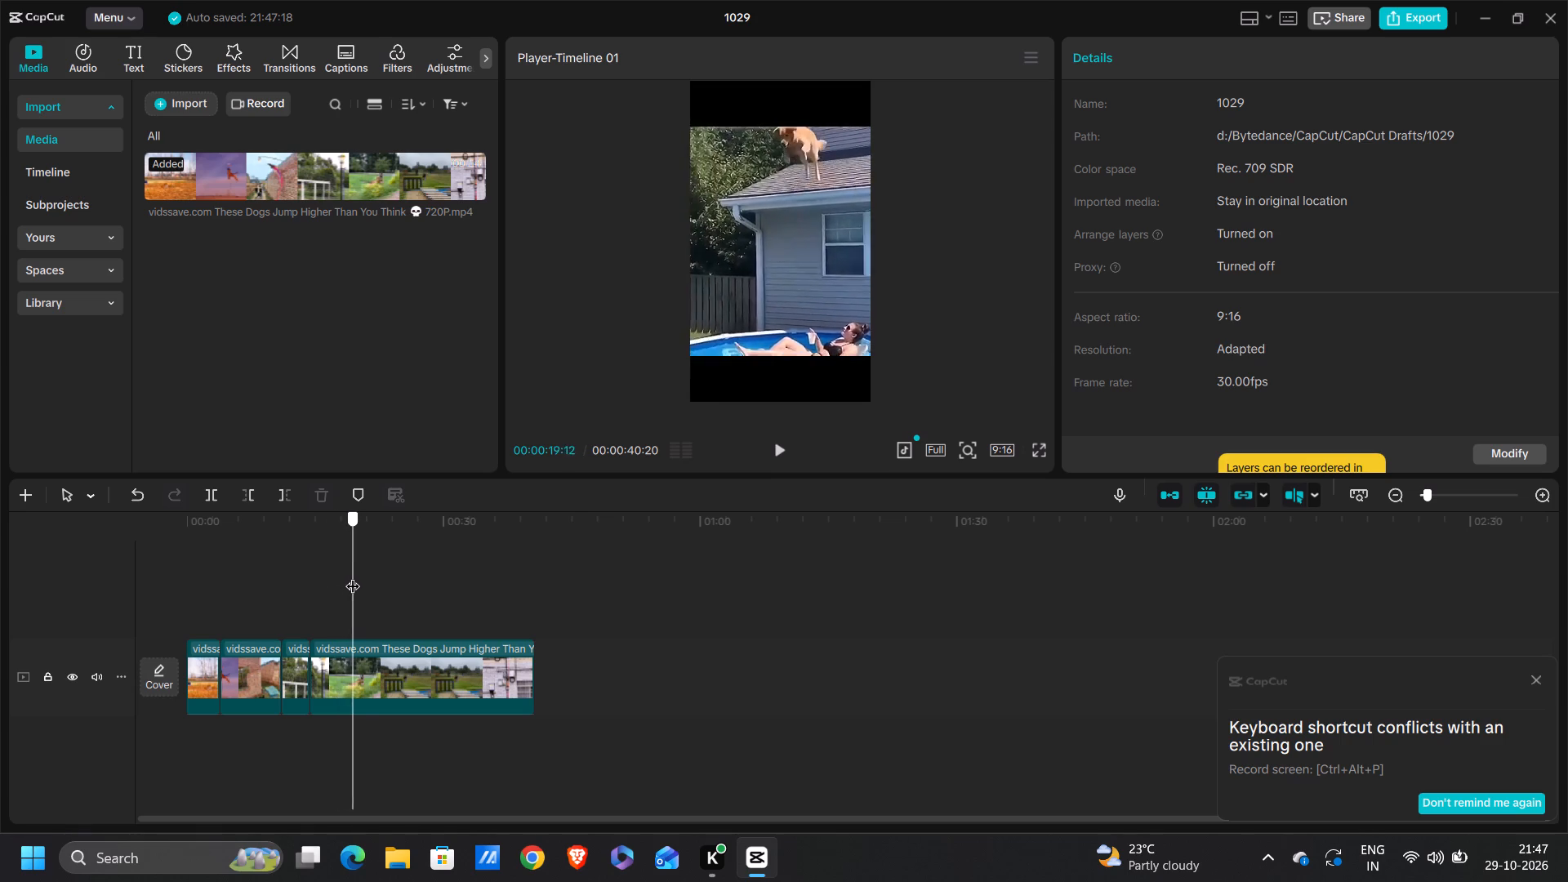
{"action": "left_click_drag", "start_coordinate": [353, 576], "coordinate": [383, 580]}
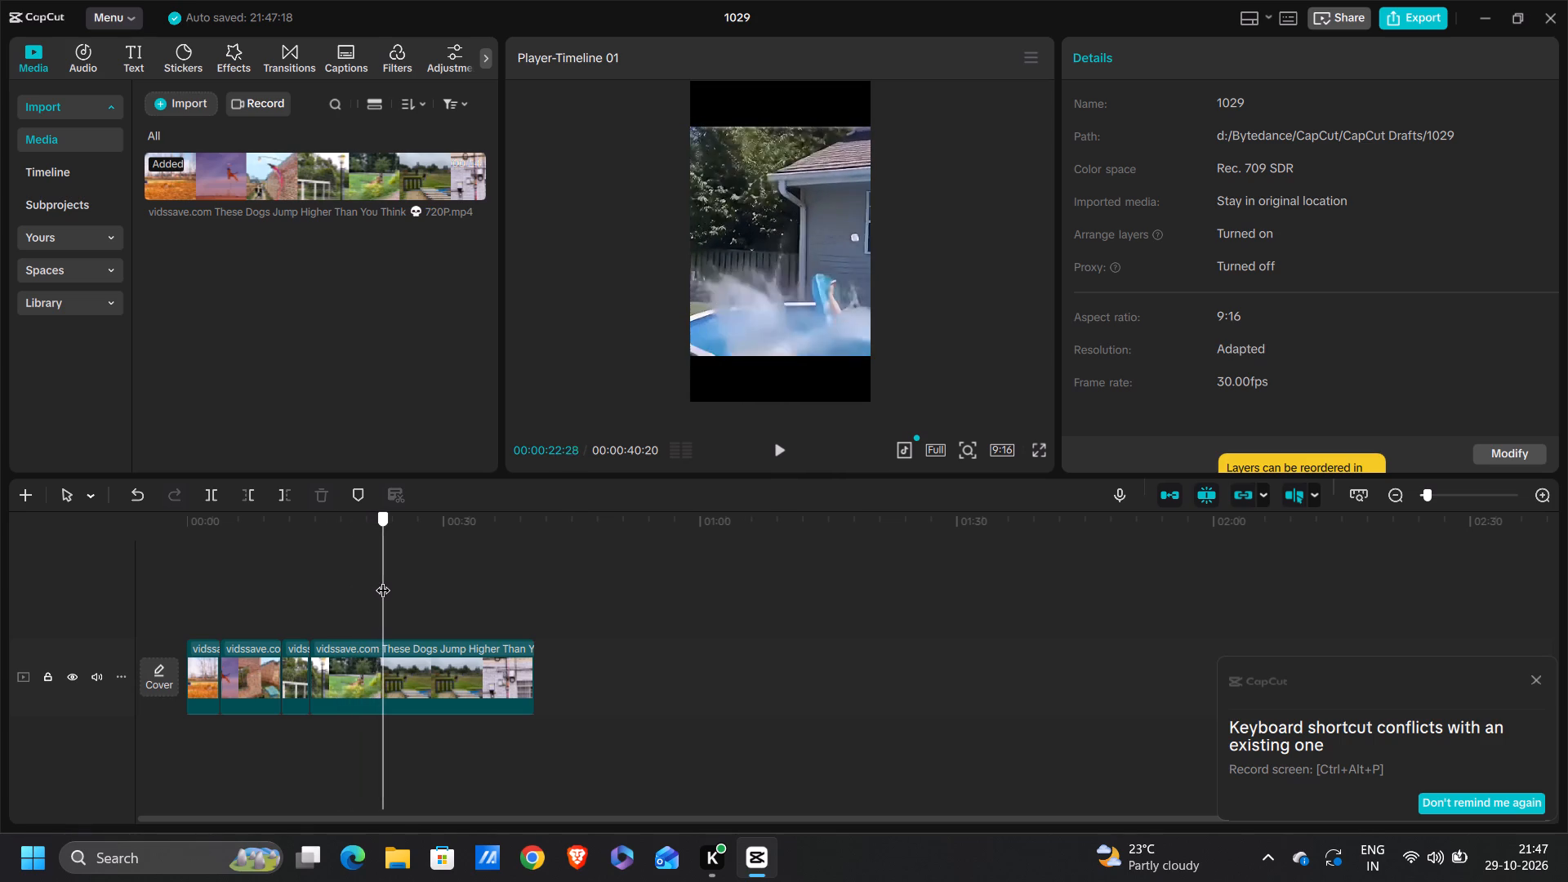
{"action": "left_click_drag", "start_coordinate": [383, 580], "coordinate": [378, 580]}
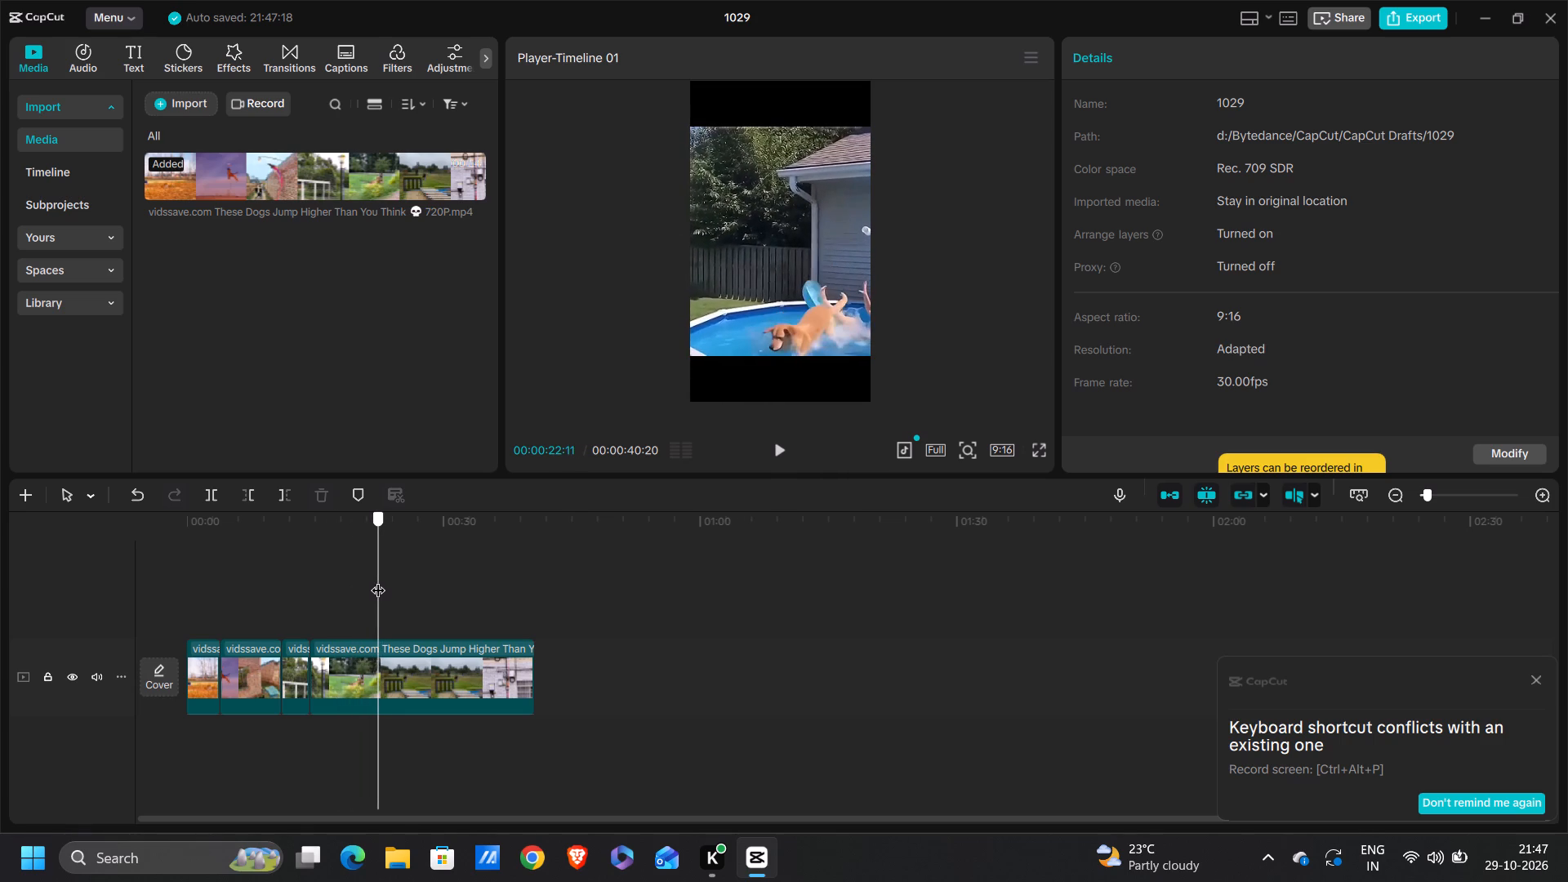
{"action": "left_click_drag", "start_coordinate": [378, 580], "coordinate": [408, 587]}
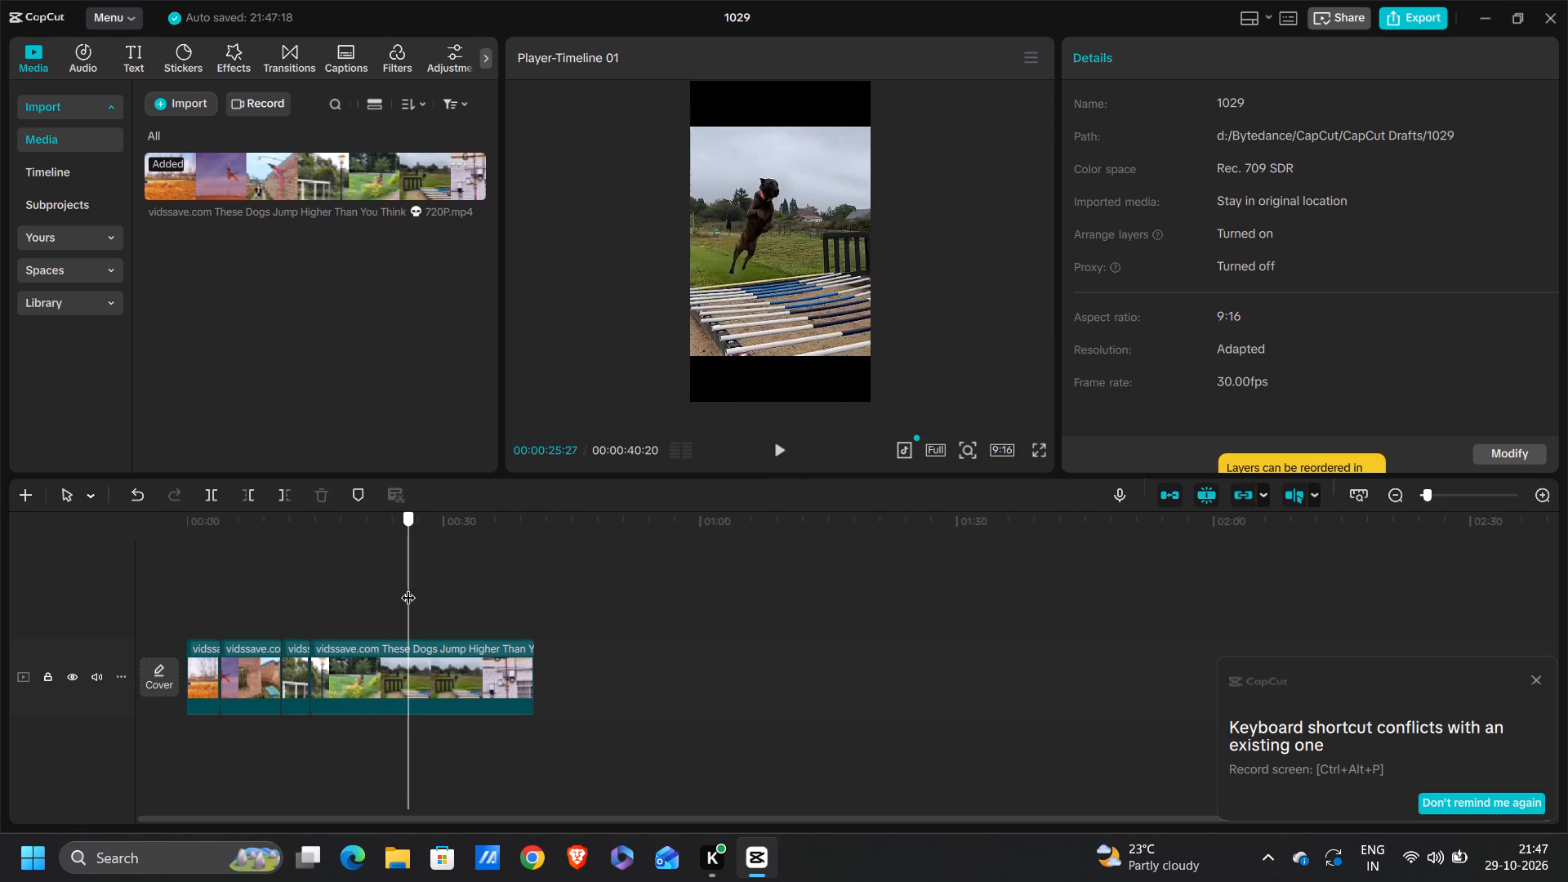
{"action": "left_click_drag", "start_coordinate": [408, 587], "coordinate": [393, 580]}
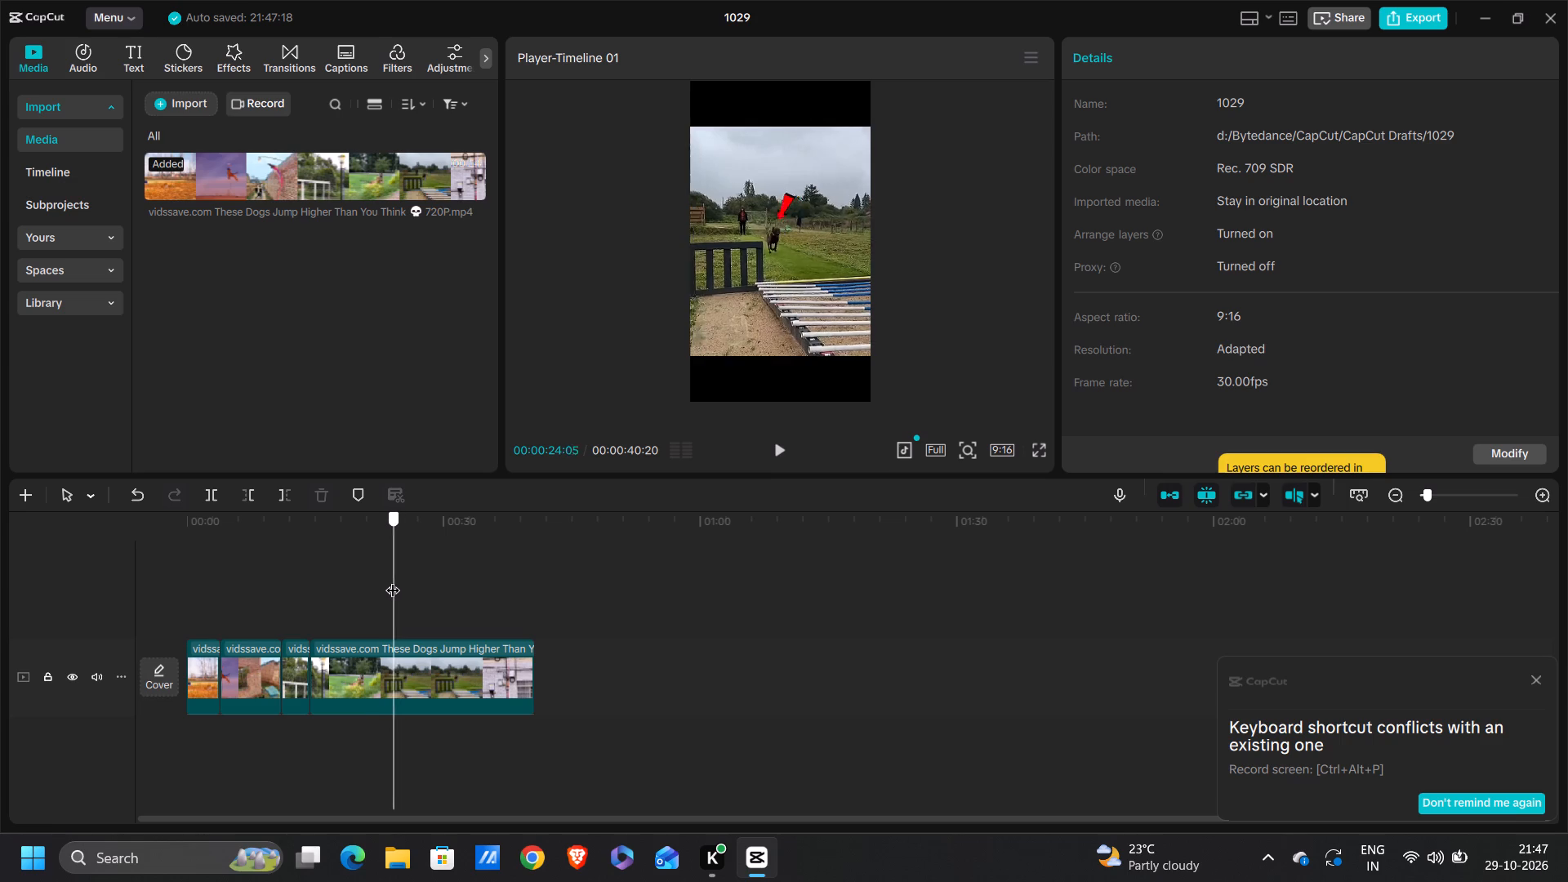
{"action": "left_click_drag", "start_coordinate": [393, 580], "coordinate": [394, 578]}
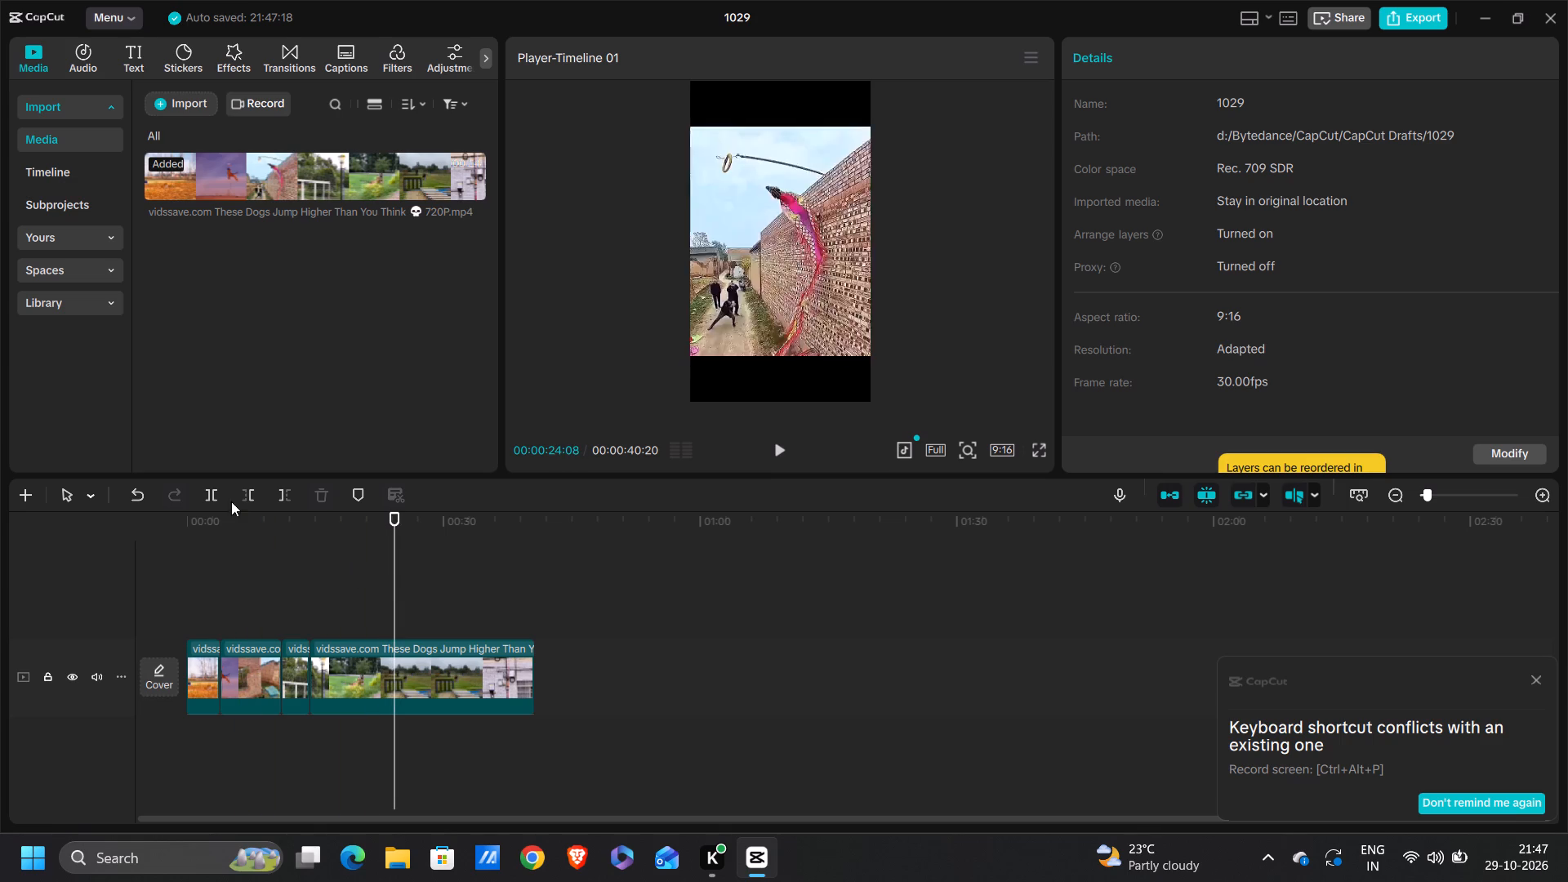
{"action": "left_click", "coordinate": [245, 499]}
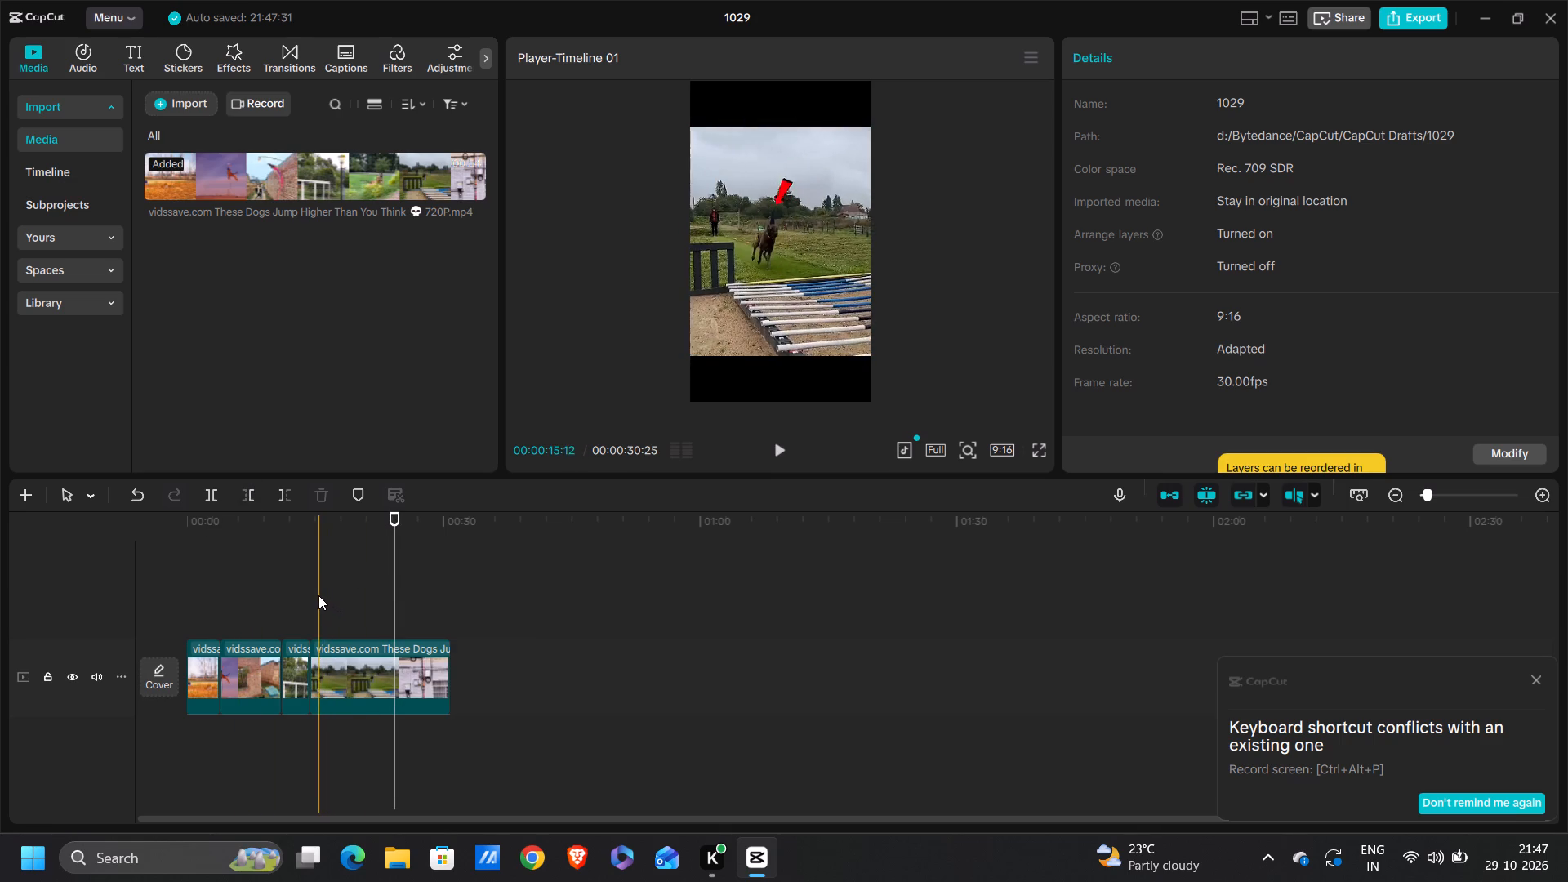
Cut the striped-poles footage before 00:00:20:02 from the last clip's beginning, keeping the video from the dog high on the apartment wall onward.
{"action": "left_click", "coordinate": [308, 590]}
{"action": "left_click_drag", "start_coordinate": [310, 588], "coordinate": [338, 596]}
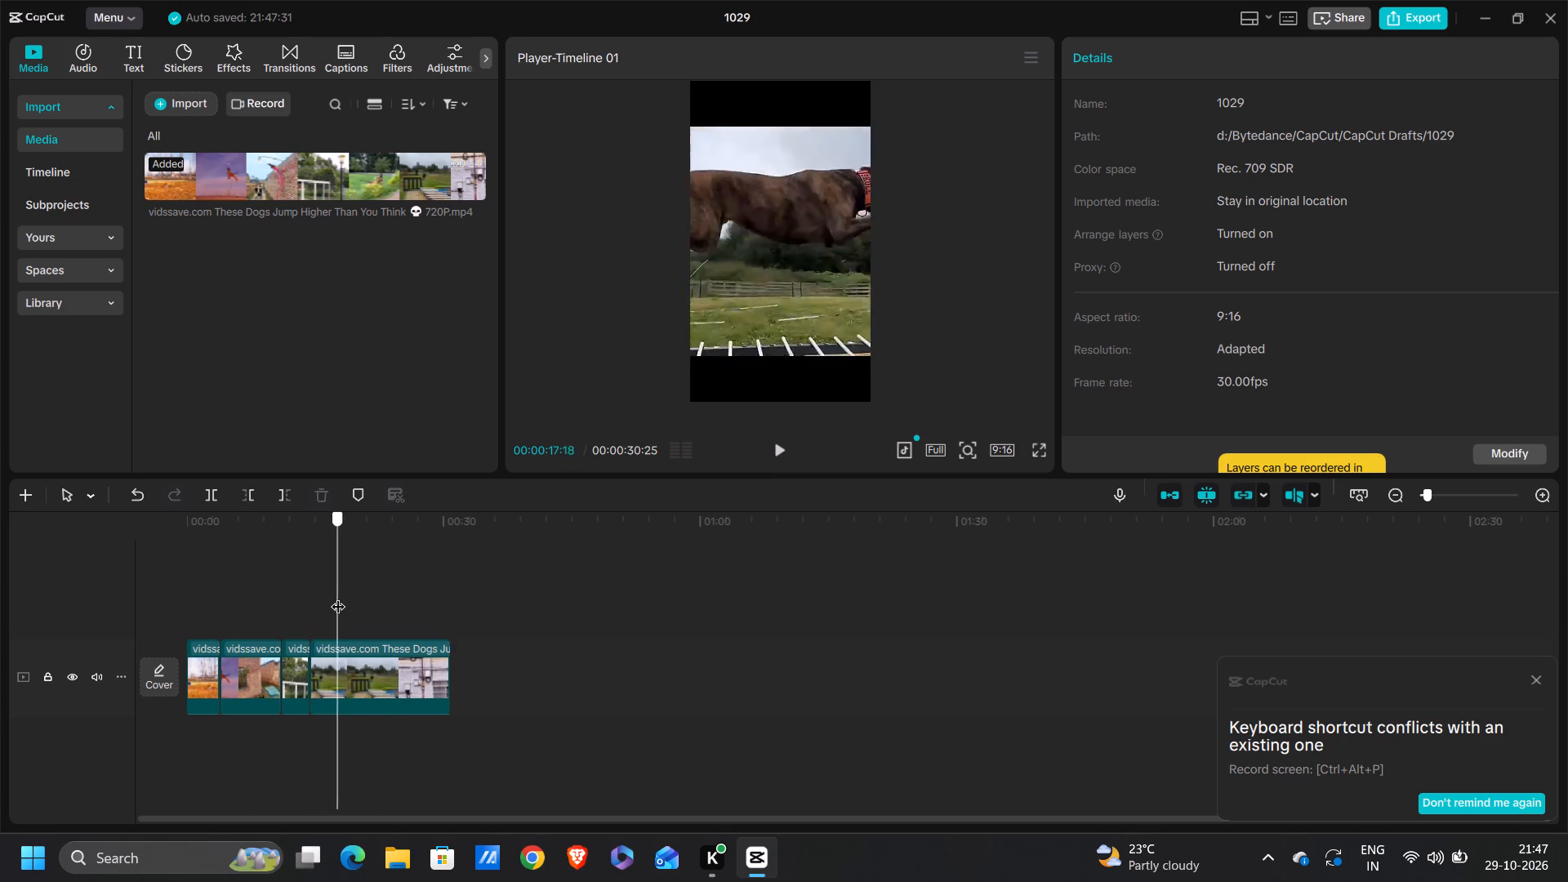
{"action": "left_click_drag", "start_coordinate": [338, 596], "coordinate": [347, 598]}
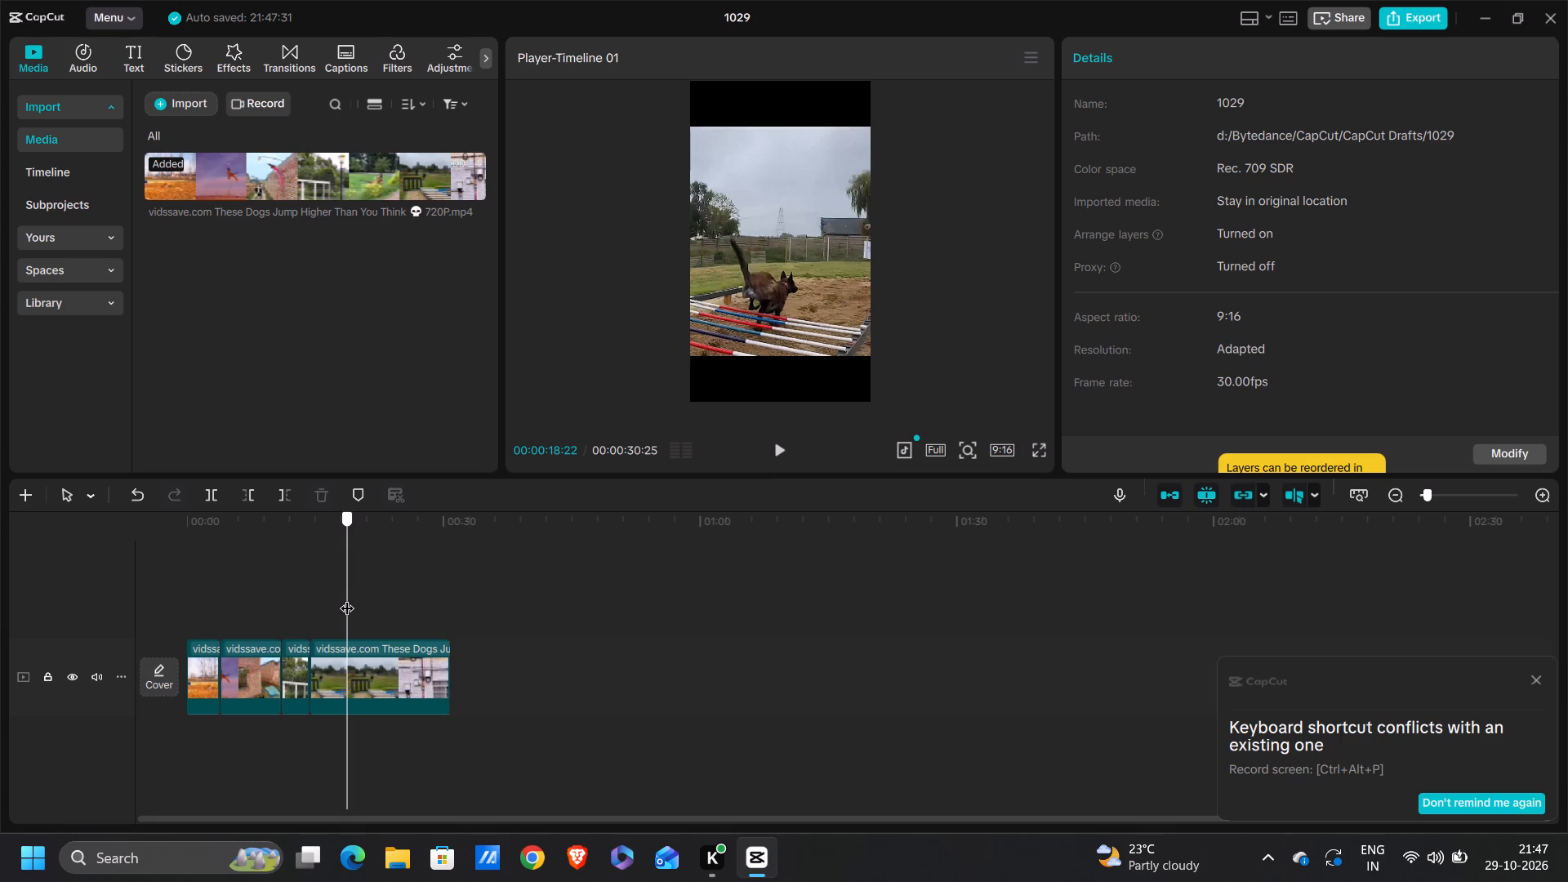
{"action": "left_click_drag", "start_coordinate": [347, 598], "coordinate": [424, 608]}
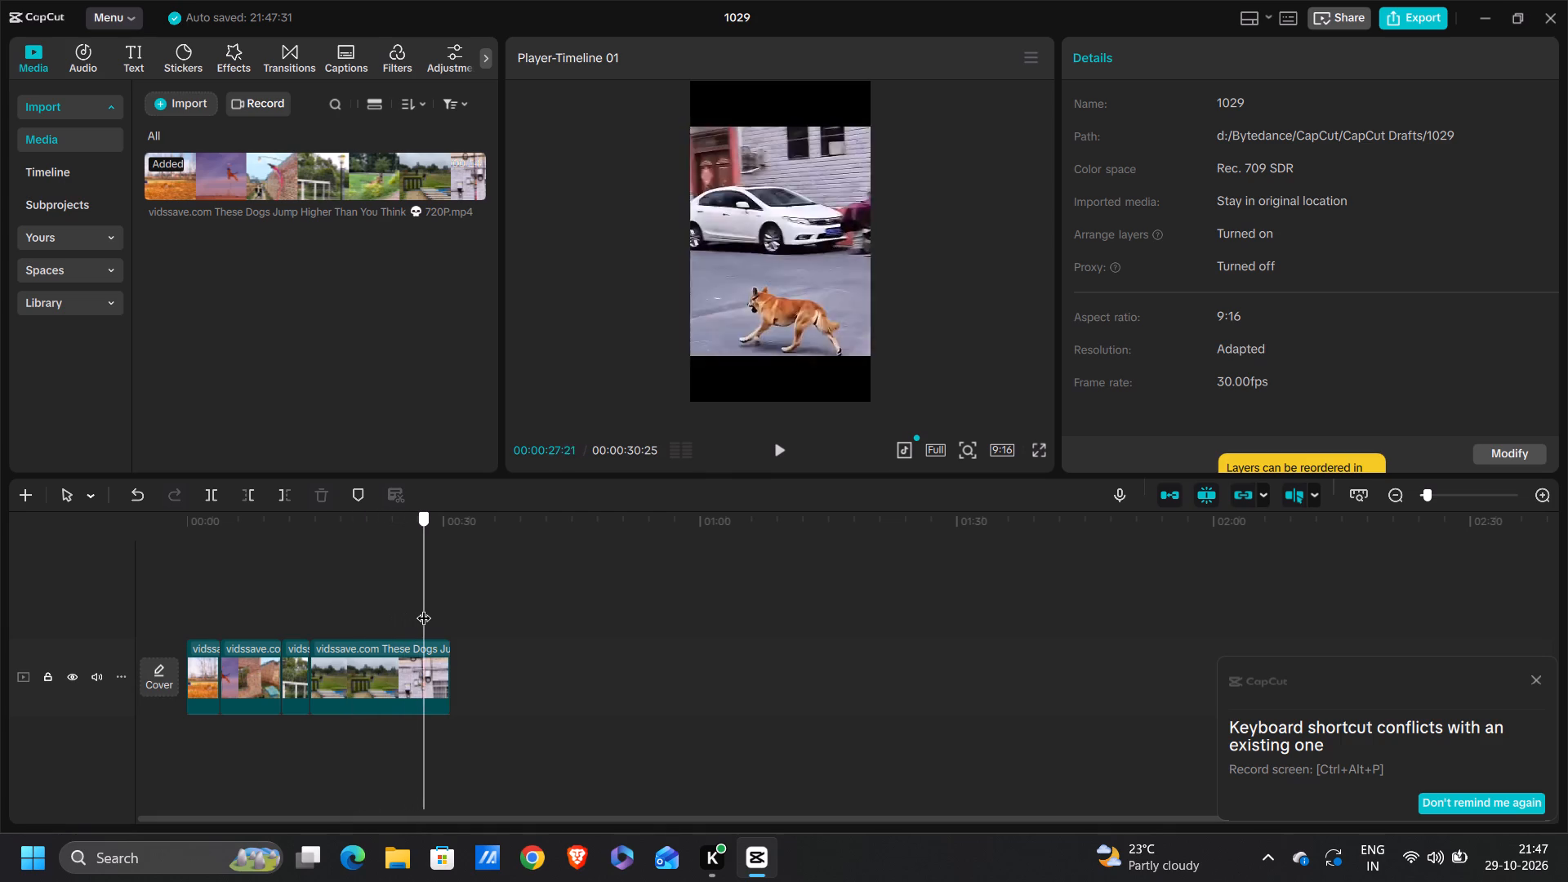
{"action": "left_click_drag", "start_coordinate": [424, 608], "coordinate": [374, 604]}
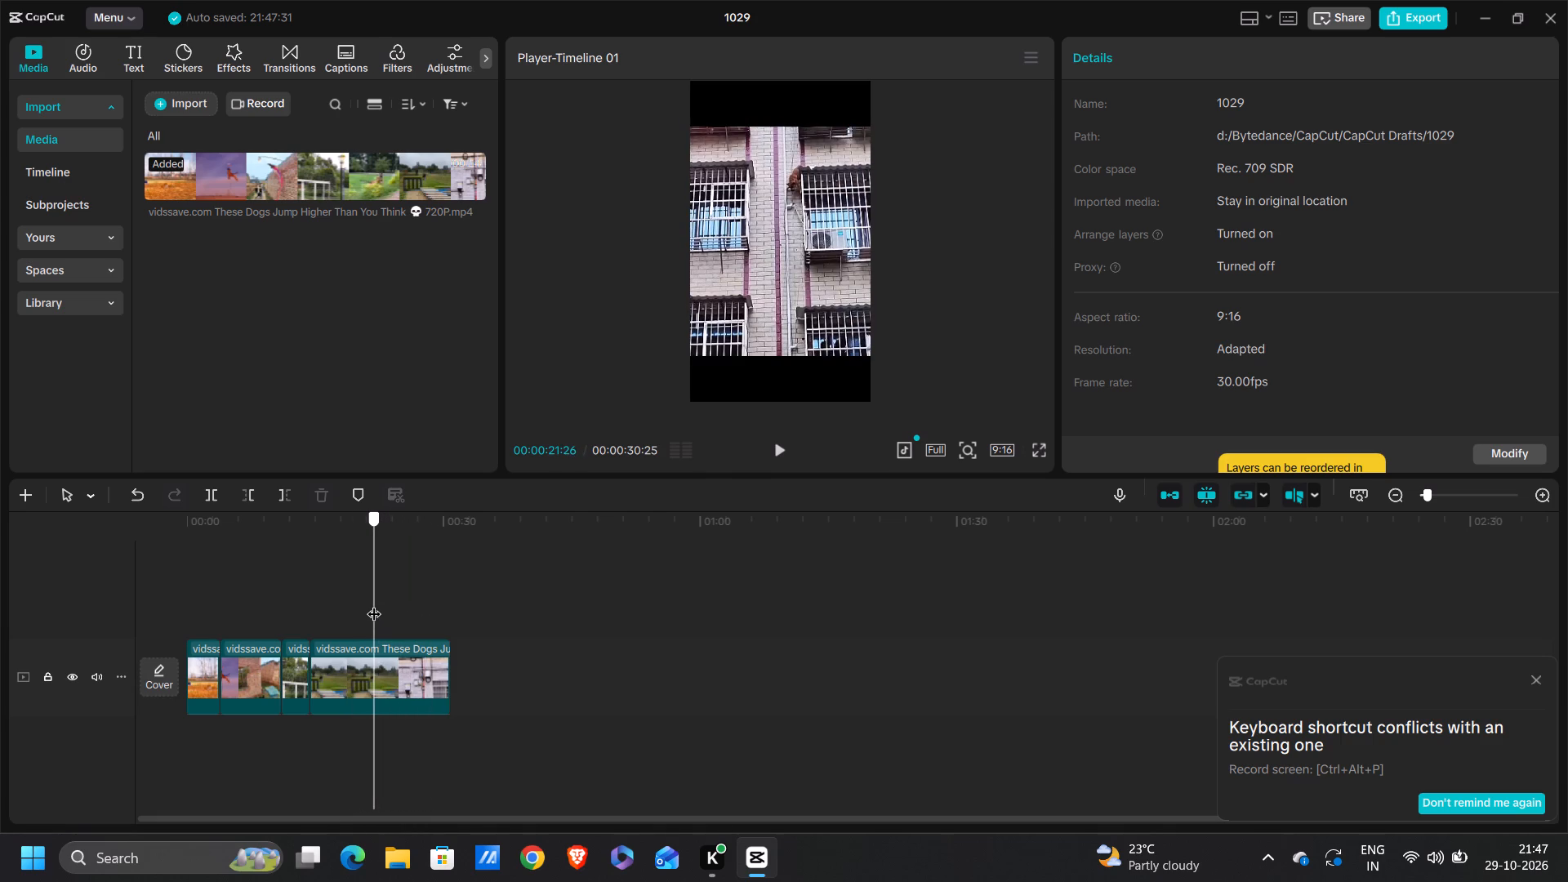
{"action": "left_click_drag", "start_coordinate": [374, 604], "coordinate": [354, 595]}
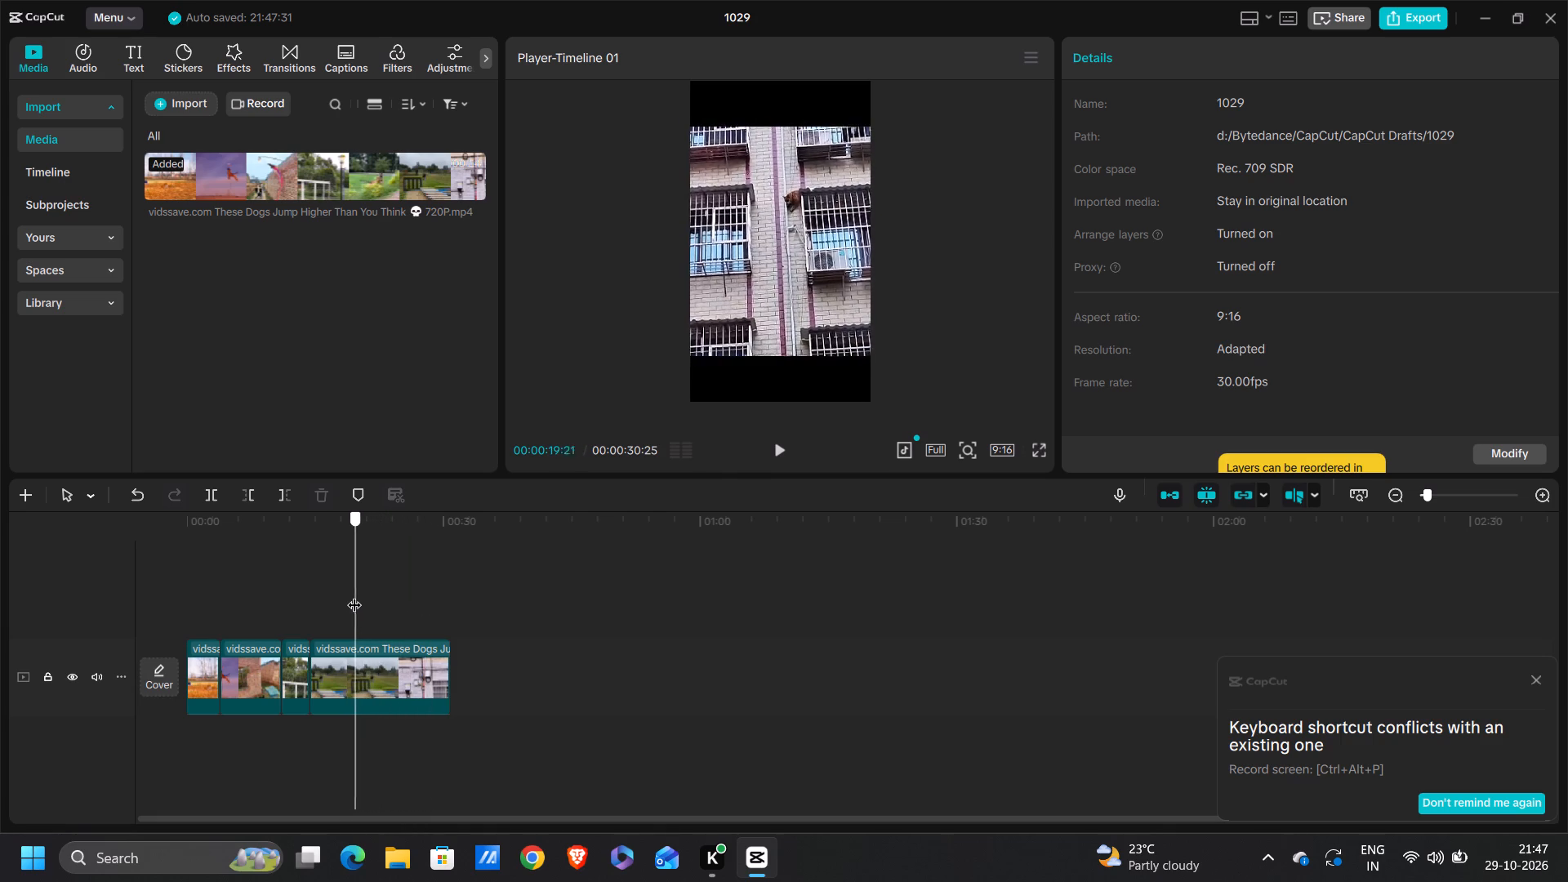
{"action": "left_click_drag", "start_coordinate": [354, 595], "coordinate": [358, 593]}
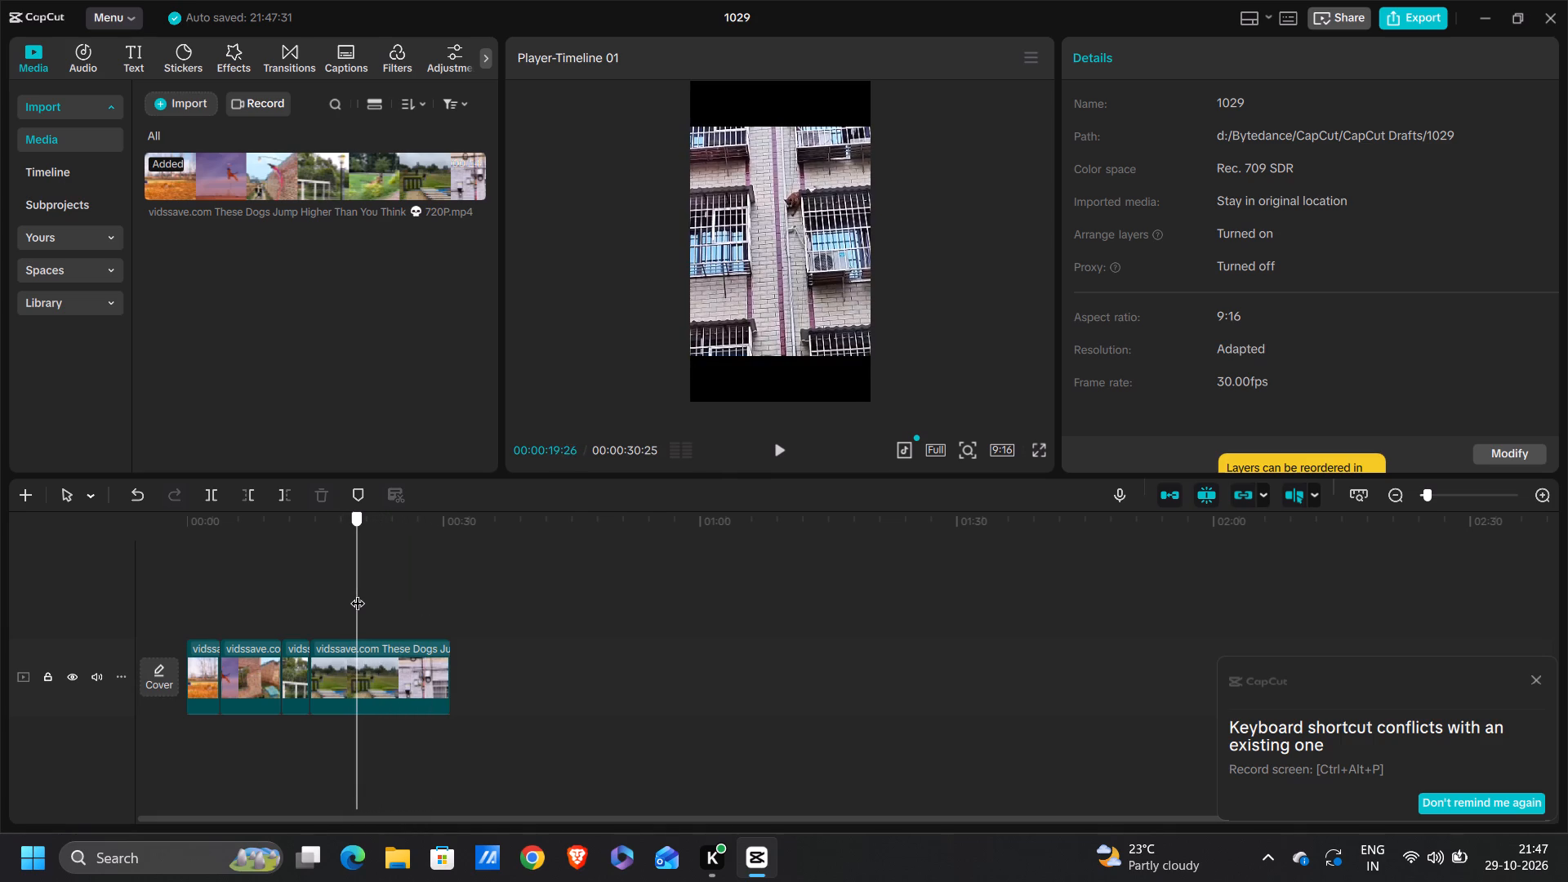
{"action": "left_click_drag", "start_coordinate": [358, 593], "coordinate": [359, 593]}
{"action": "left_click", "coordinate": [242, 491]}
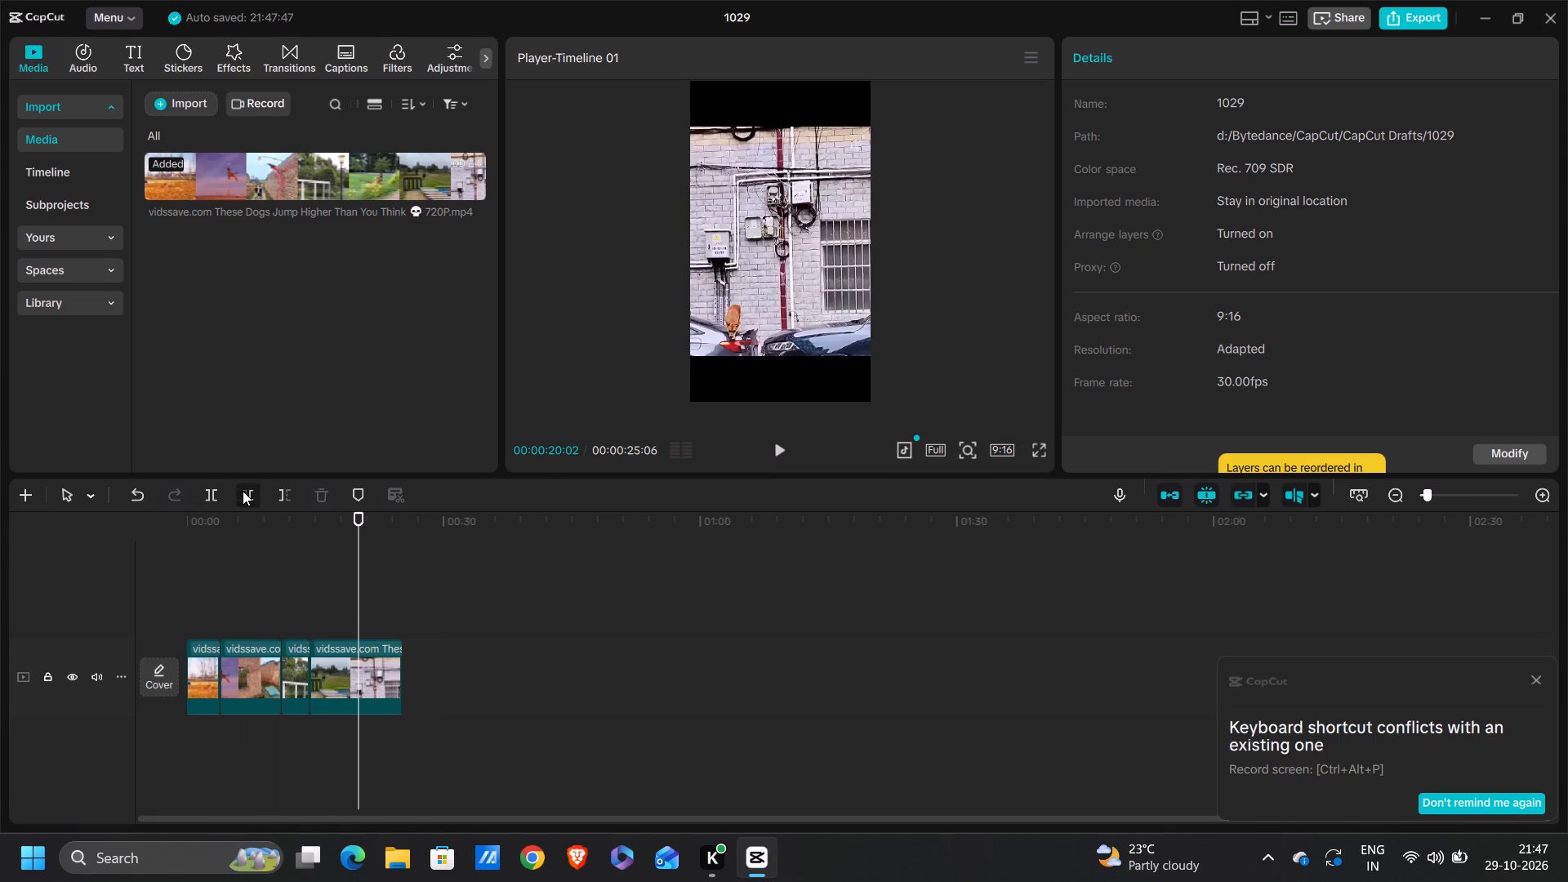
Play through the wall descent and cut everything after 00:00:20:28 from the last clip, ending as the dog runs off beside the parked cars.
{"action": "left_click", "coordinate": [309, 564]}
{"action": "left_click_drag", "start_coordinate": [314, 567], "coordinate": [322, 570]}
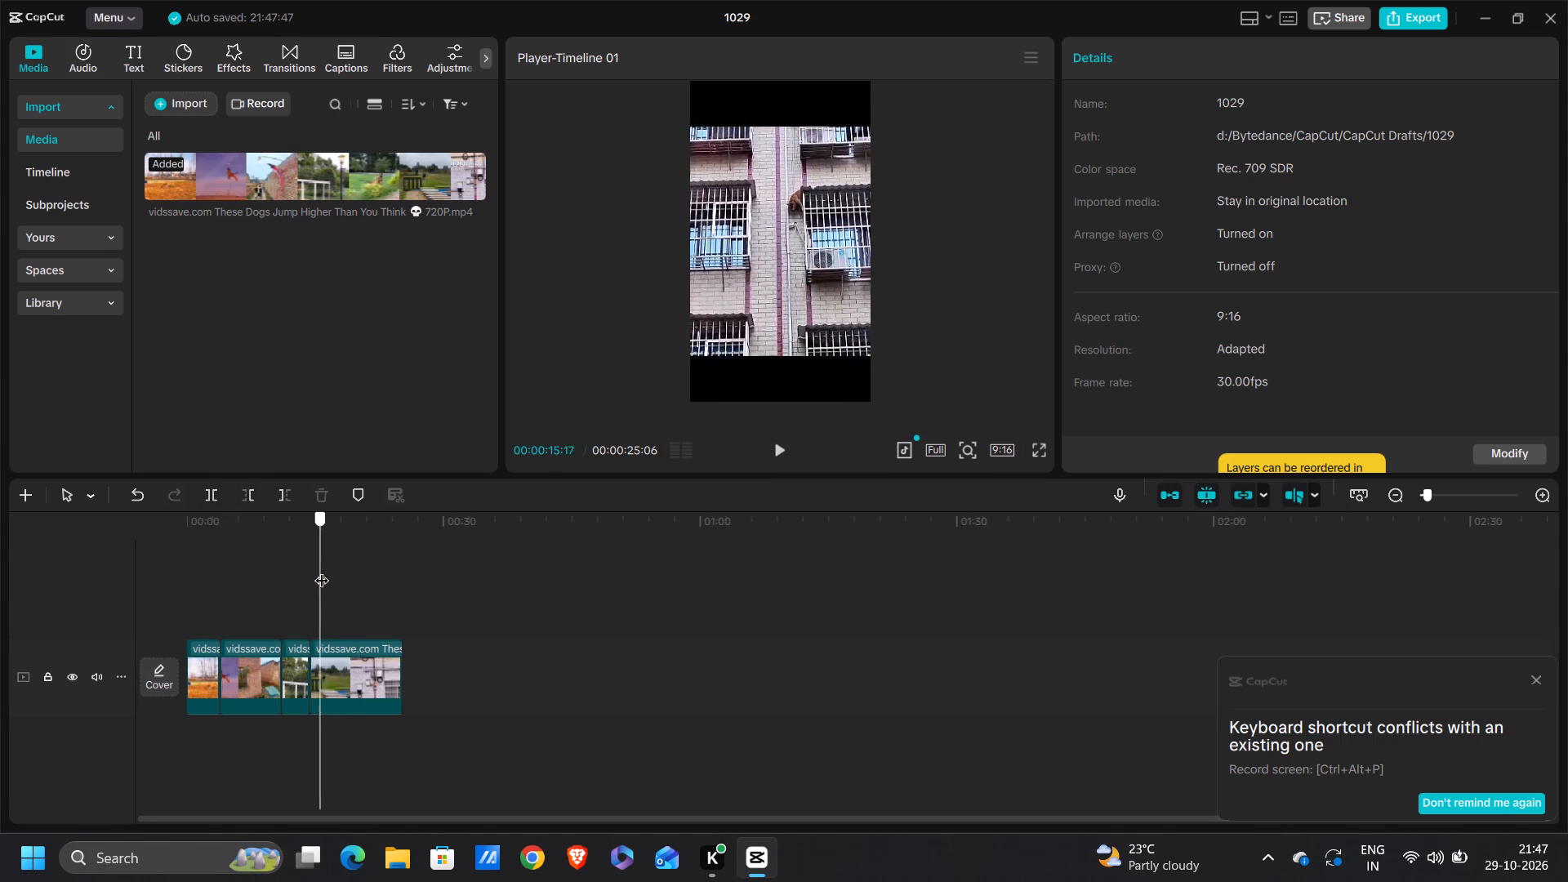
{"action": "left_click_drag", "start_coordinate": [322, 570], "coordinate": [348, 578]}
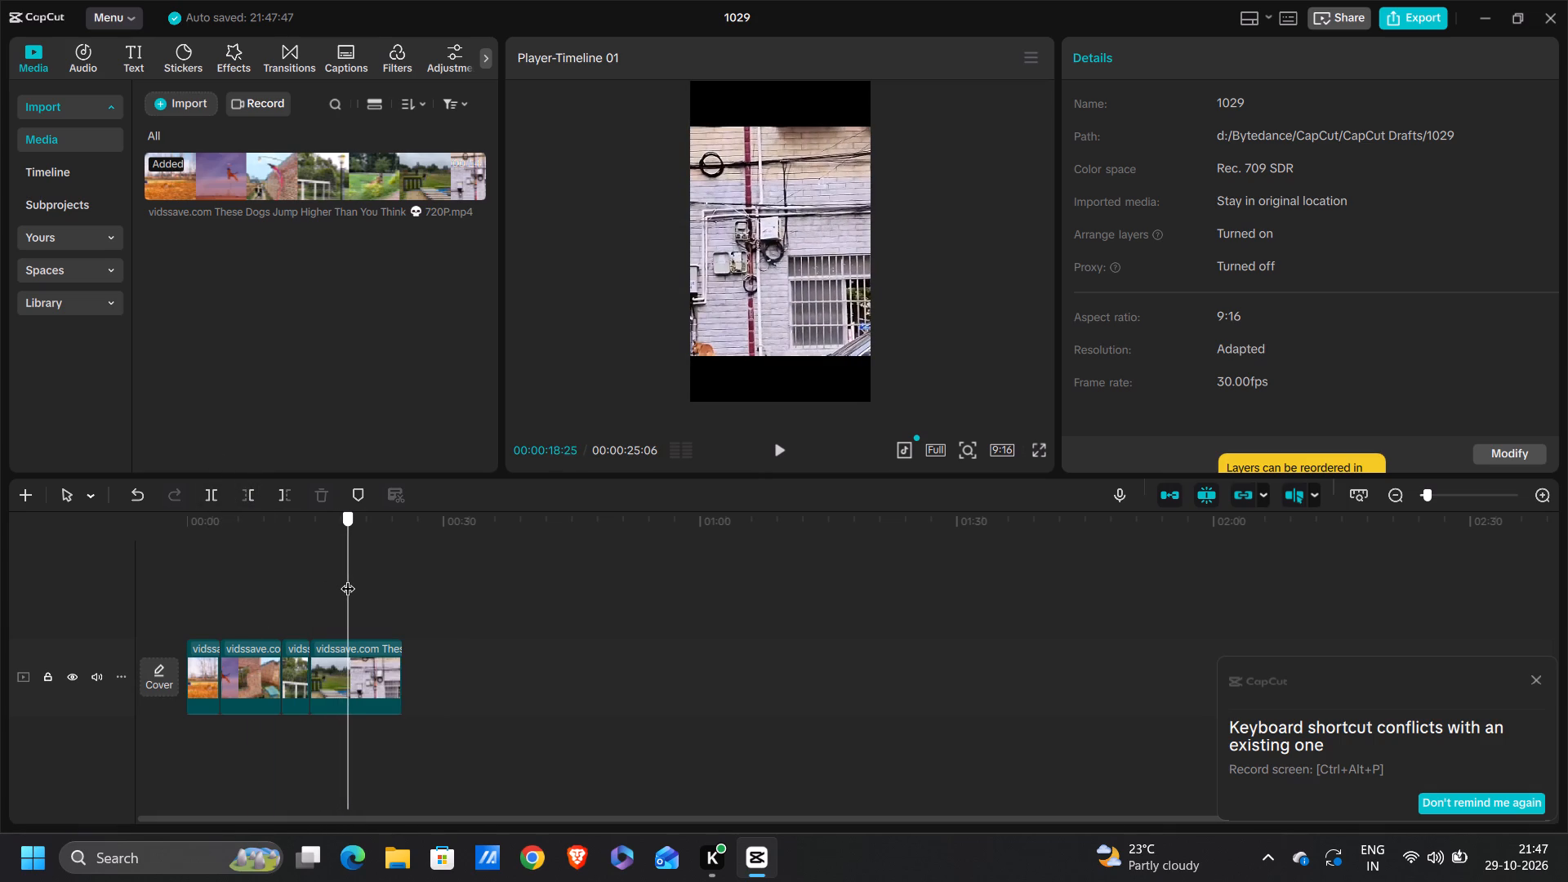
{"action": "left_click_drag", "start_coordinate": [348, 578], "coordinate": [321, 567]}
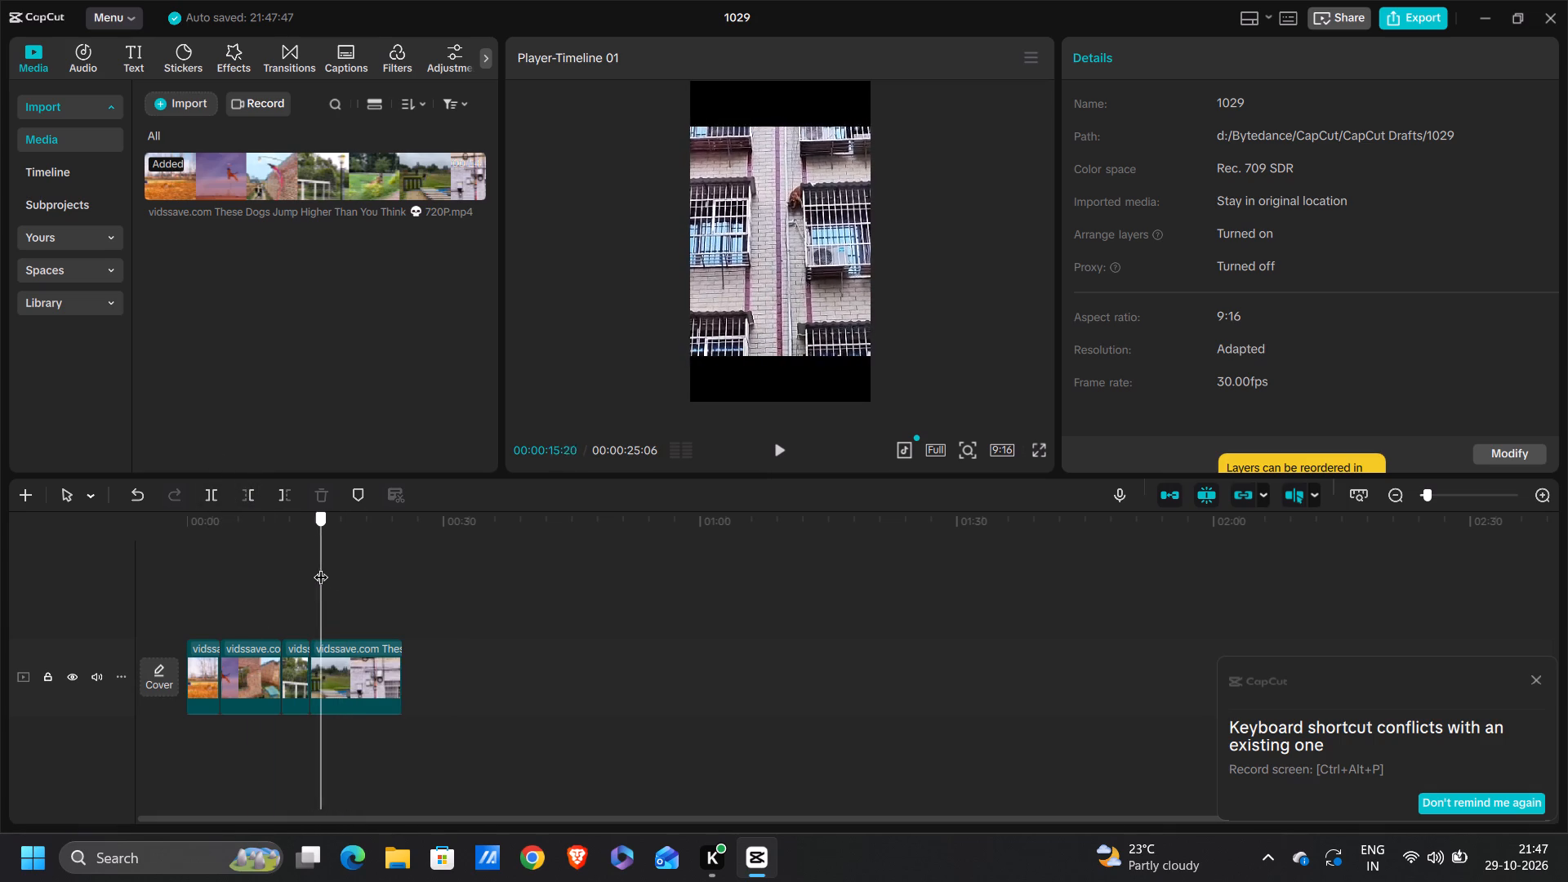
{"action": "left_click_drag", "start_coordinate": [321, 567], "coordinate": [338, 568]}
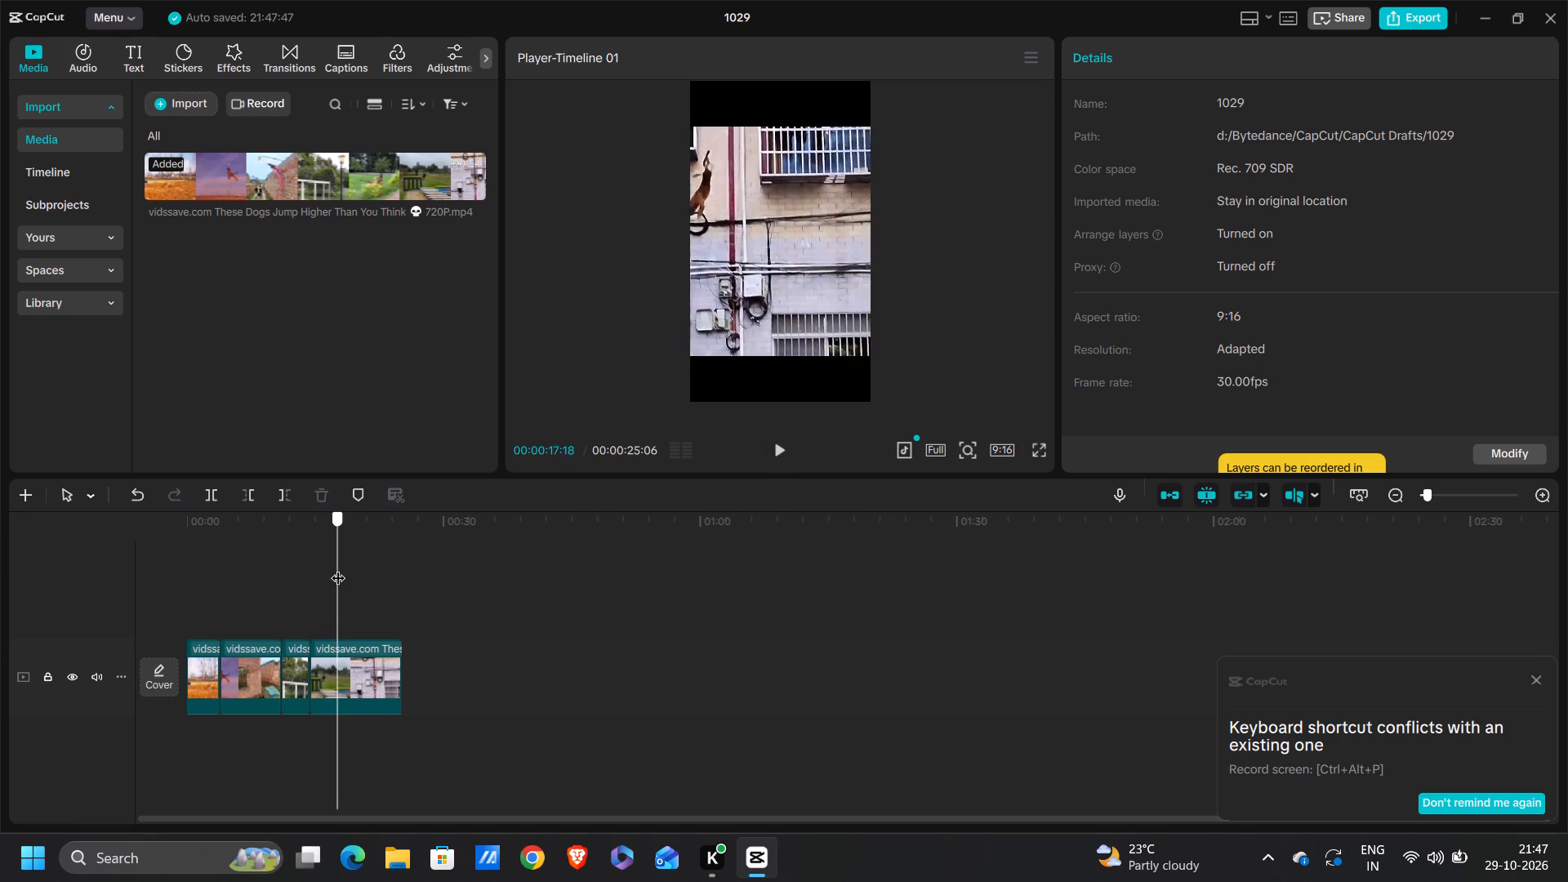
{"action": "left_click_drag", "start_coordinate": [338, 568], "coordinate": [351, 569]}
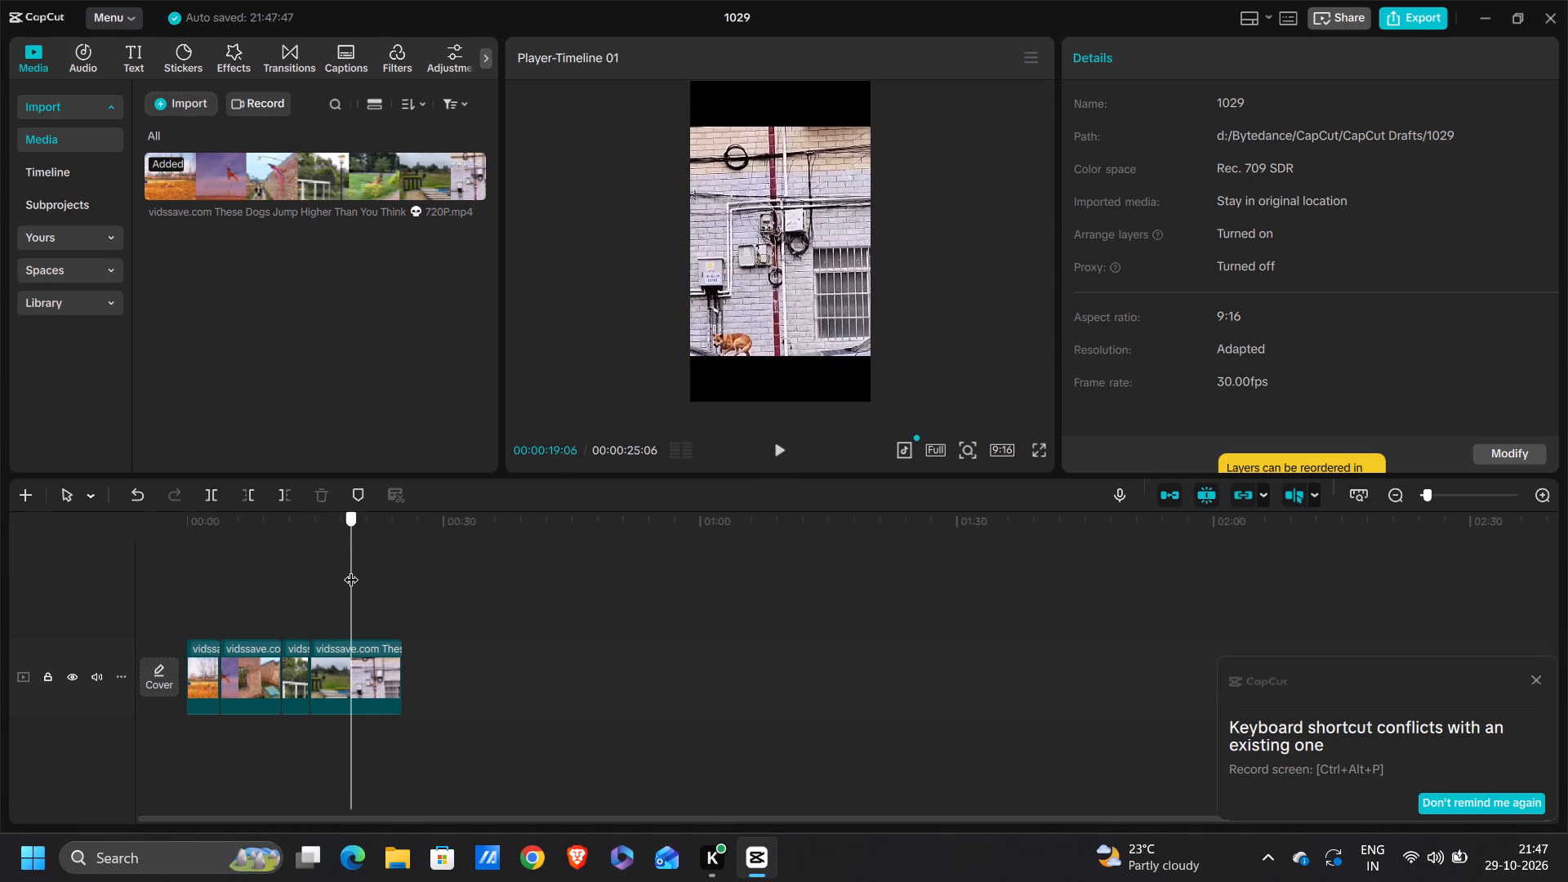
{"action": "left_click_drag", "start_coordinate": [351, 569], "coordinate": [369, 572]}
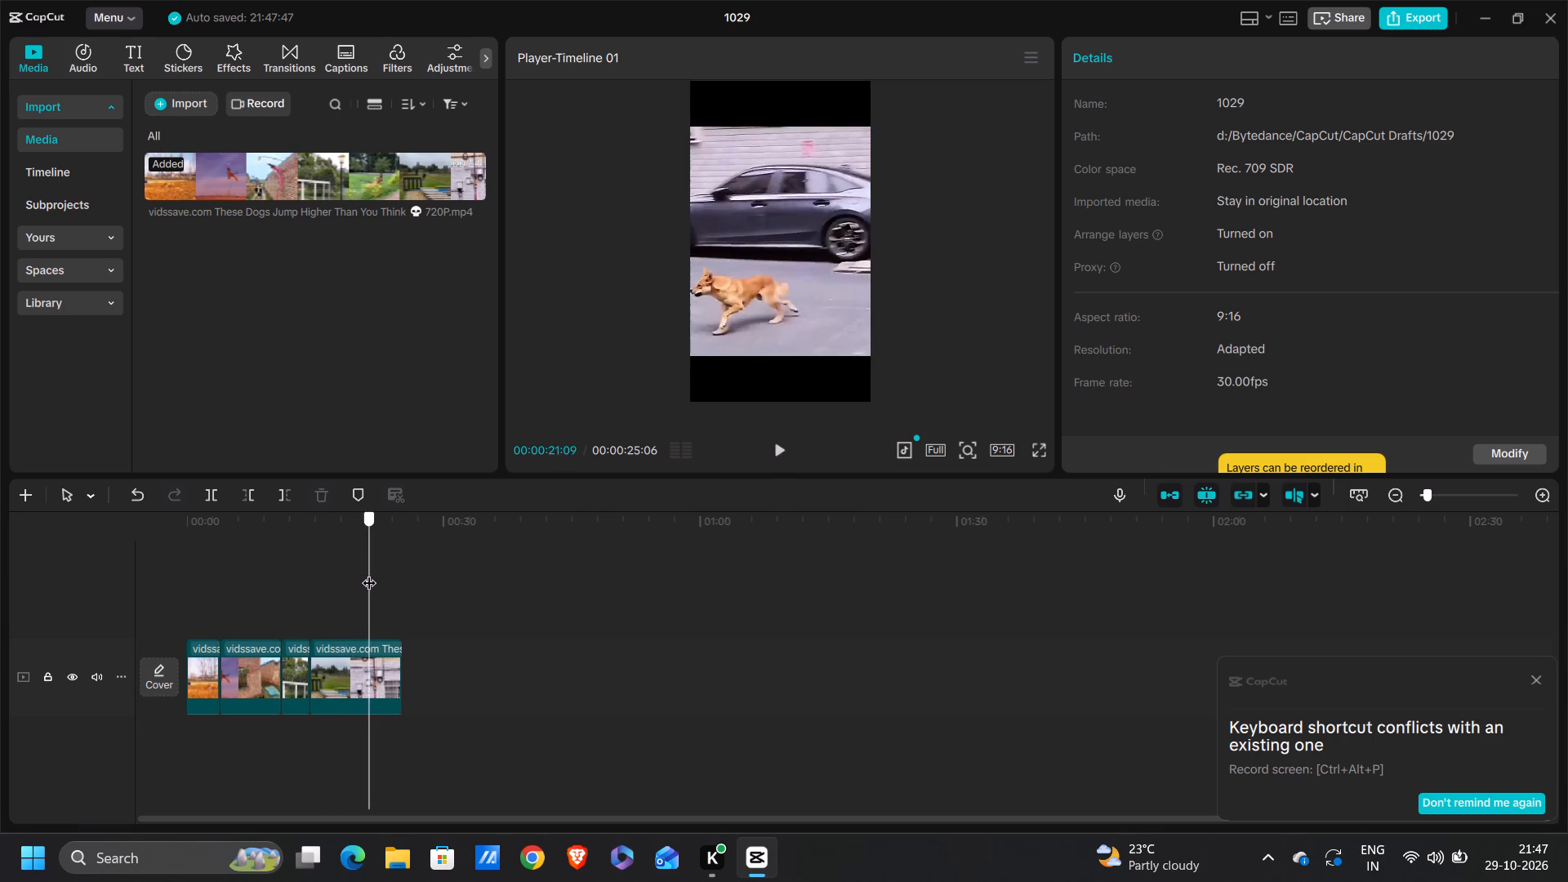
{"action": "left_click_drag", "start_coordinate": [369, 572], "coordinate": [373, 573]}
{"action": "left_click_drag", "start_coordinate": [373, 573], "coordinate": [367, 572]}
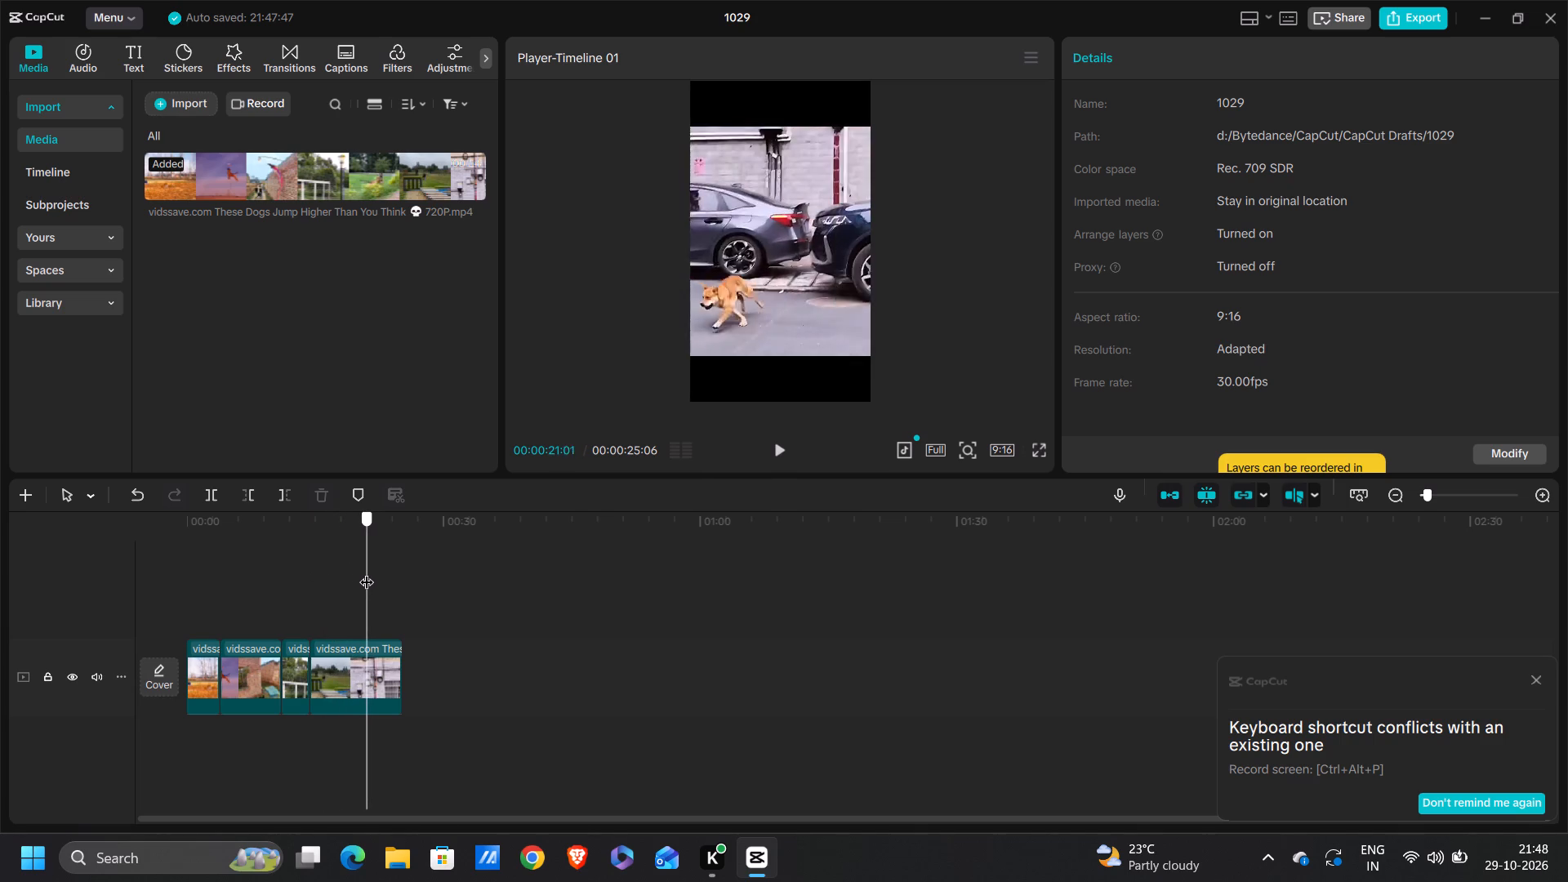
{"action": "left_click_drag", "start_coordinate": [367, 572], "coordinate": [366, 572]}
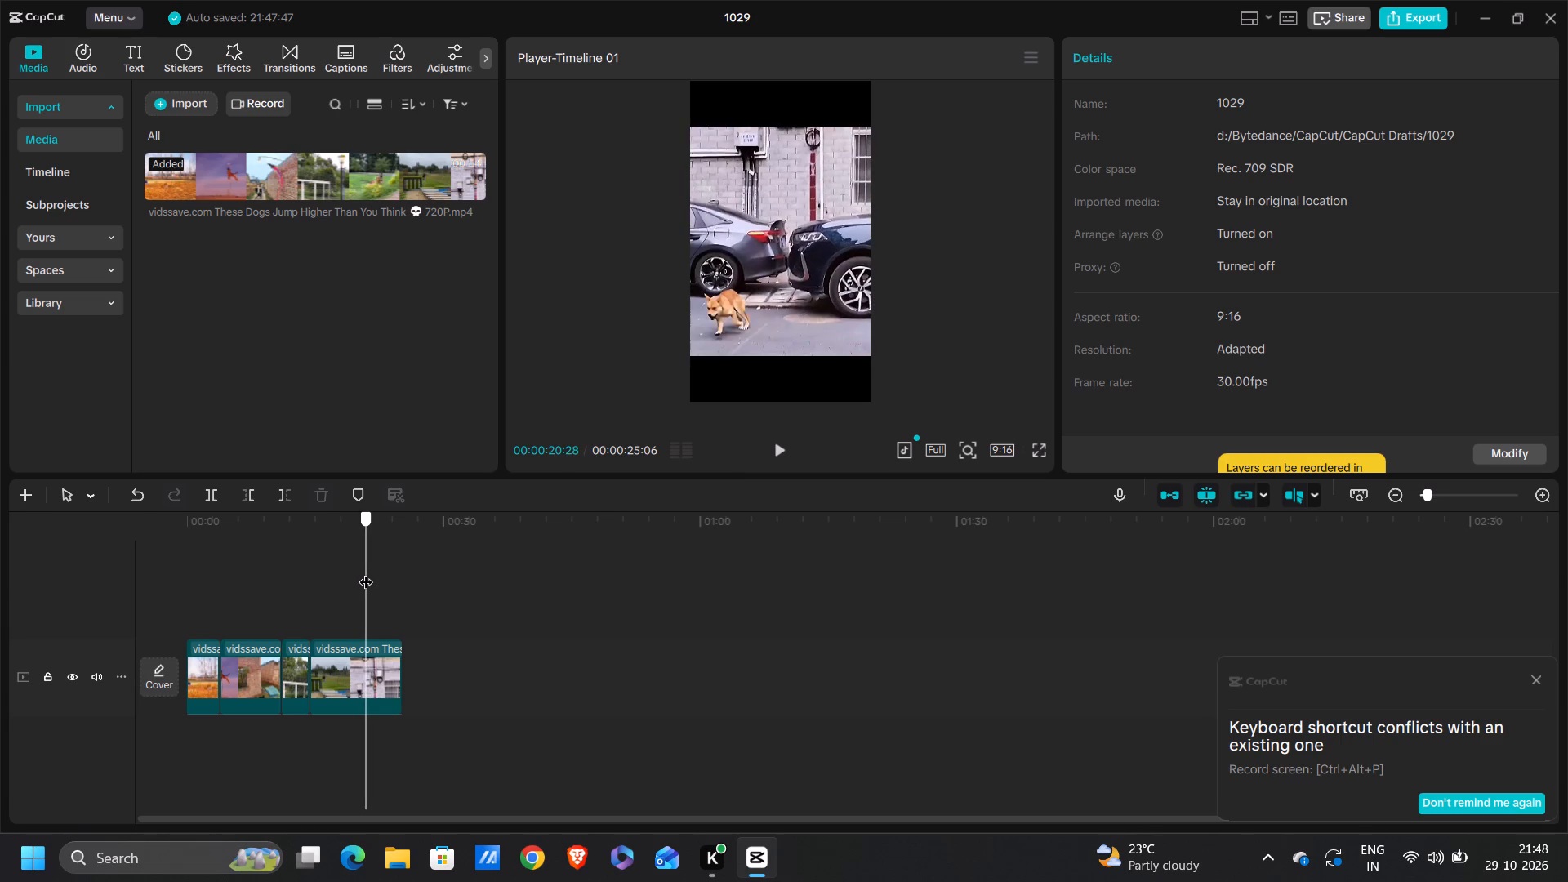
{"action": "left_click", "coordinate": [286, 498]}
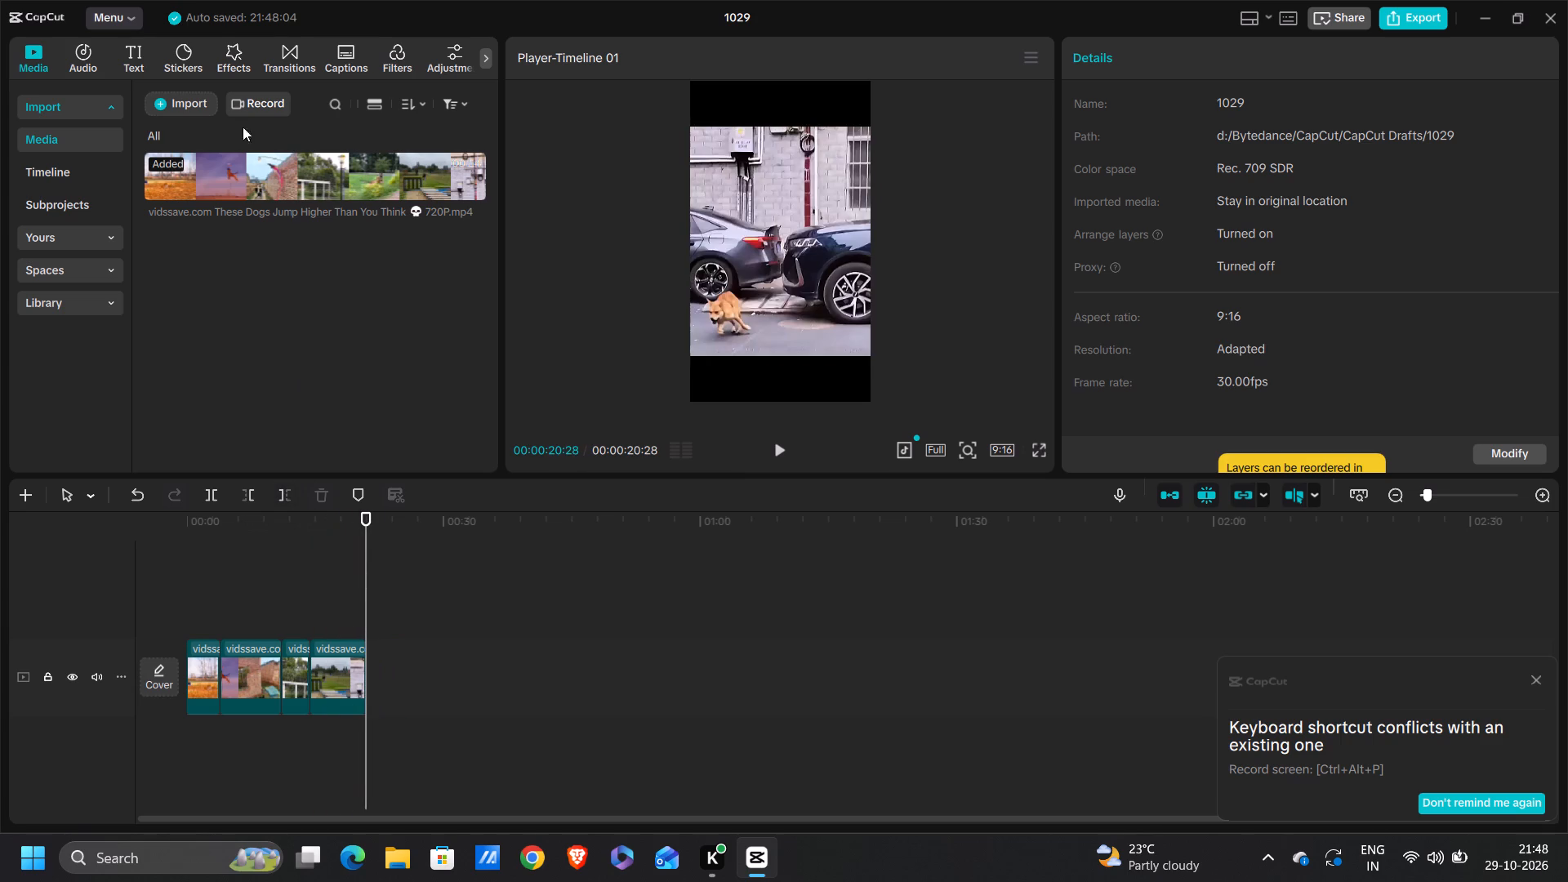
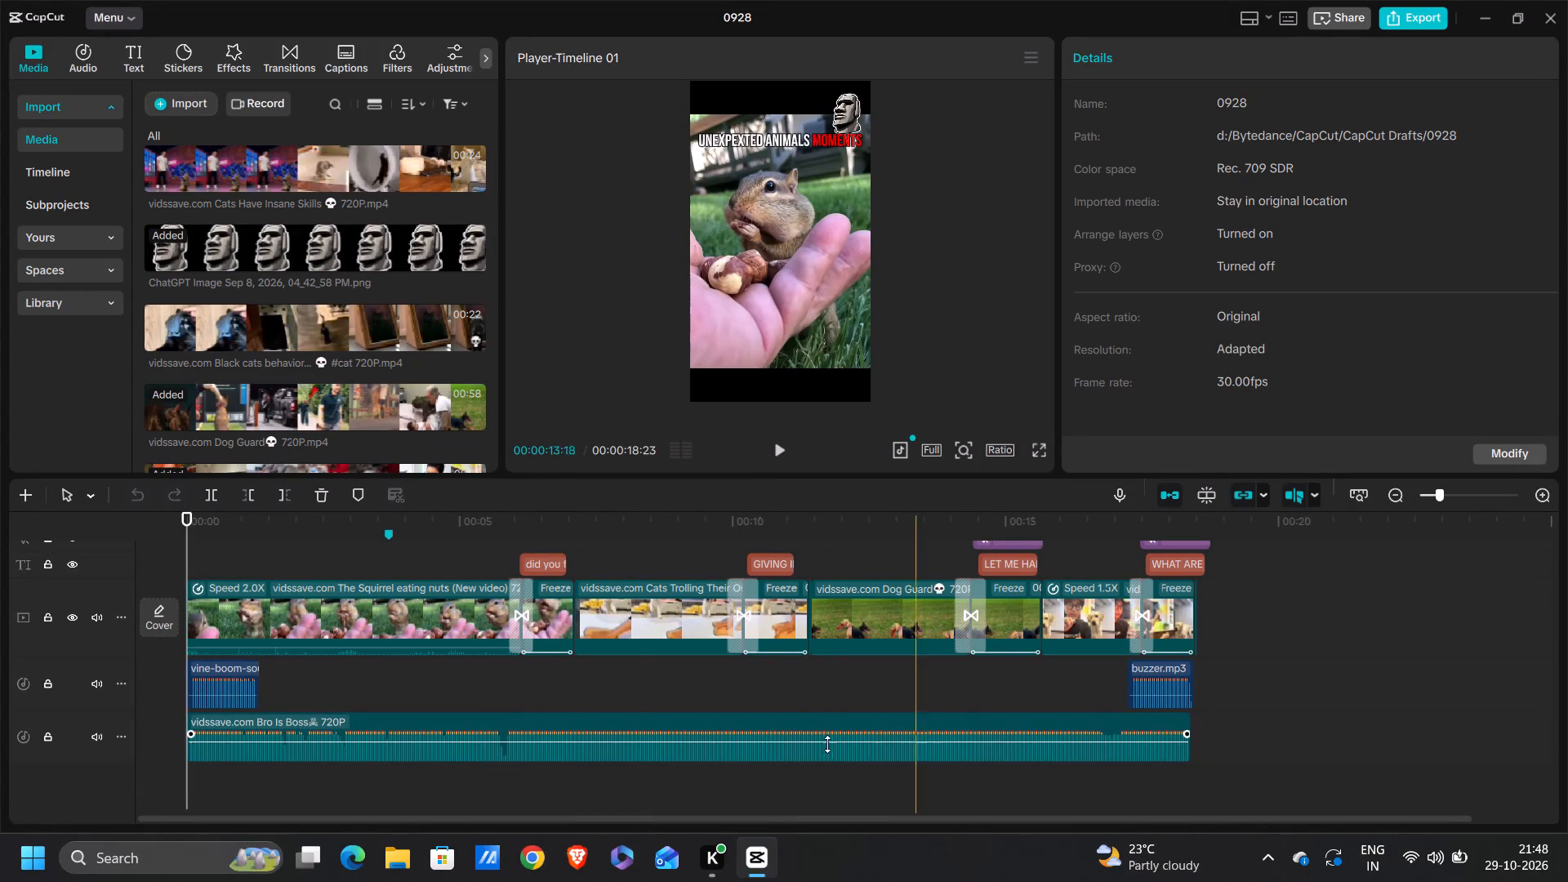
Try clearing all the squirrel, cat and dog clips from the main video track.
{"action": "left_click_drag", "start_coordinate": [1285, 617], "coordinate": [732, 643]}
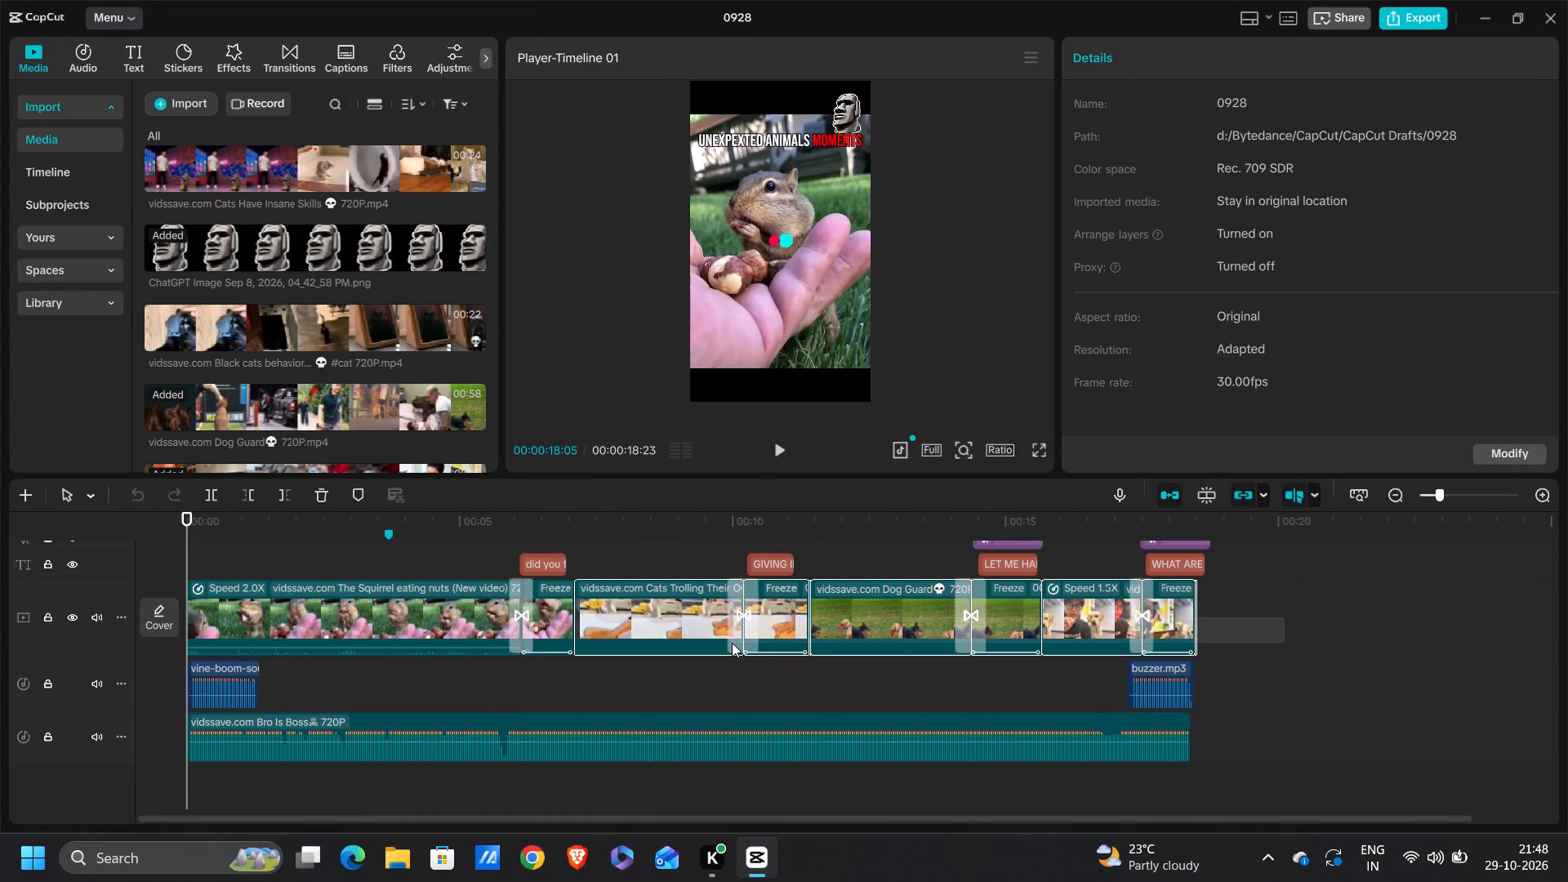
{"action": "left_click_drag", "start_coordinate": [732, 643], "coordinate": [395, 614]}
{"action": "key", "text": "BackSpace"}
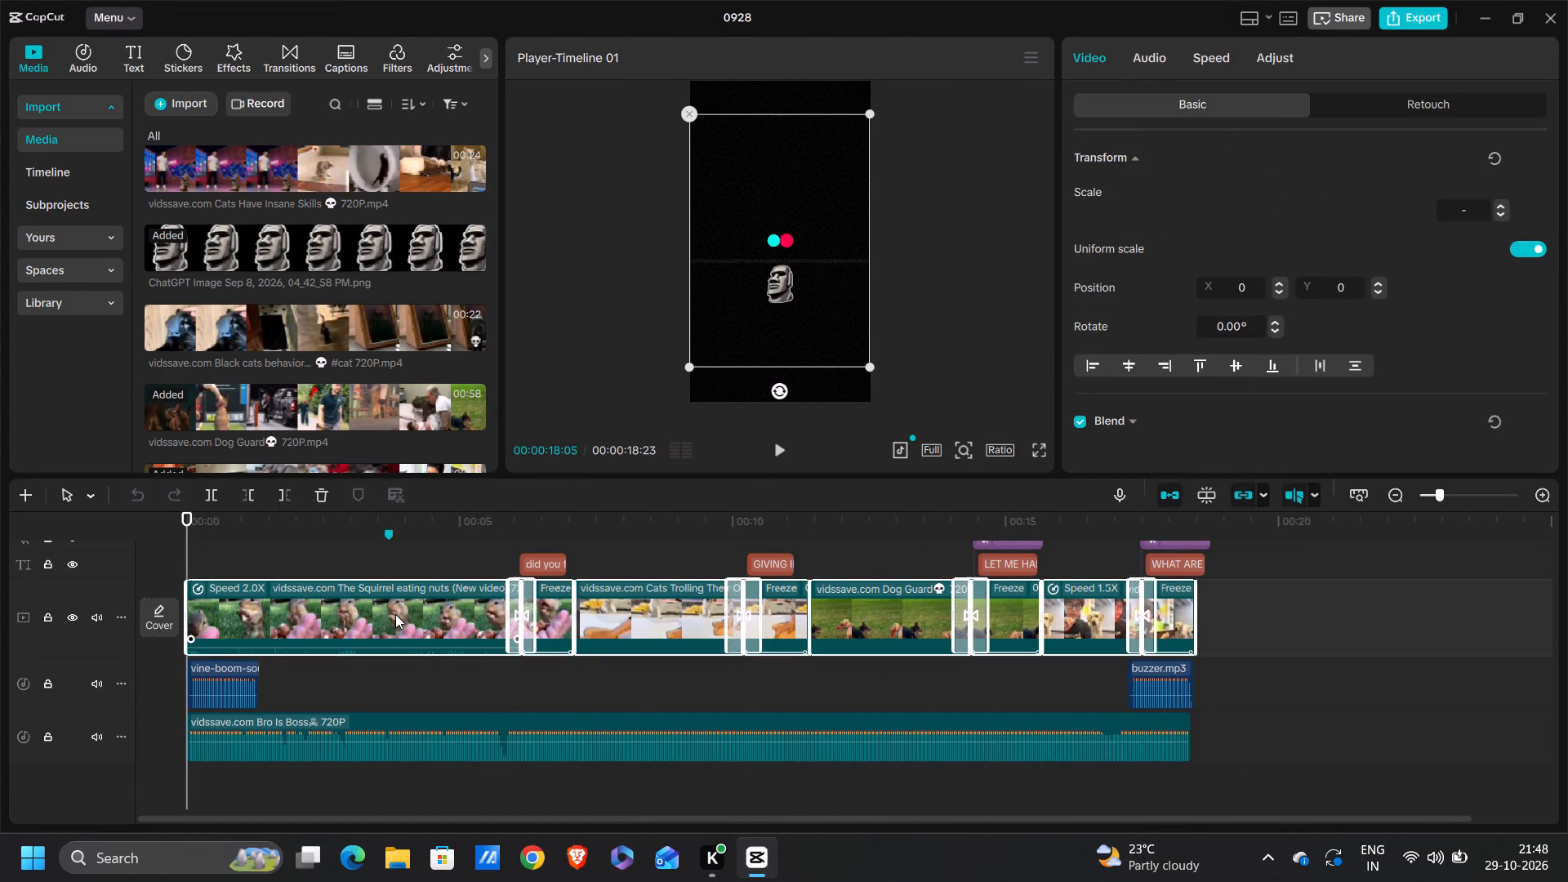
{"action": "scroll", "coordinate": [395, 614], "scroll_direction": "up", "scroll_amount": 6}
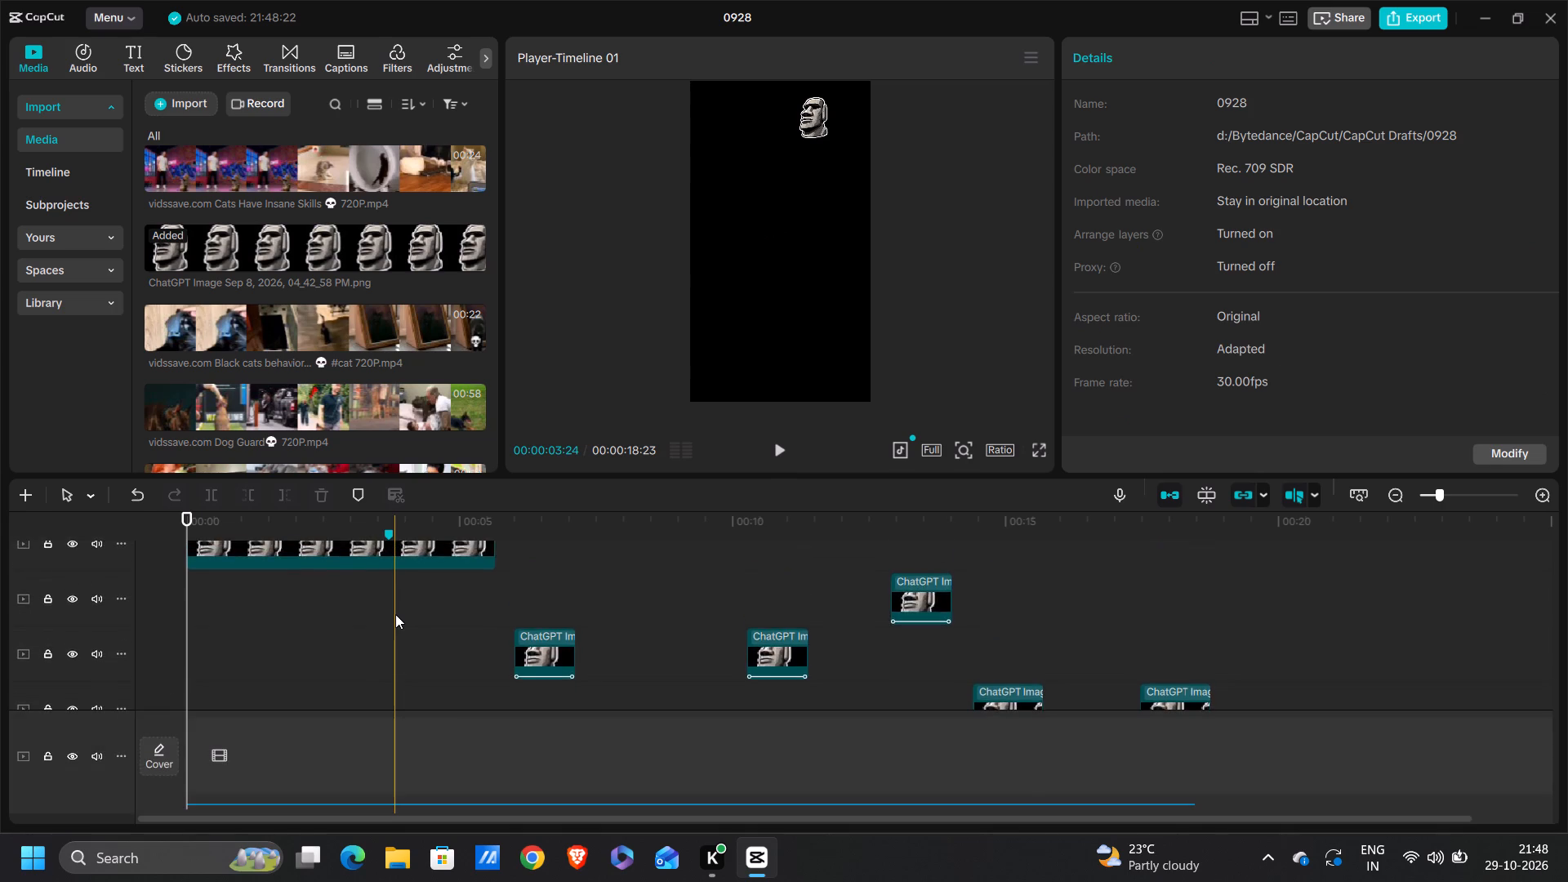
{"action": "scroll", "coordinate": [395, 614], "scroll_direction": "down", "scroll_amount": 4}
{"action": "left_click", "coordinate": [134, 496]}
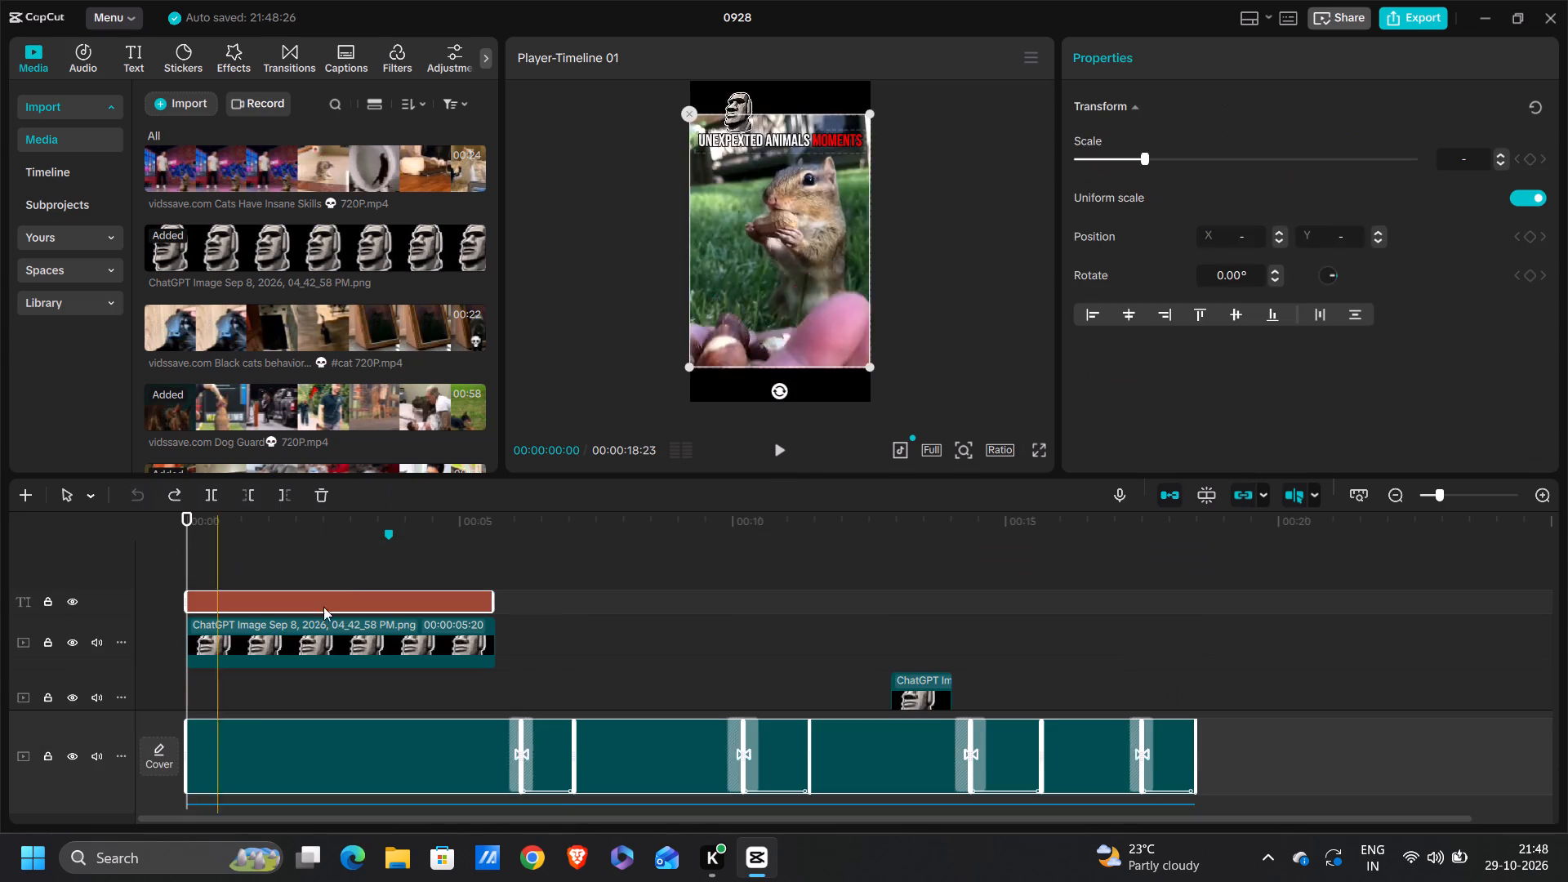
Combine all the stone-head images, effects and text captions above the main track into one compound clip.
{"action": "scroll", "coordinate": [554, 789], "scroll_direction": "down", "scroll_amount": 9}
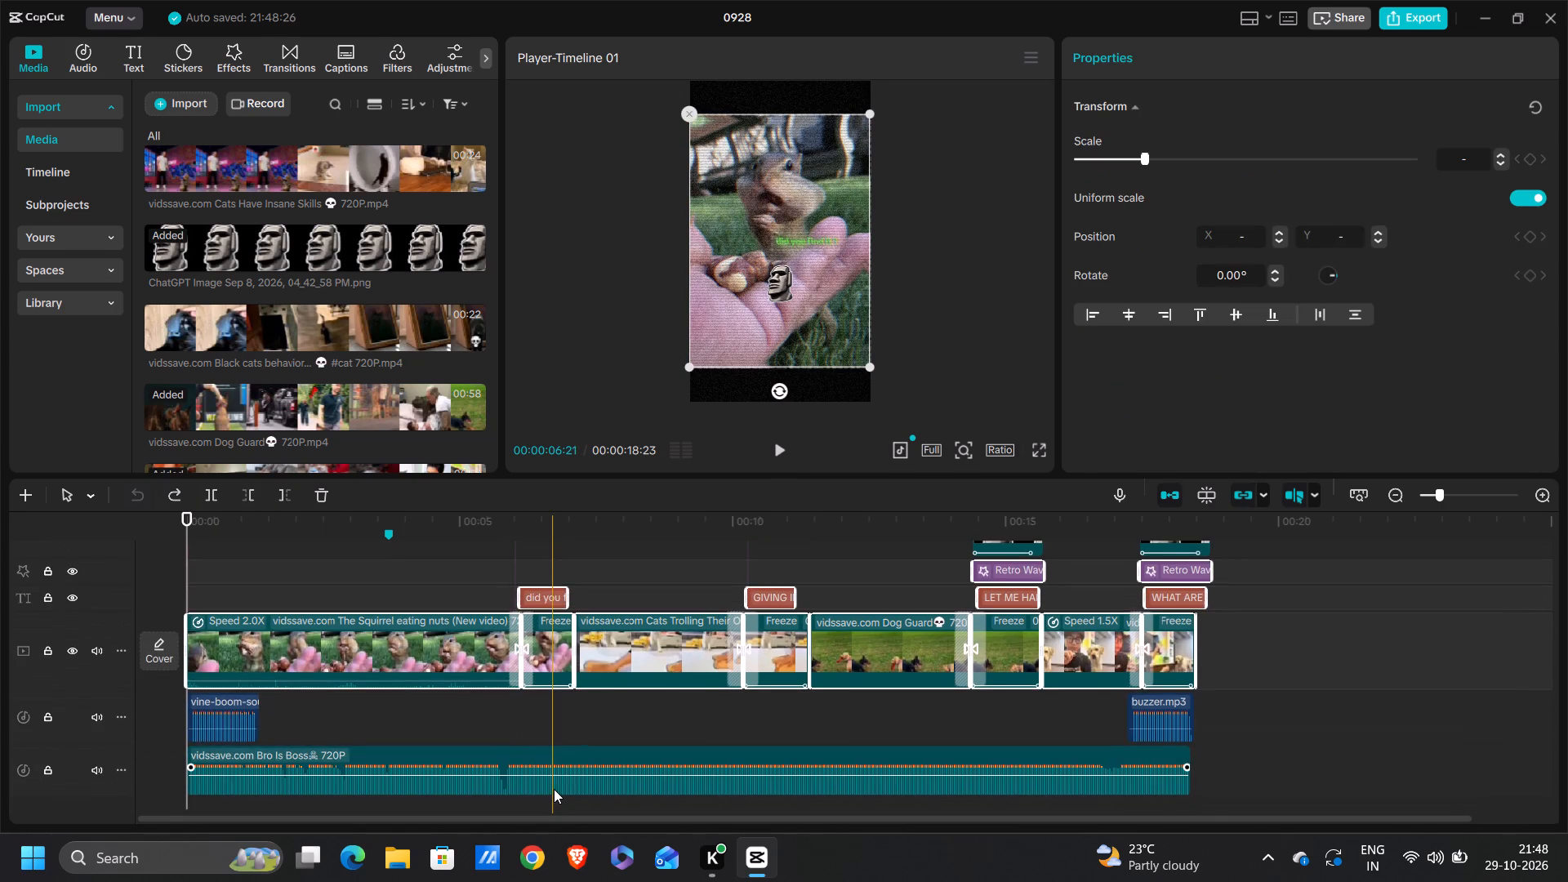
{"action": "scroll", "coordinate": [554, 789], "scroll_direction": "down", "scroll_amount": 1}
{"action": "left_click", "coordinate": [1260, 567]}
{"action": "scroll", "coordinate": [1281, 617], "scroll_direction": "right", "scroll_amount": 1}
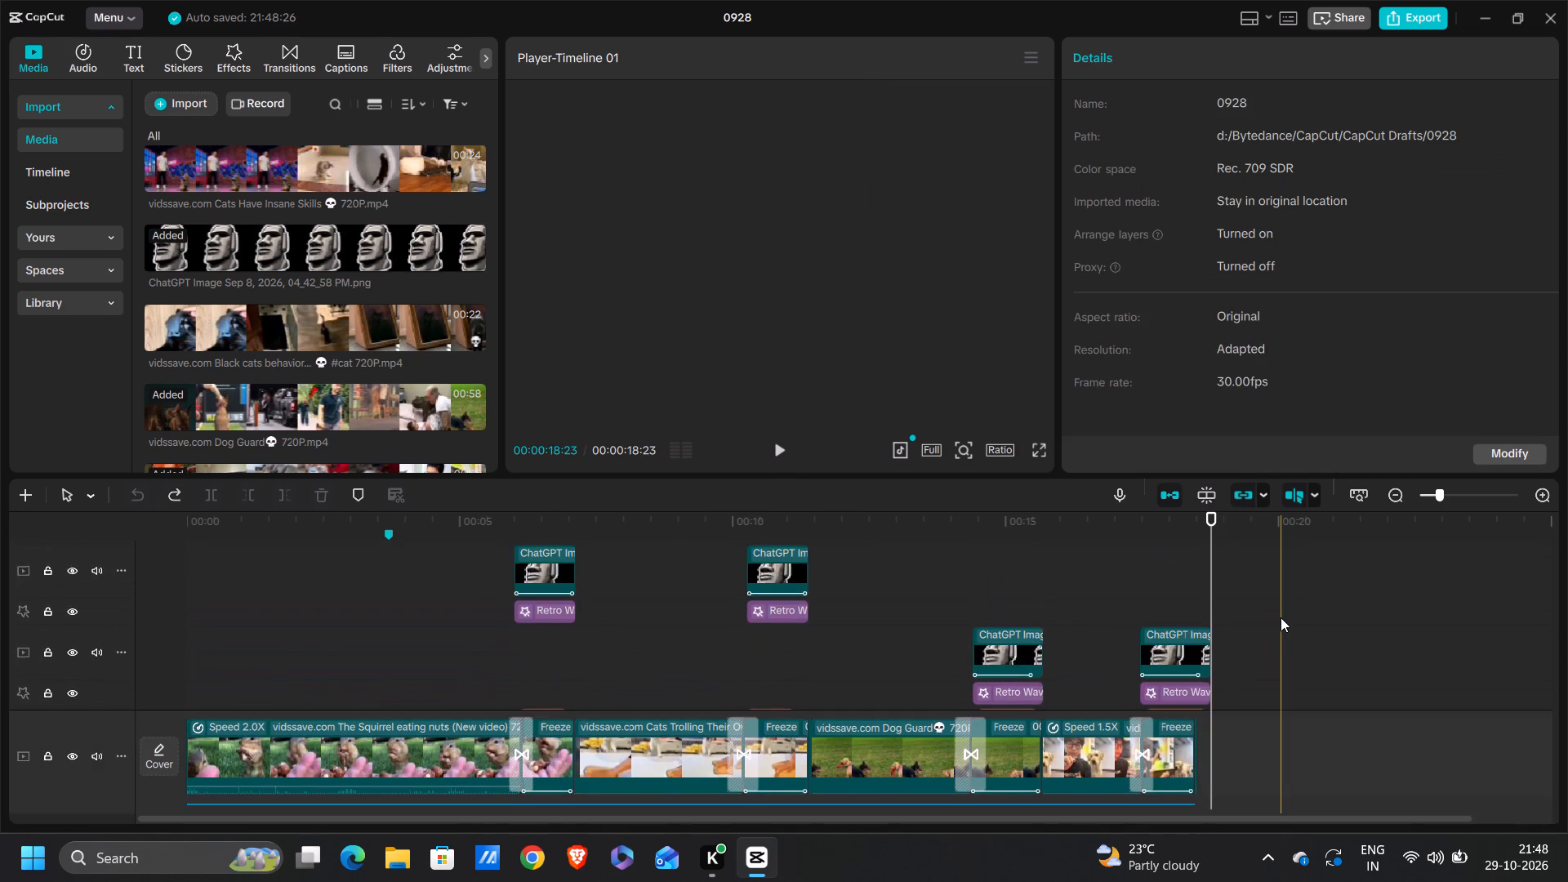
{"action": "scroll", "coordinate": [1281, 617], "scroll_direction": "right", "scroll_amount": 1}
{"action": "left_click_drag", "start_coordinate": [1263, 621], "coordinate": [1020, 627]}
{"action": "left_click", "coordinate": [1221, 664]}
{"action": "left_click_drag", "start_coordinate": [1224, 660], "coordinate": [265, 604]}
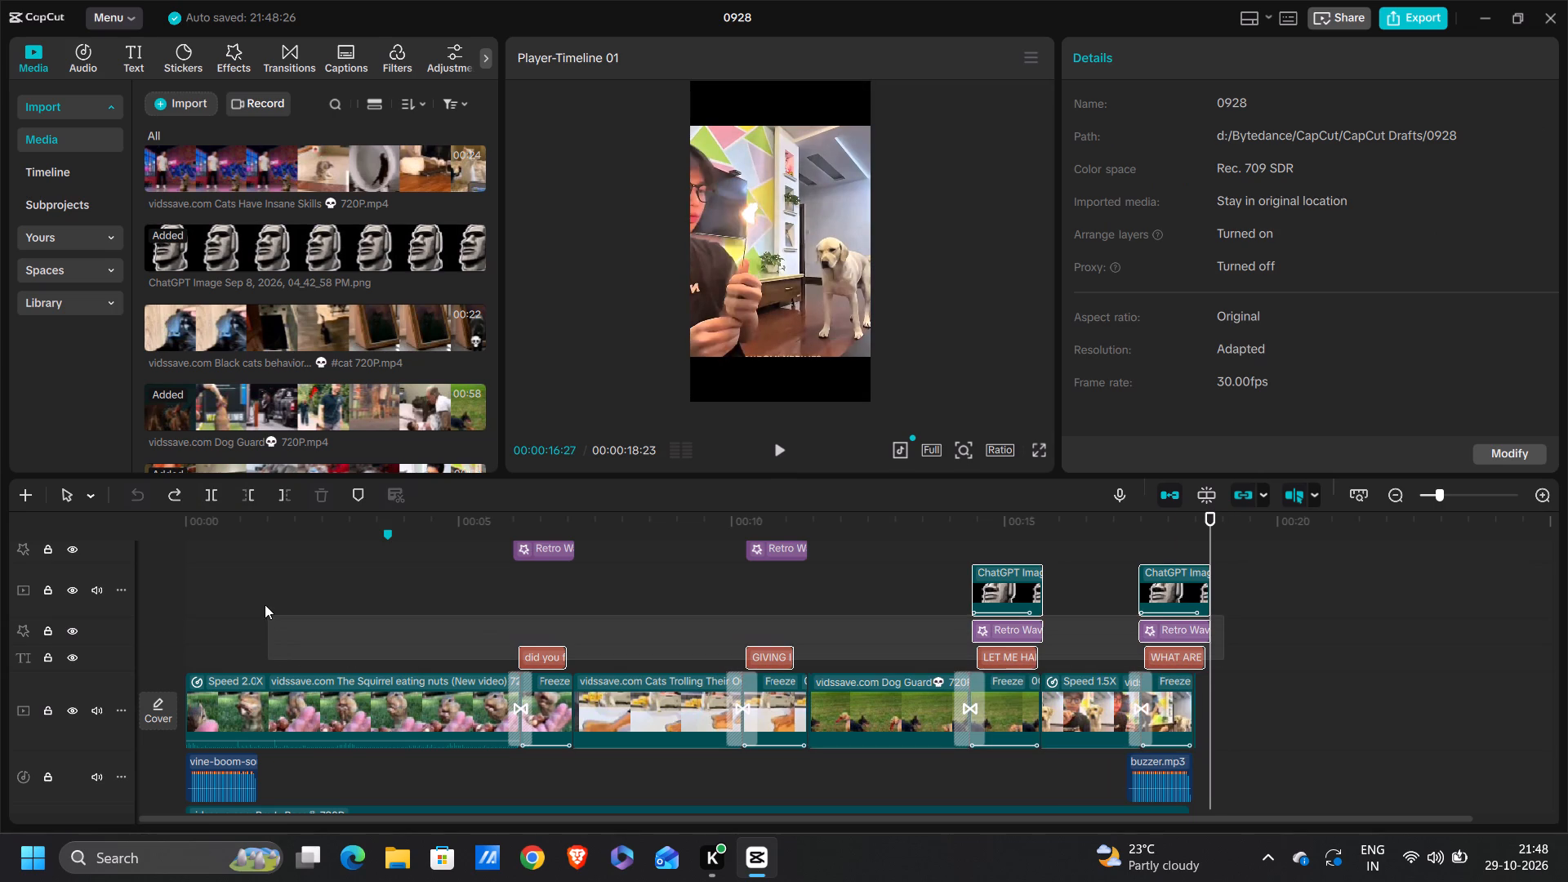
{"action": "left_click_drag", "start_coordinate": [265, 604], "coordinate": [146, 266]}
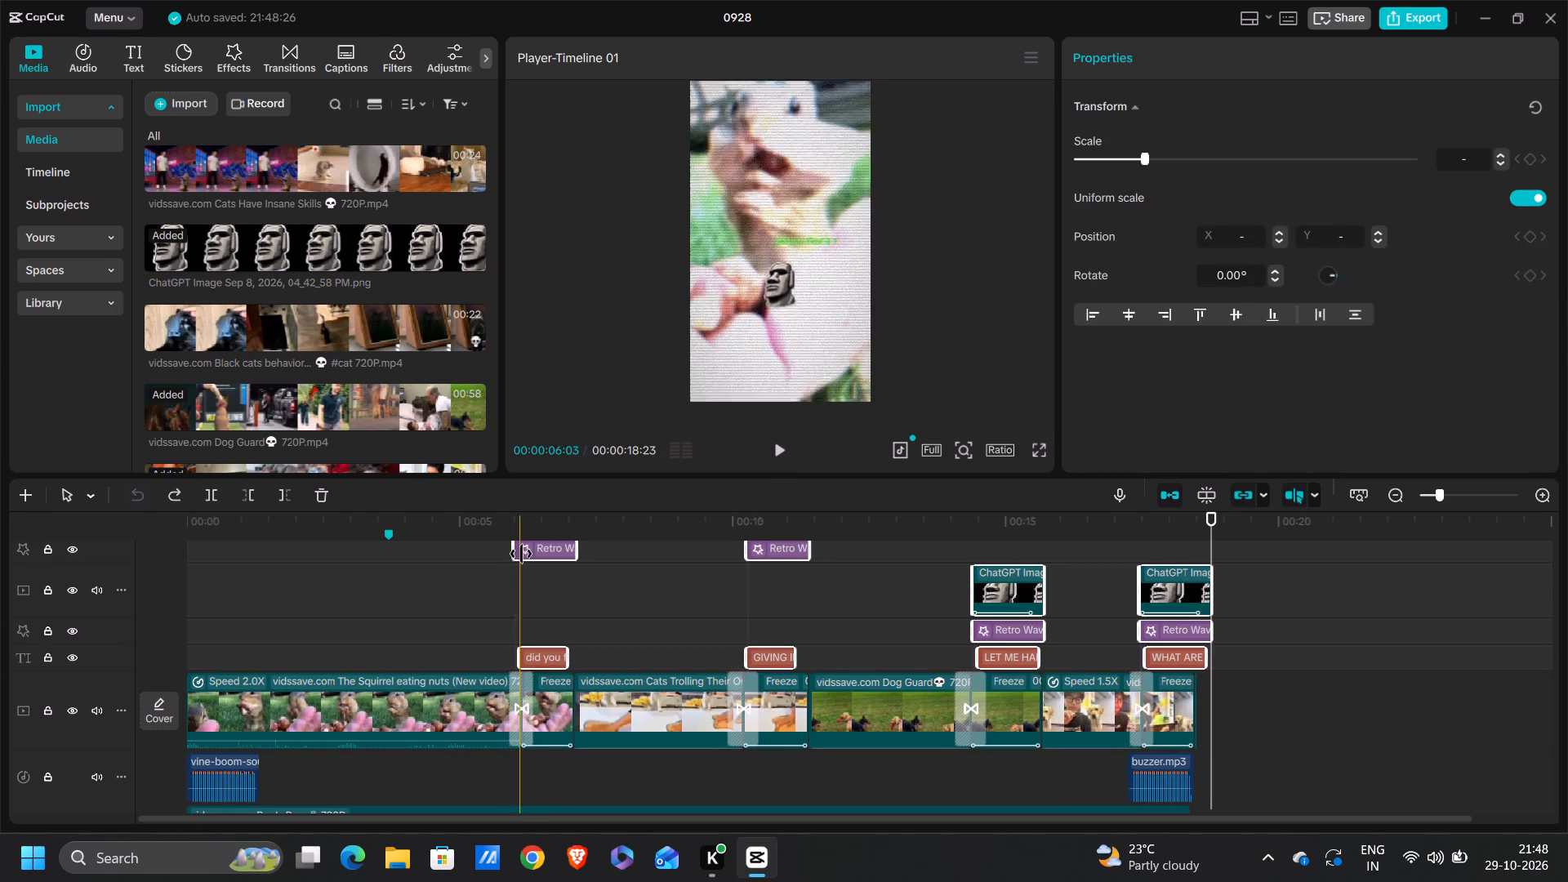
{"action": "right_click", "coordinate": [542, 548]}
{"action": "left_click", "coordinate": [658, 577]}
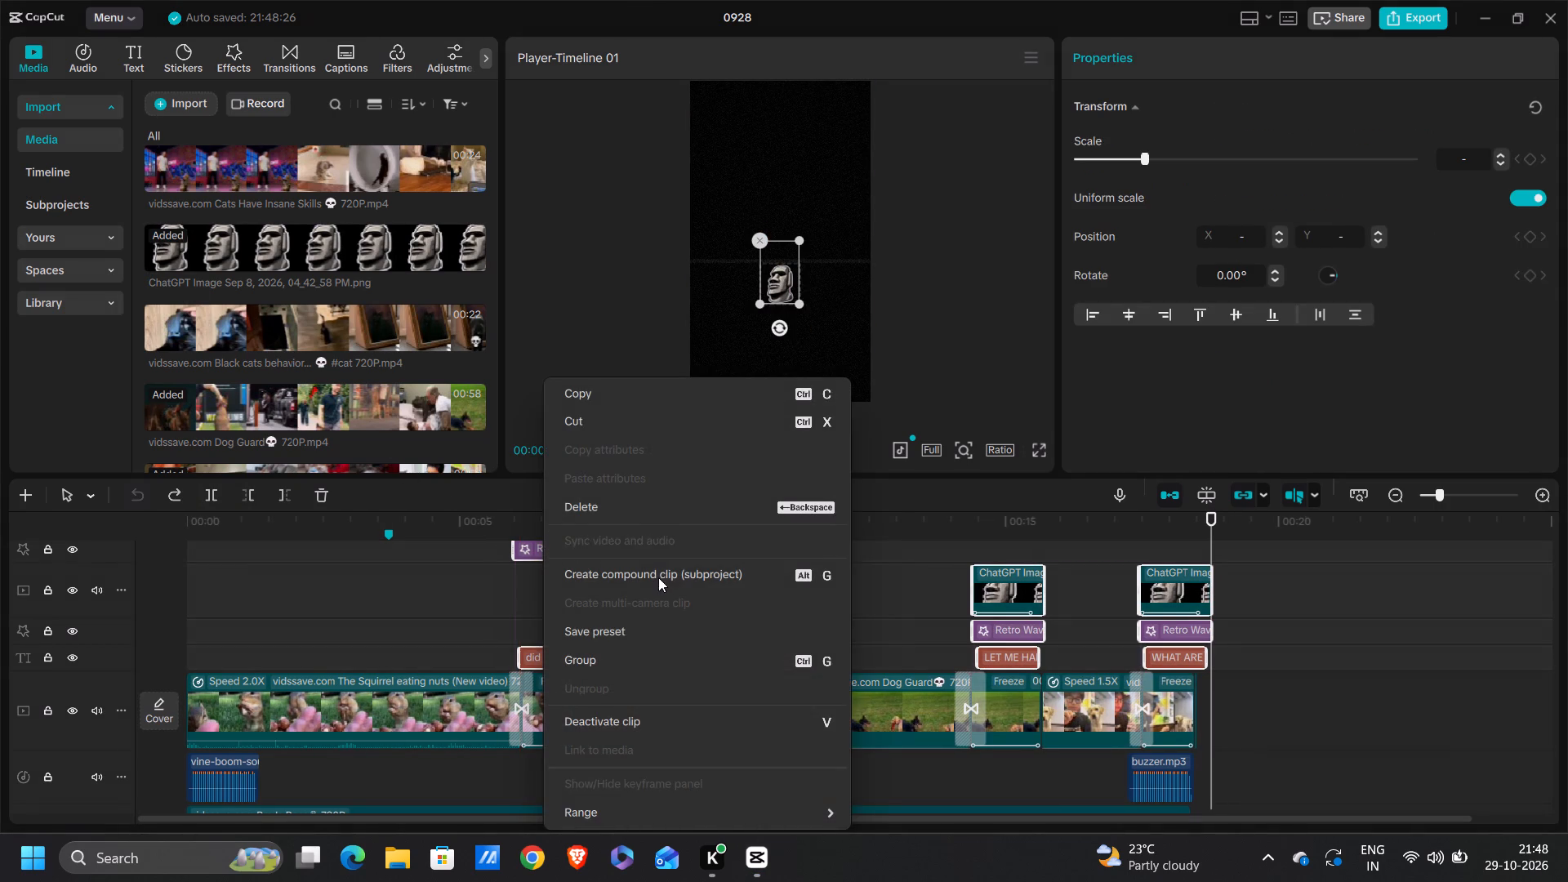
Delete all the squirrel, cat and dog clips from the main video track, keeping the compound clip and audio.
{"action": "scroll", "coordinate": [521, 613], "scroll_direction": "up", "scroll_amount": 2}
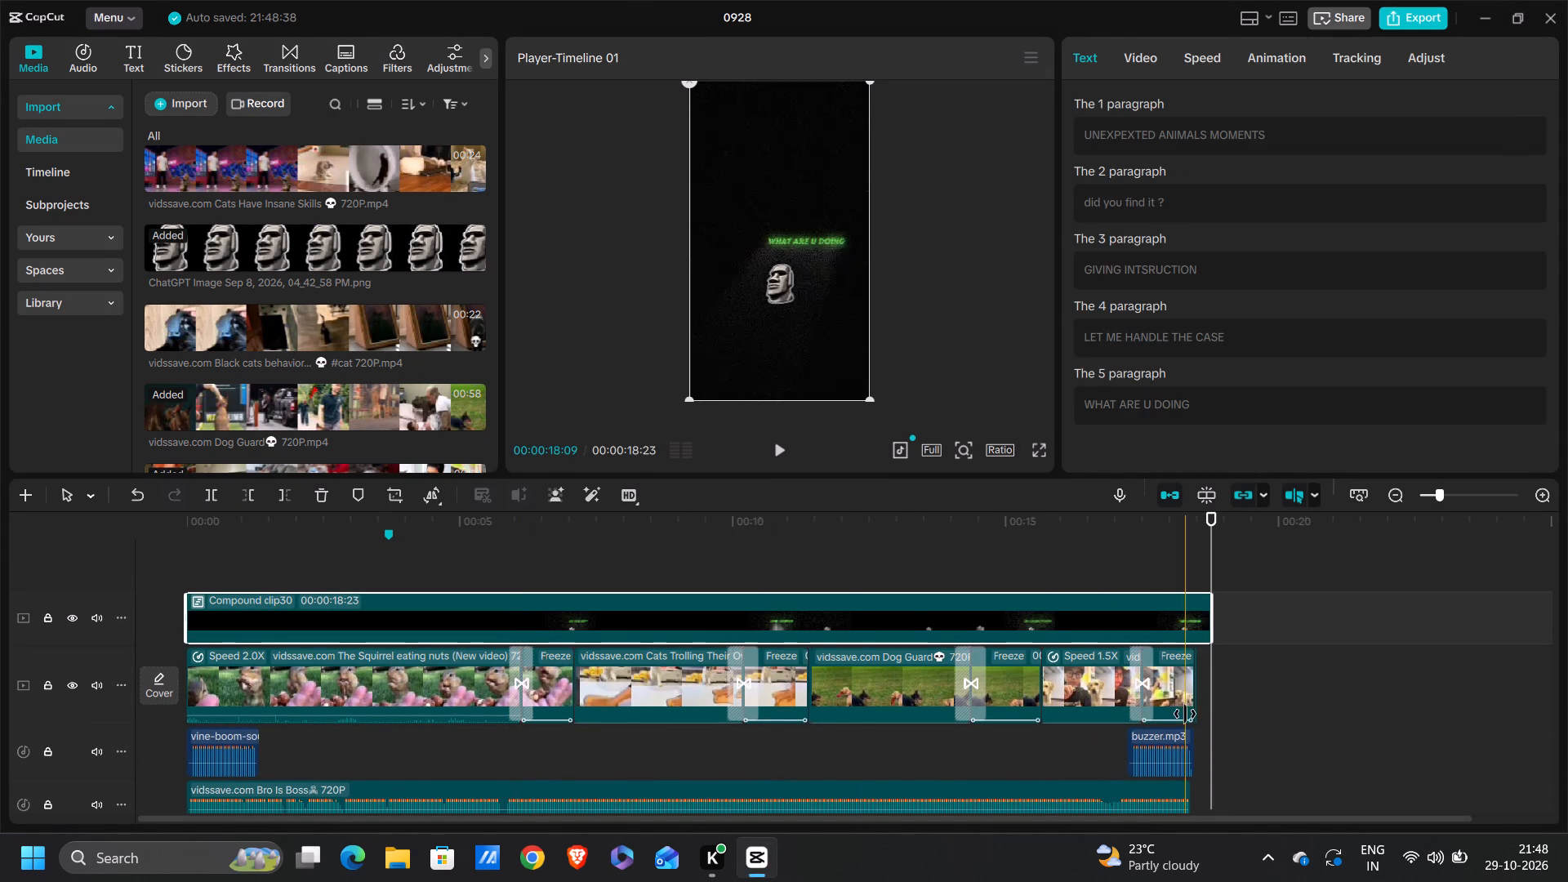
{"action": "left_click_drag", "start_coordinate": [1207, 708], "coordinate": [449, 689]}
{"action": "left_click_drag", "start_coordinate": [1302, 686], "coordinate": [1065, 689]}
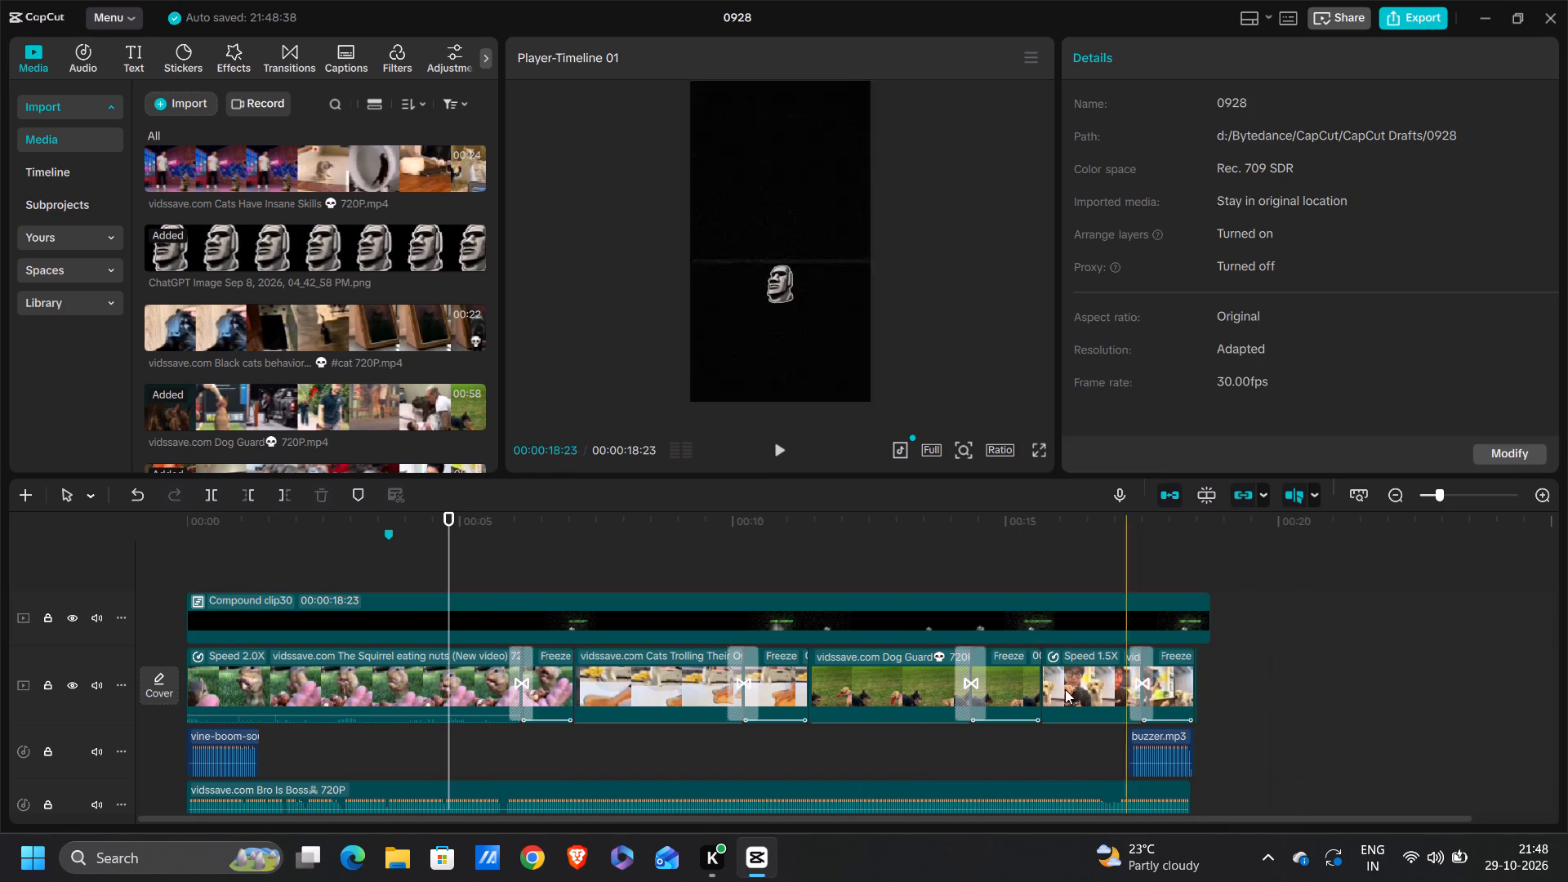
{"action": "left_click_drag", "start_coordinate": [1065, 689], "coordinate": [472, 692]}
{"action": "key", "text": "backslash"}
{"action": "key", "text": "BackSpace"}
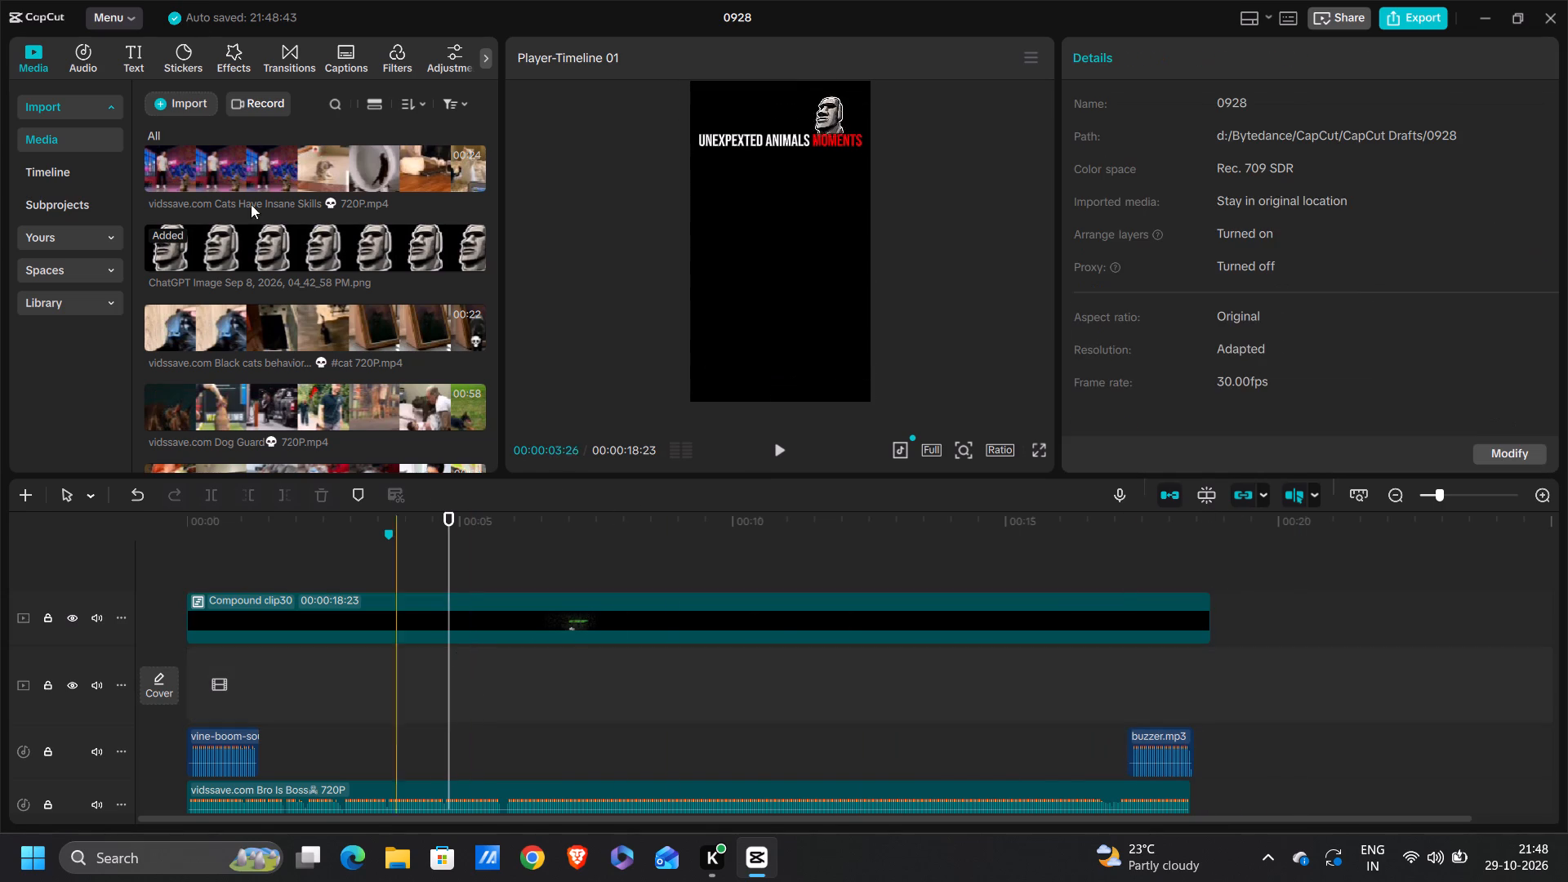
Import the video "These Dogs Jump Higher Than You Think" from the device and place it at the start of the main track.
{"action": "left_click", "coordinate": [189, 98]}
{"action": "left_click", "coordinate": [221, 135]}
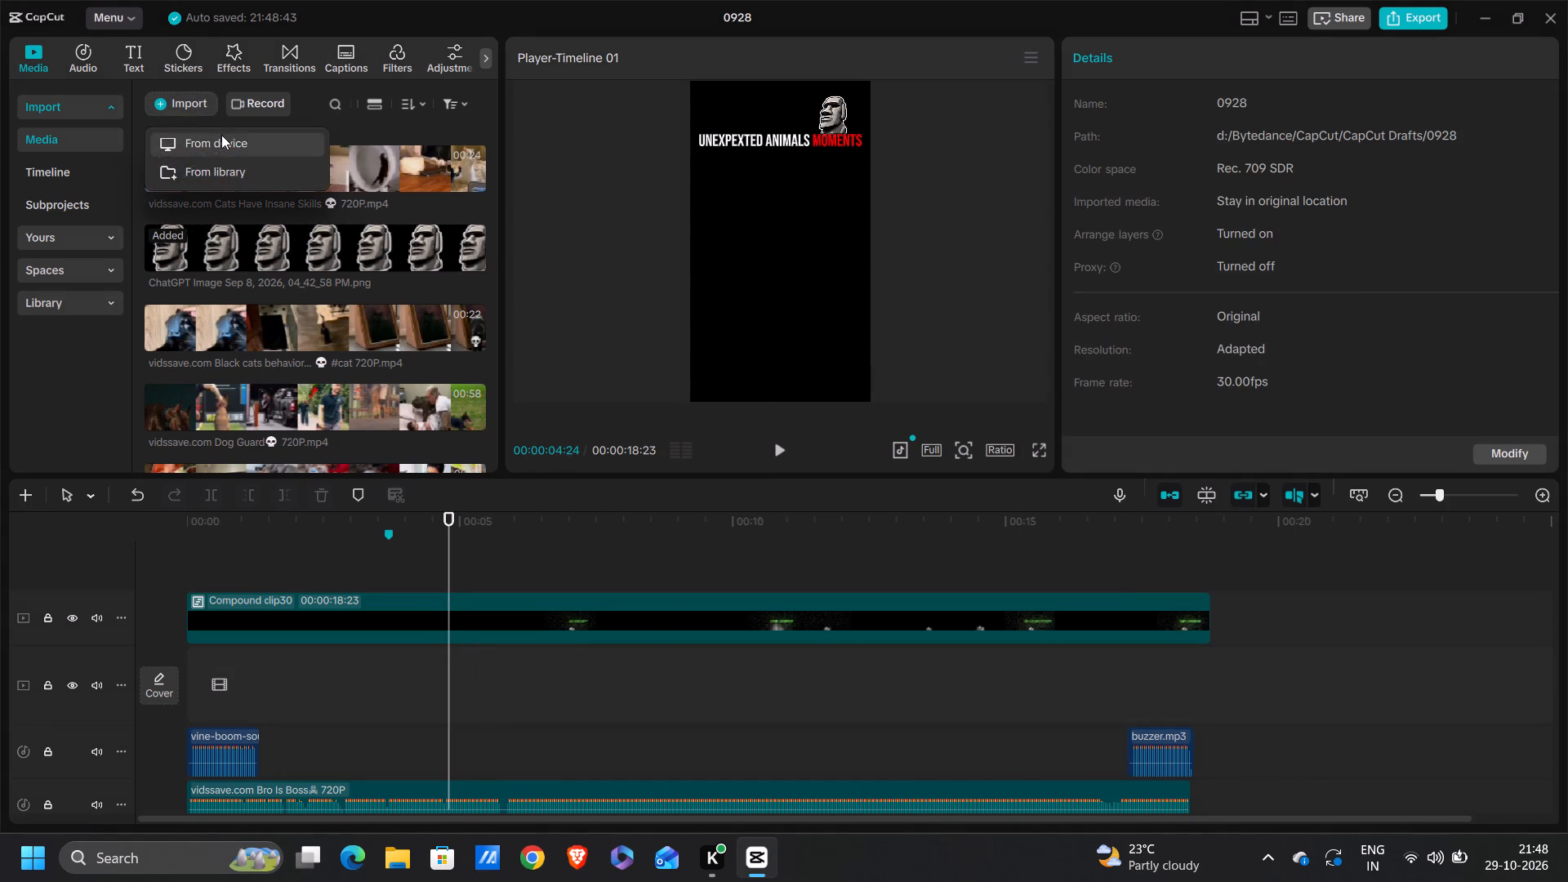
{"action": "double_click", "coordinate": [562, 203]}
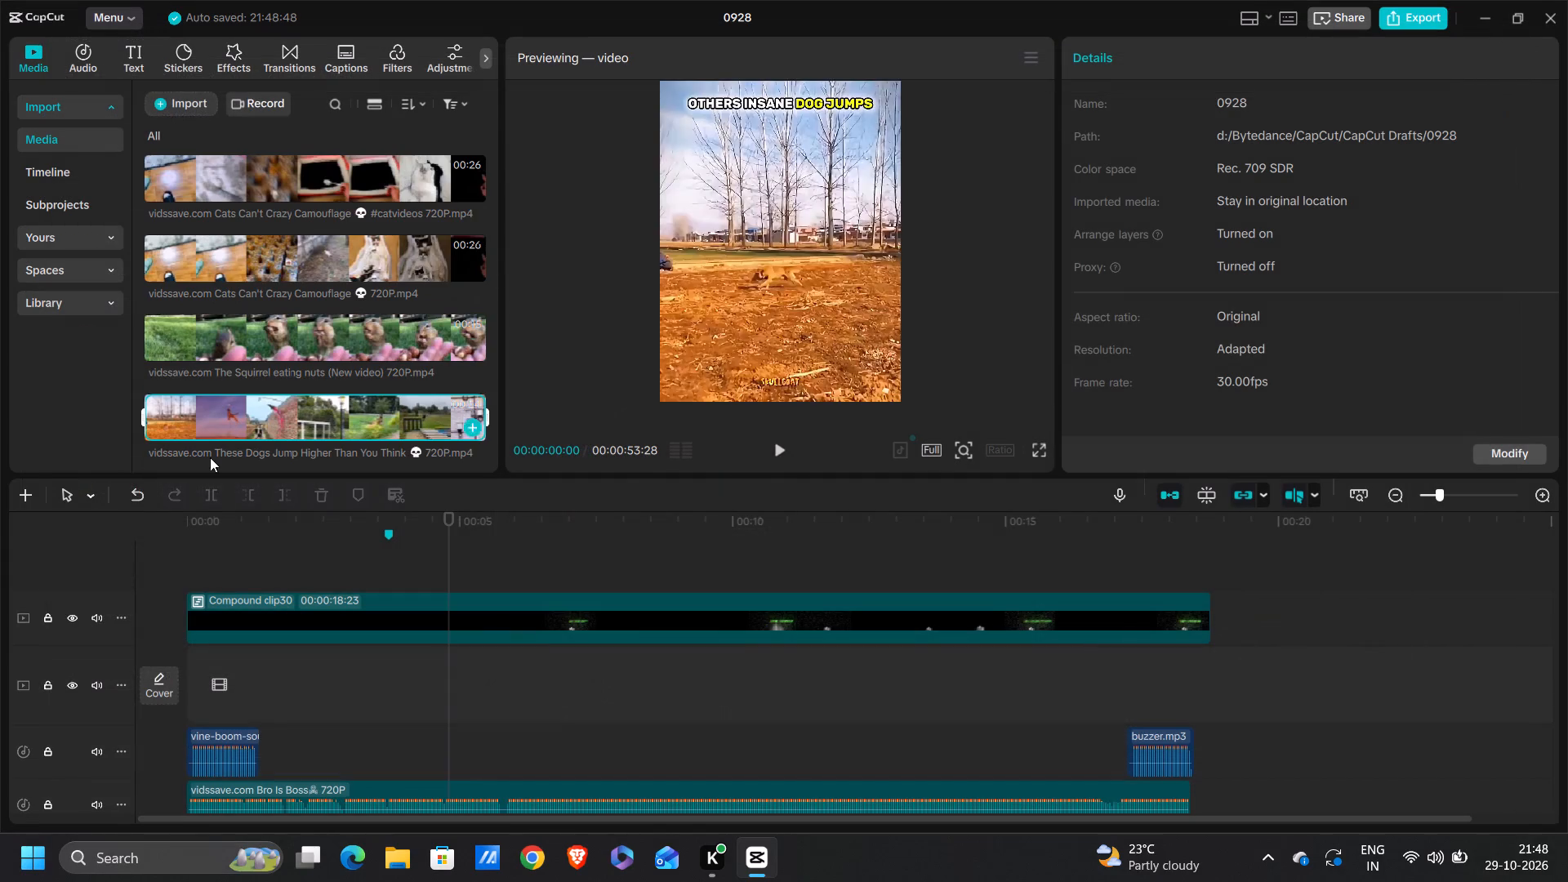
{"action": "left_click_drag", "start_coordinate": [269, 412], "coordinate": [206, 673]}
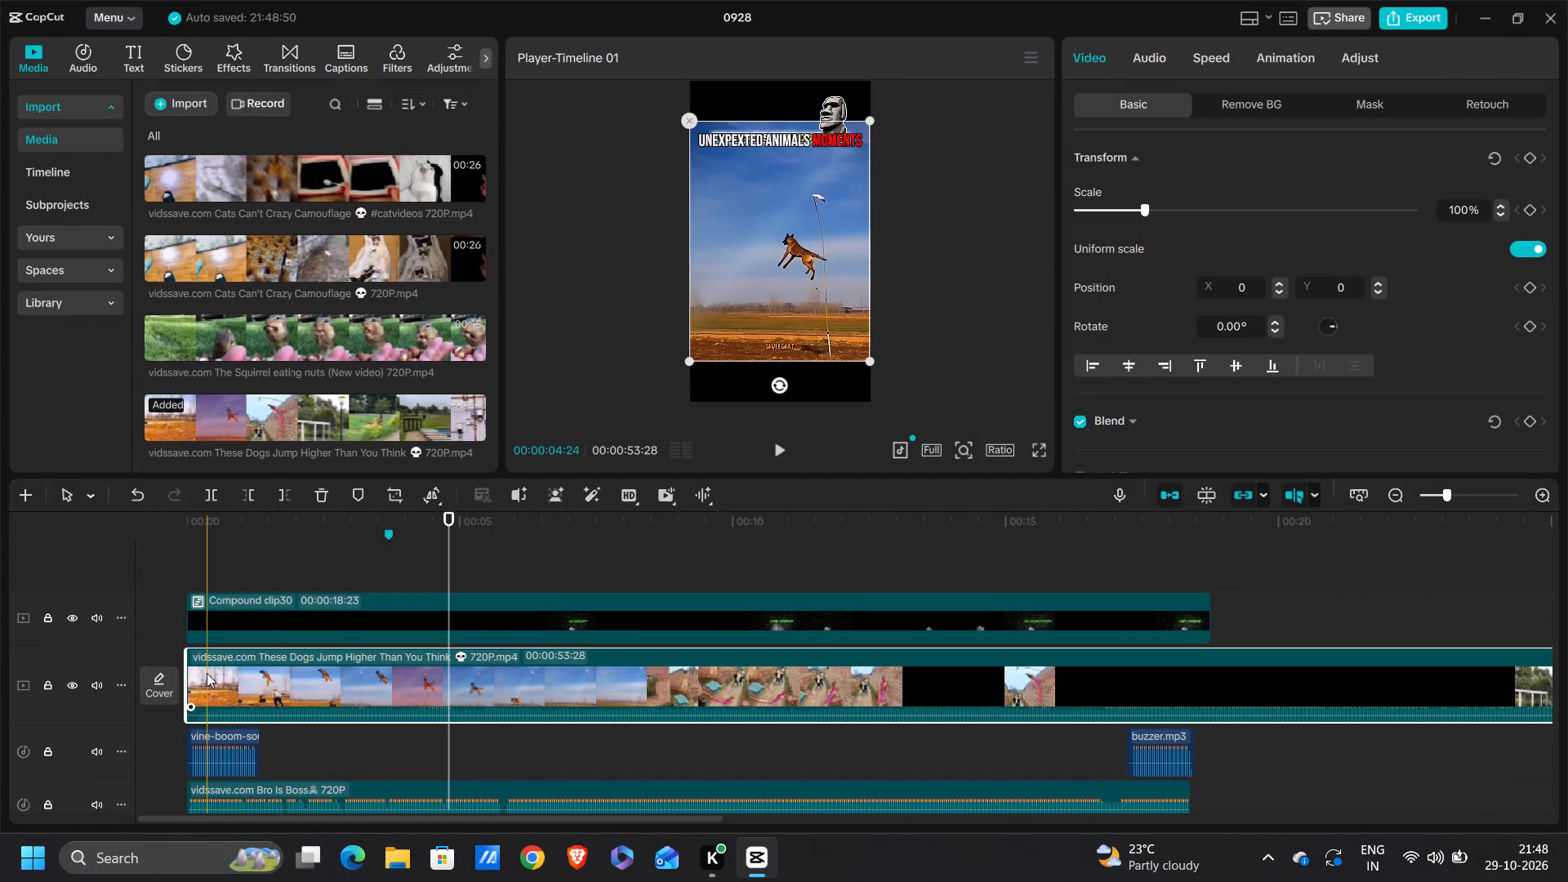
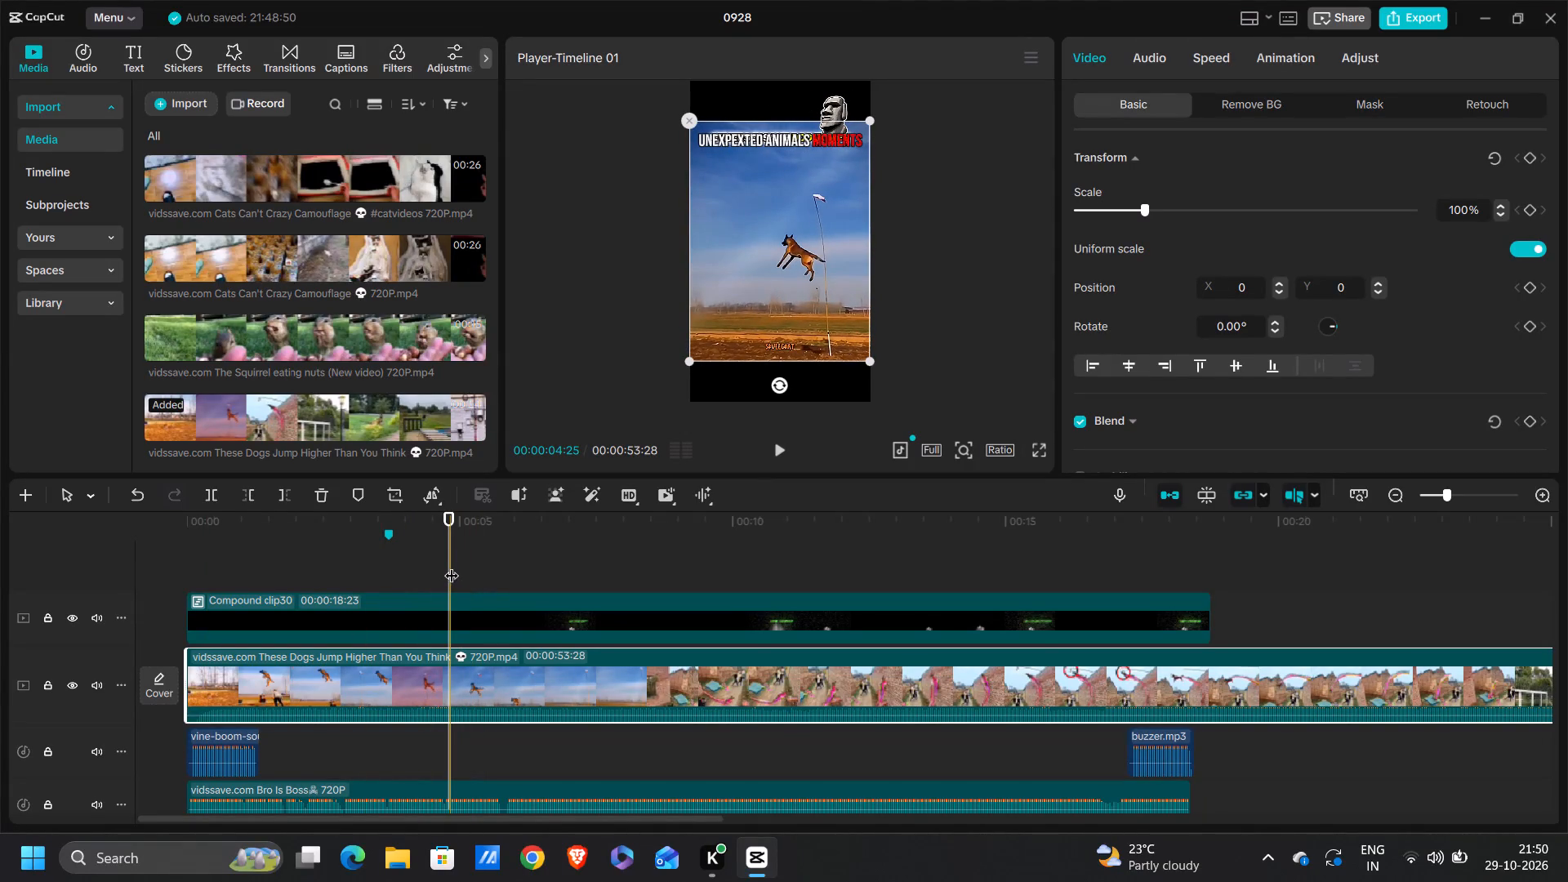
Move the compound clip onto the main track, directly after the end of the dog jumps video.
{"action": "left_click_drag", "start_coordinate": [452, 565], "coordinate": [438, 564]}
{"action": "left_click_drag", "start_coordinate": [470, 615], "coordinate": [1022, 731]}
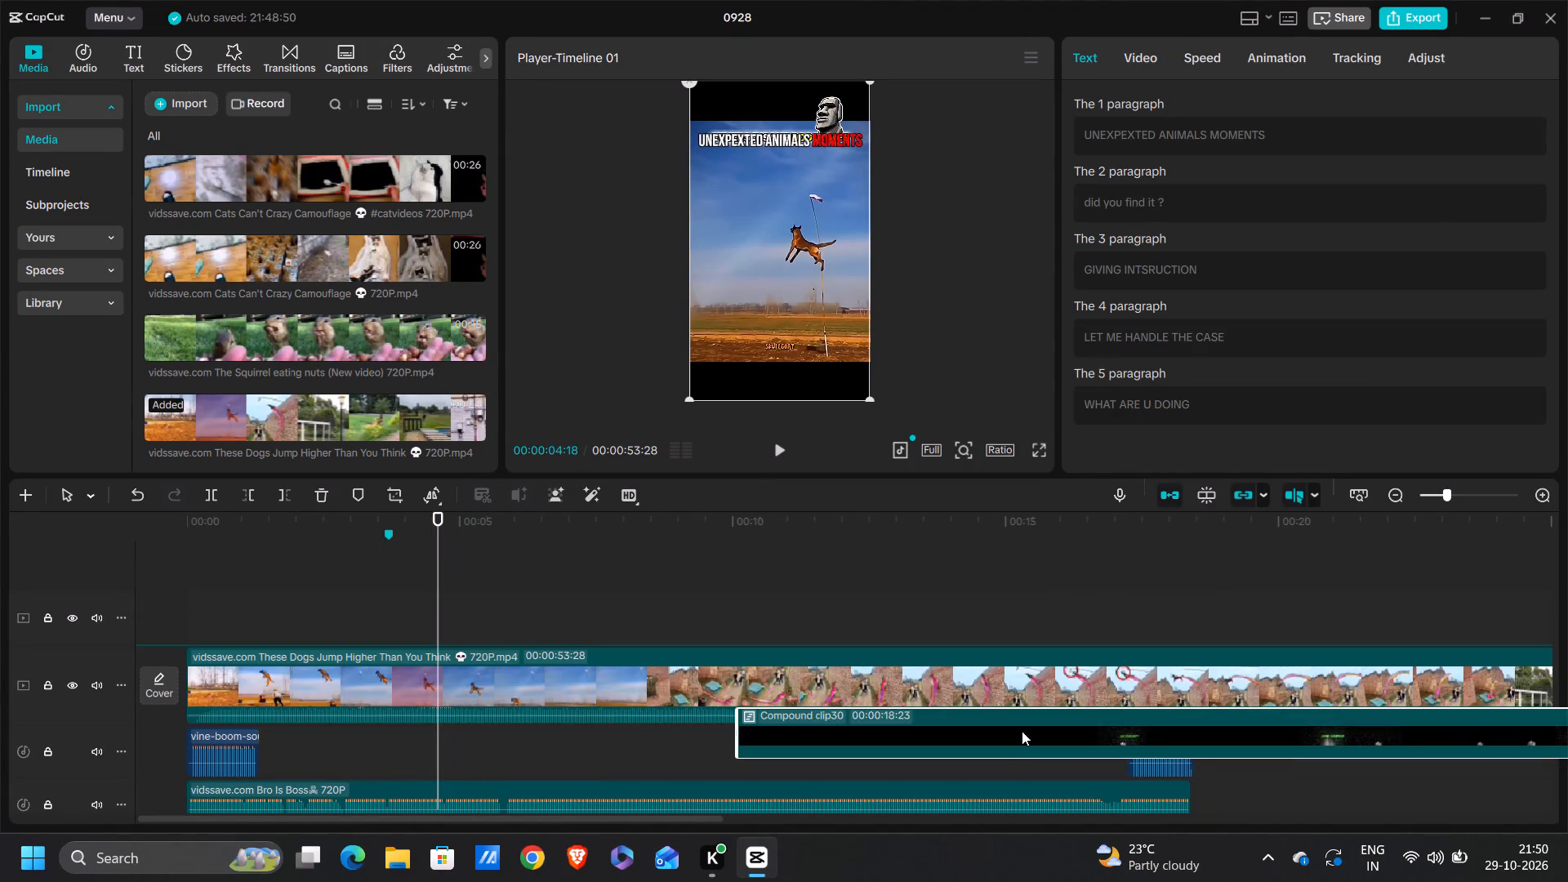
{"action": "left_click_drag", "start_coordinate": [1022, 731], "coordinate": [1349, 768]}
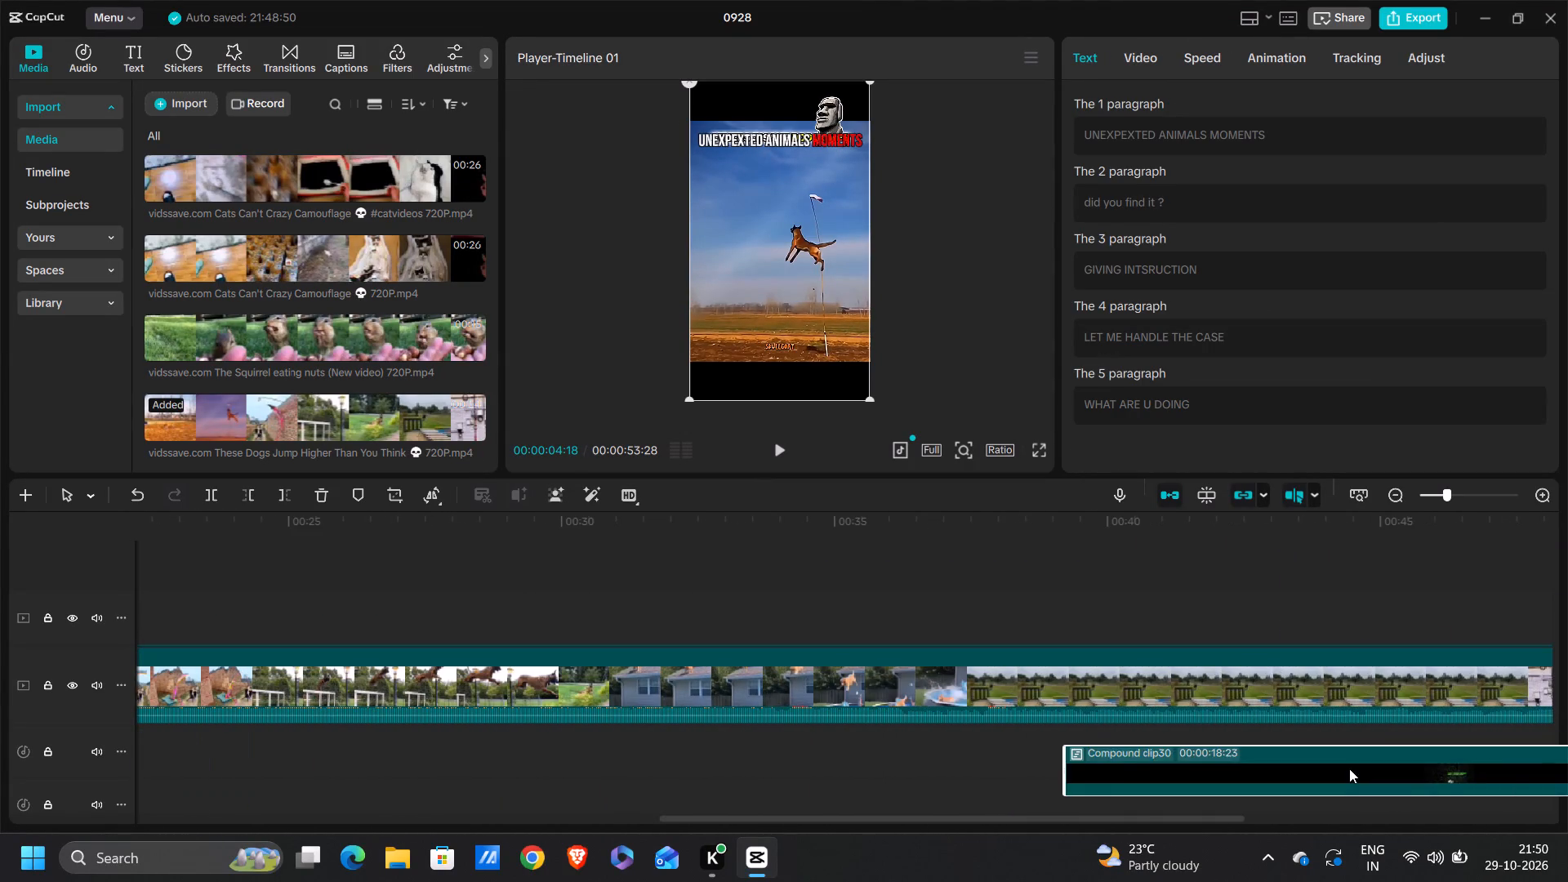
{"action": "left_click_drag", "start_coordinate": [1349, 768], "coordinate": [1567, 648]}
{"action": "scroll", "coordinate": [1347, 657], "scroll_direction": "down", "scroll_amount": 4, "text": "ctrl"}
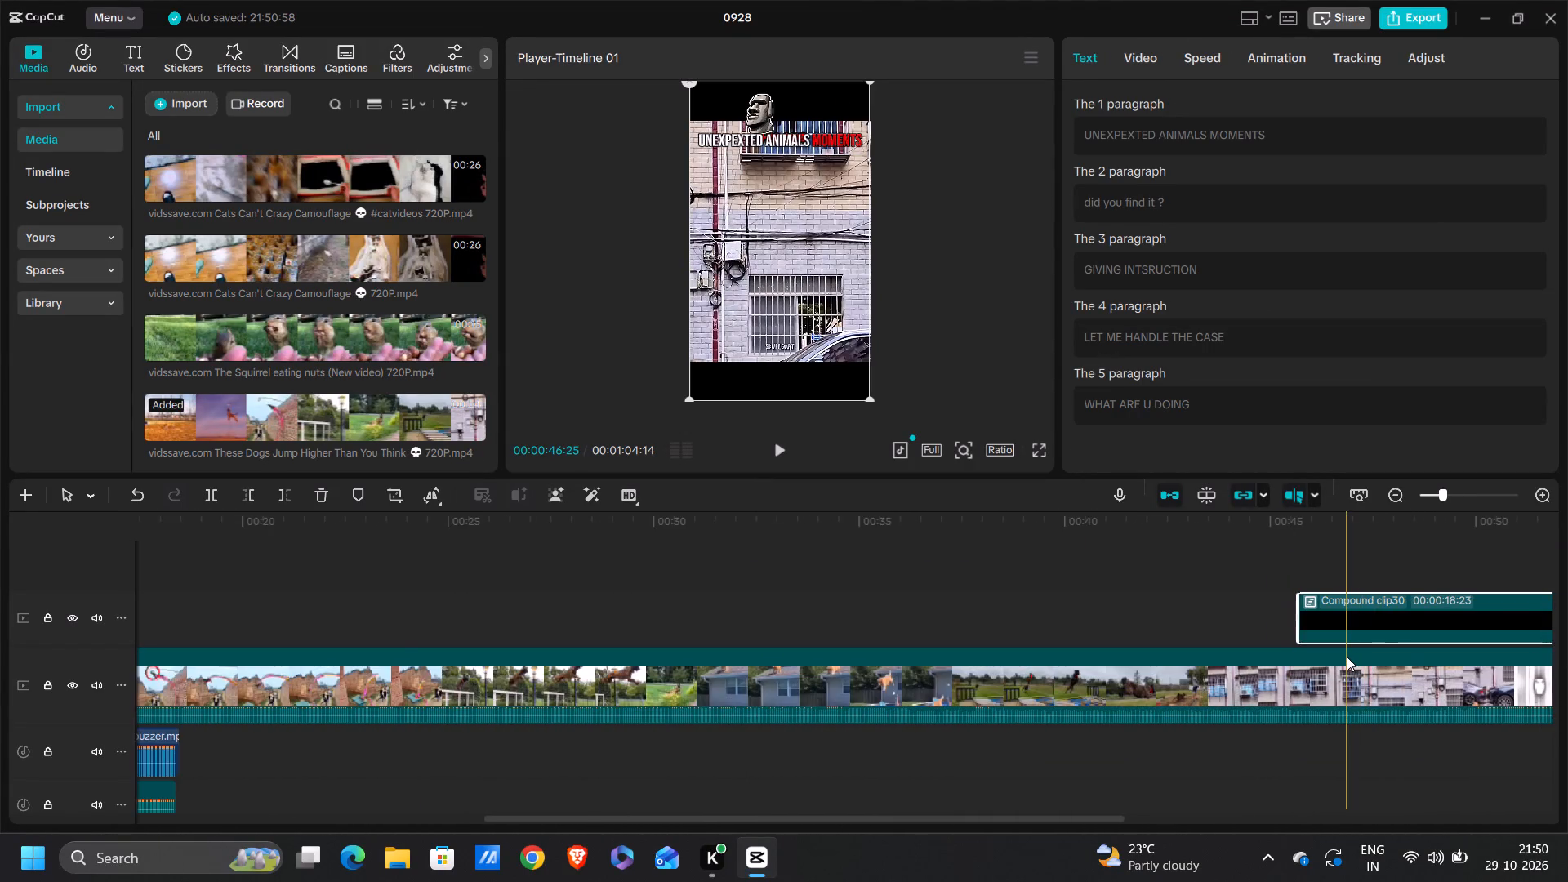
{"action": "scroll", "coordinate": [1347, 657], "scroll_direction": "down", "scroll_amount": 17, "text": "ctrl"}
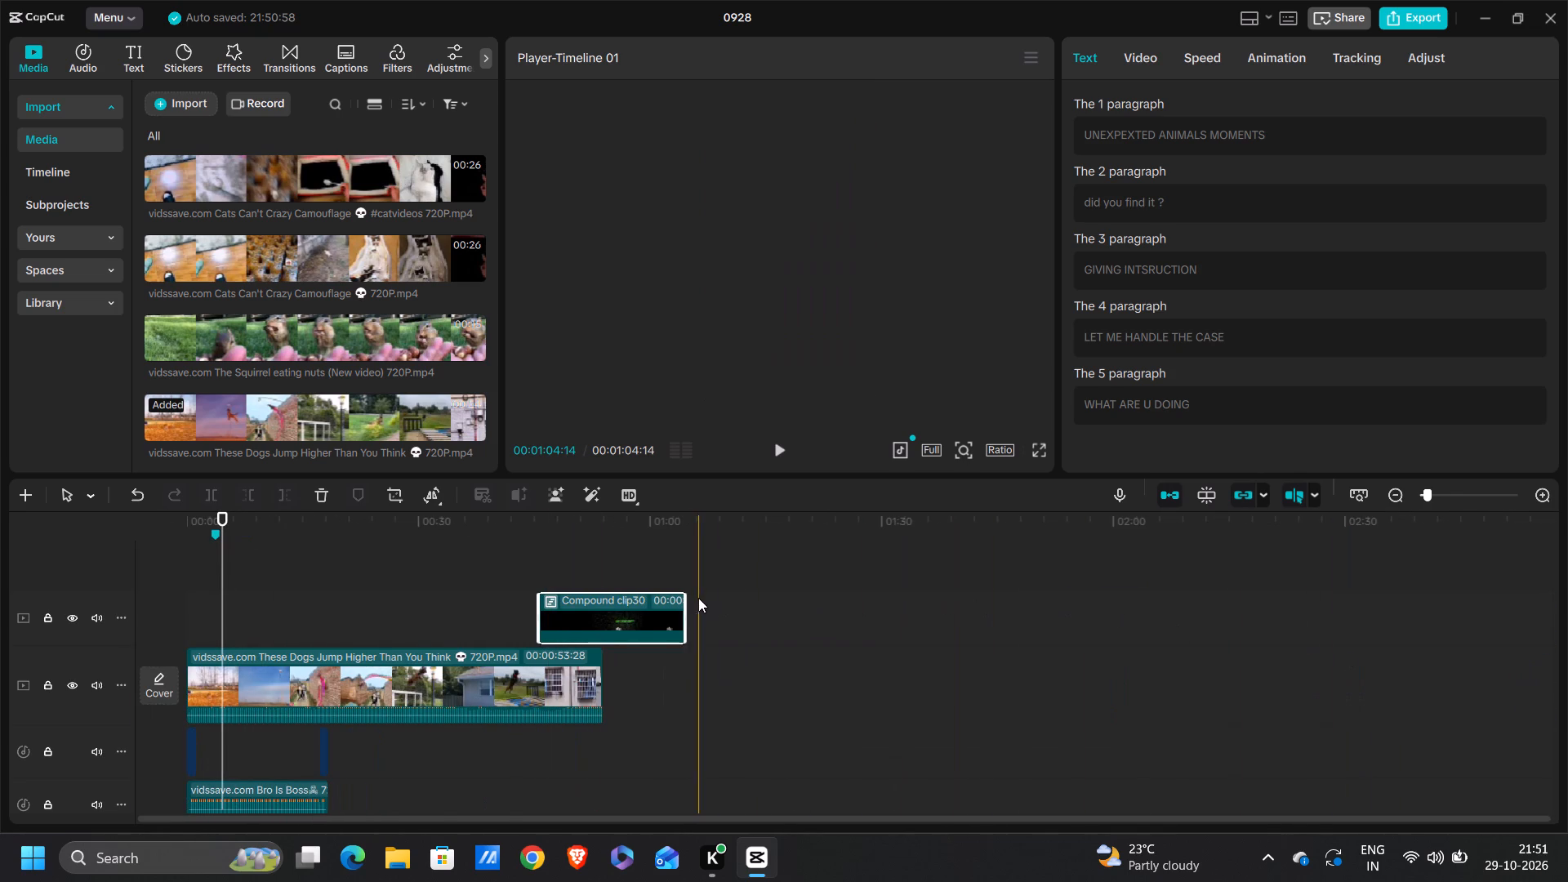
{"action": "left_click_drag", "start_coordinate": [613, 612], "coordinate": [668, 688]}
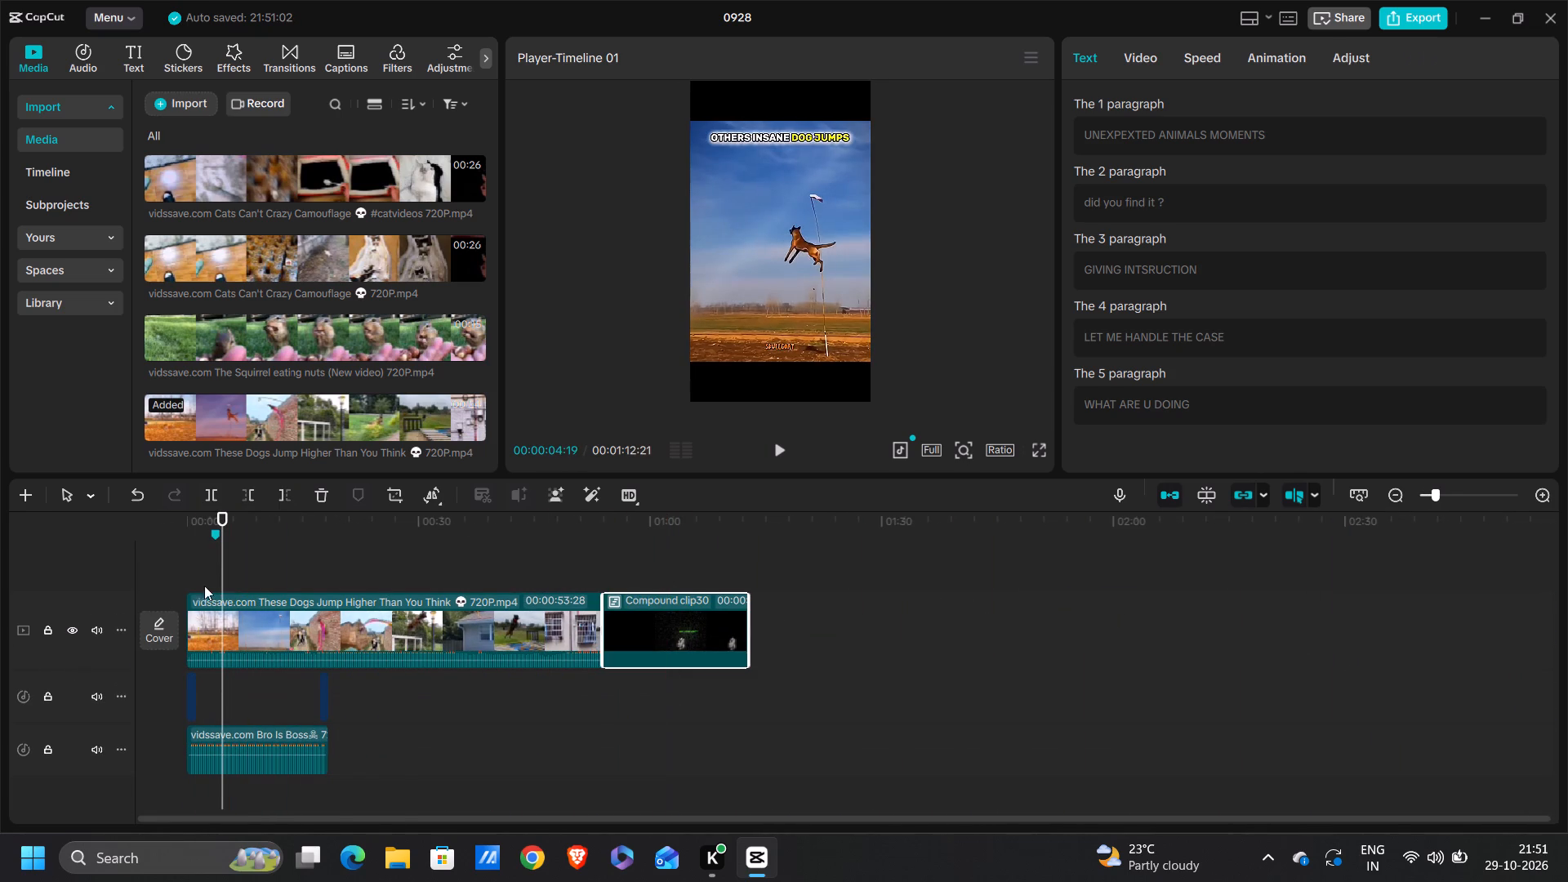
Crop the dog jumps video to cut off the "OTHERS INSANE DOG JUMPS" caption at the top and the text at the bottom.
{"action": "left_click_drag", "start_coordinate": [220, 557], "coordinate": [248, 559]}
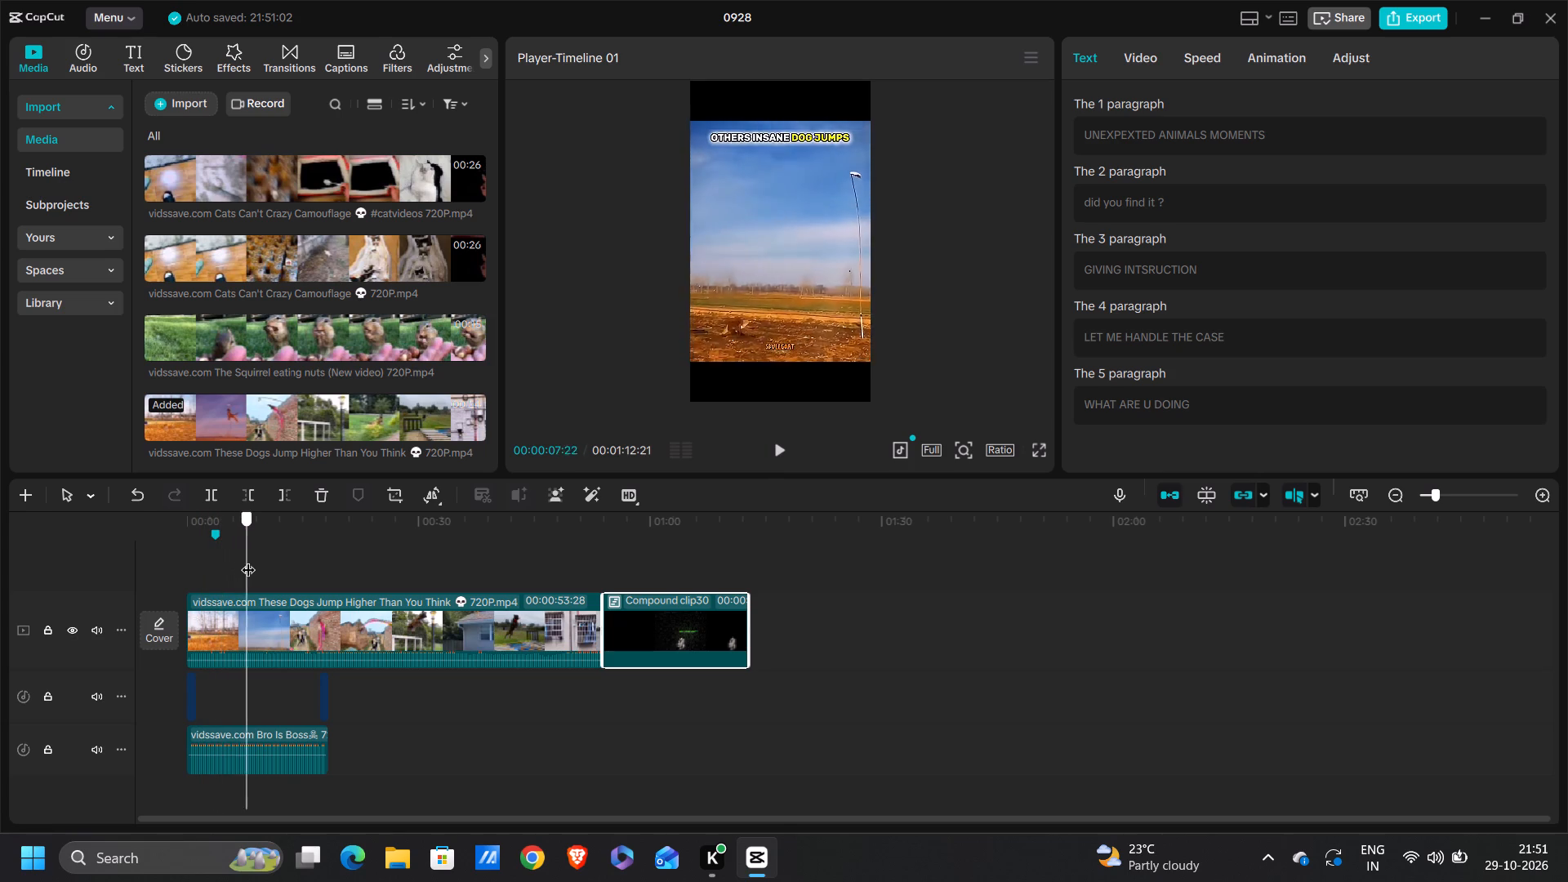
{"action": "left_click_drag", "start_coordinate": [248, 559], "coordinate": [191, 558]}
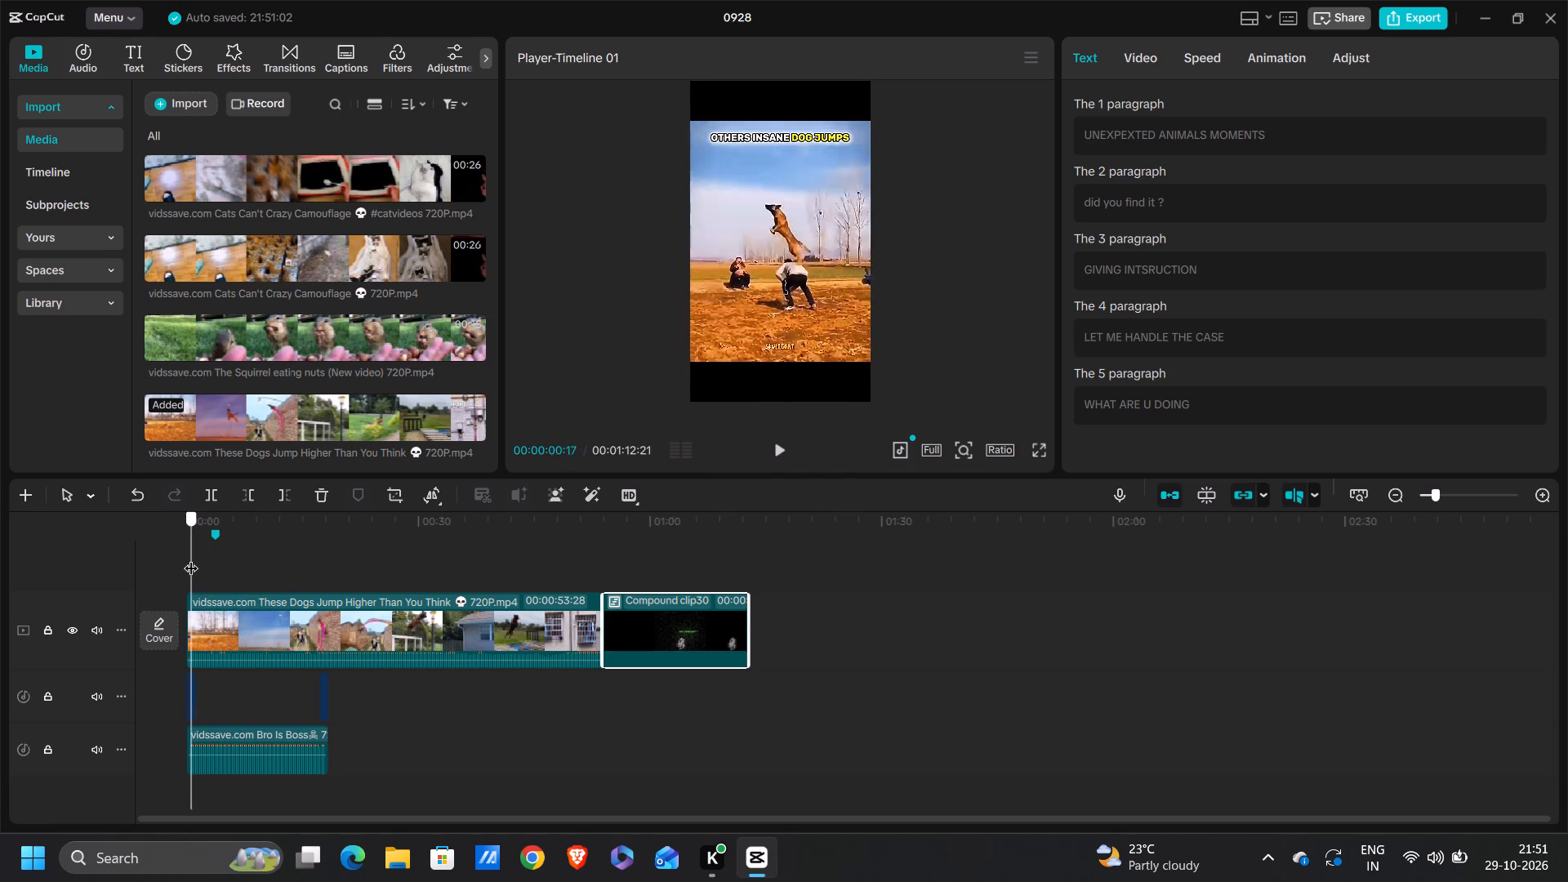
{"action": "left_click_drag", "start_coordinate": [191, 558], "coordinate": [190, 558]}
{"action": "left_click", "coordinate": [208, 629]}
{"action": "left_click", "coordinate": [403, 495]}
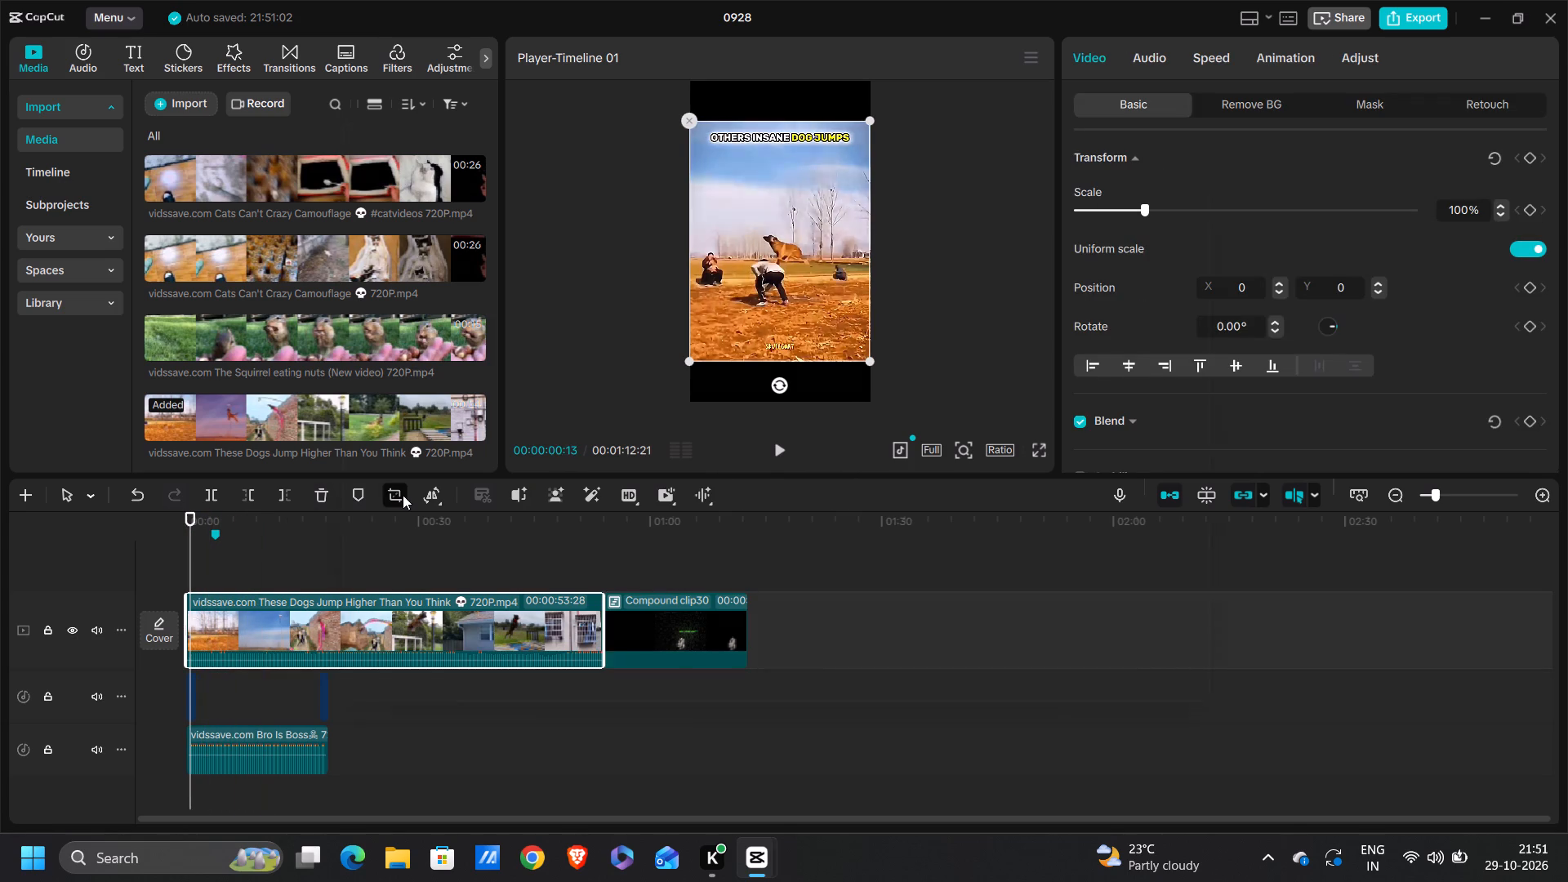
{"action": "left_click_drag", "start_coordinate": [781, 643], "coordinate": [816, 608]}
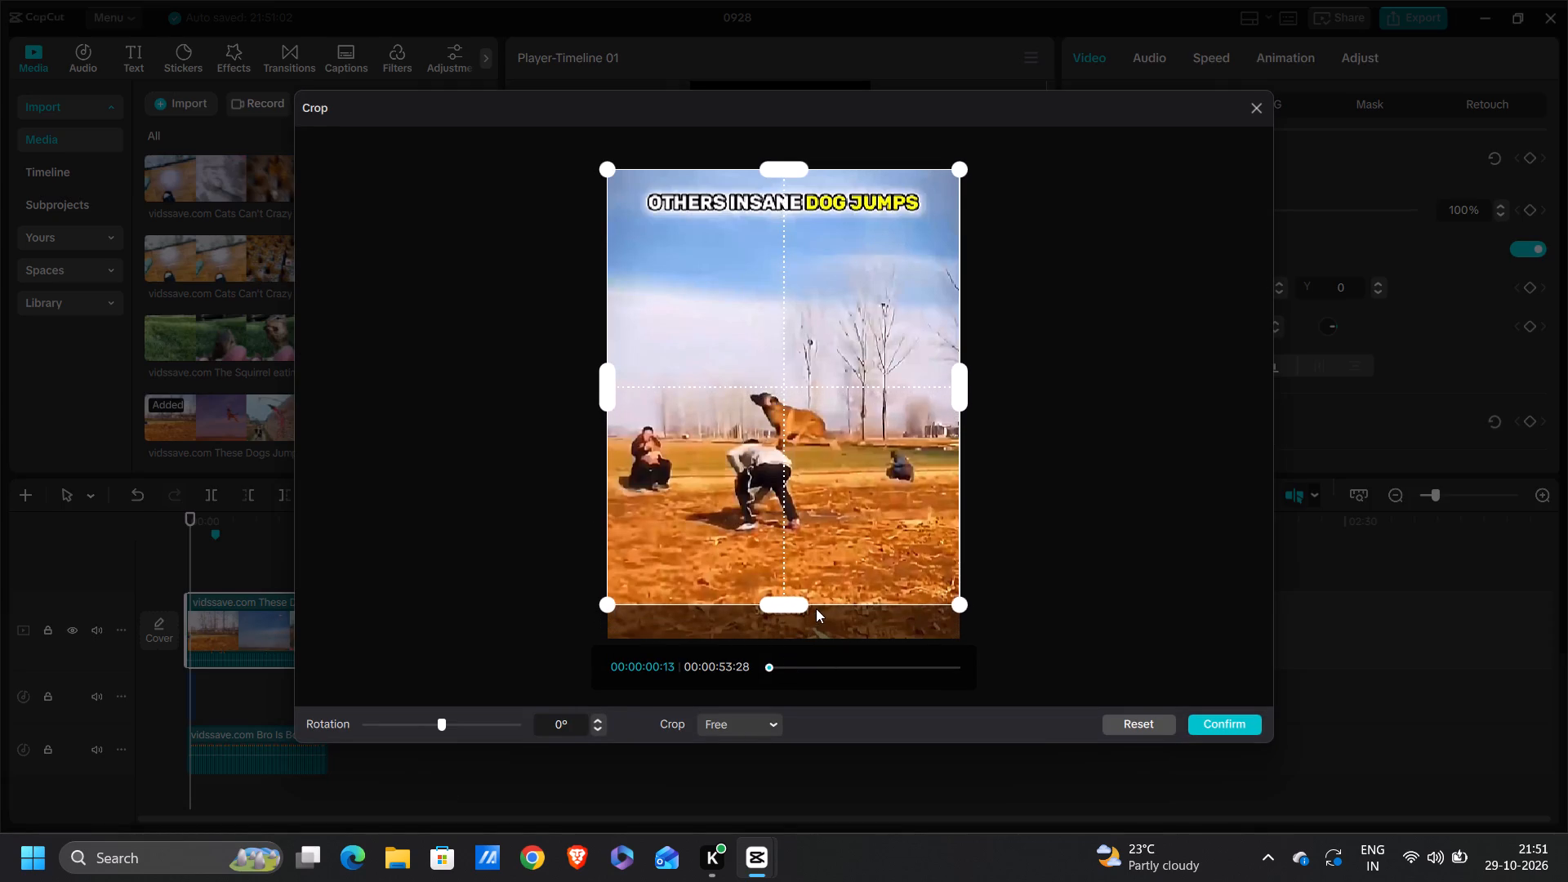
{"action": "left_click_drag", "start_coordinate": [816, 608], "coordinate": [820, 605]}
{"action": "left_click_drag", "start_coordinate": [777, 181], "coordinate": [780, 191]}
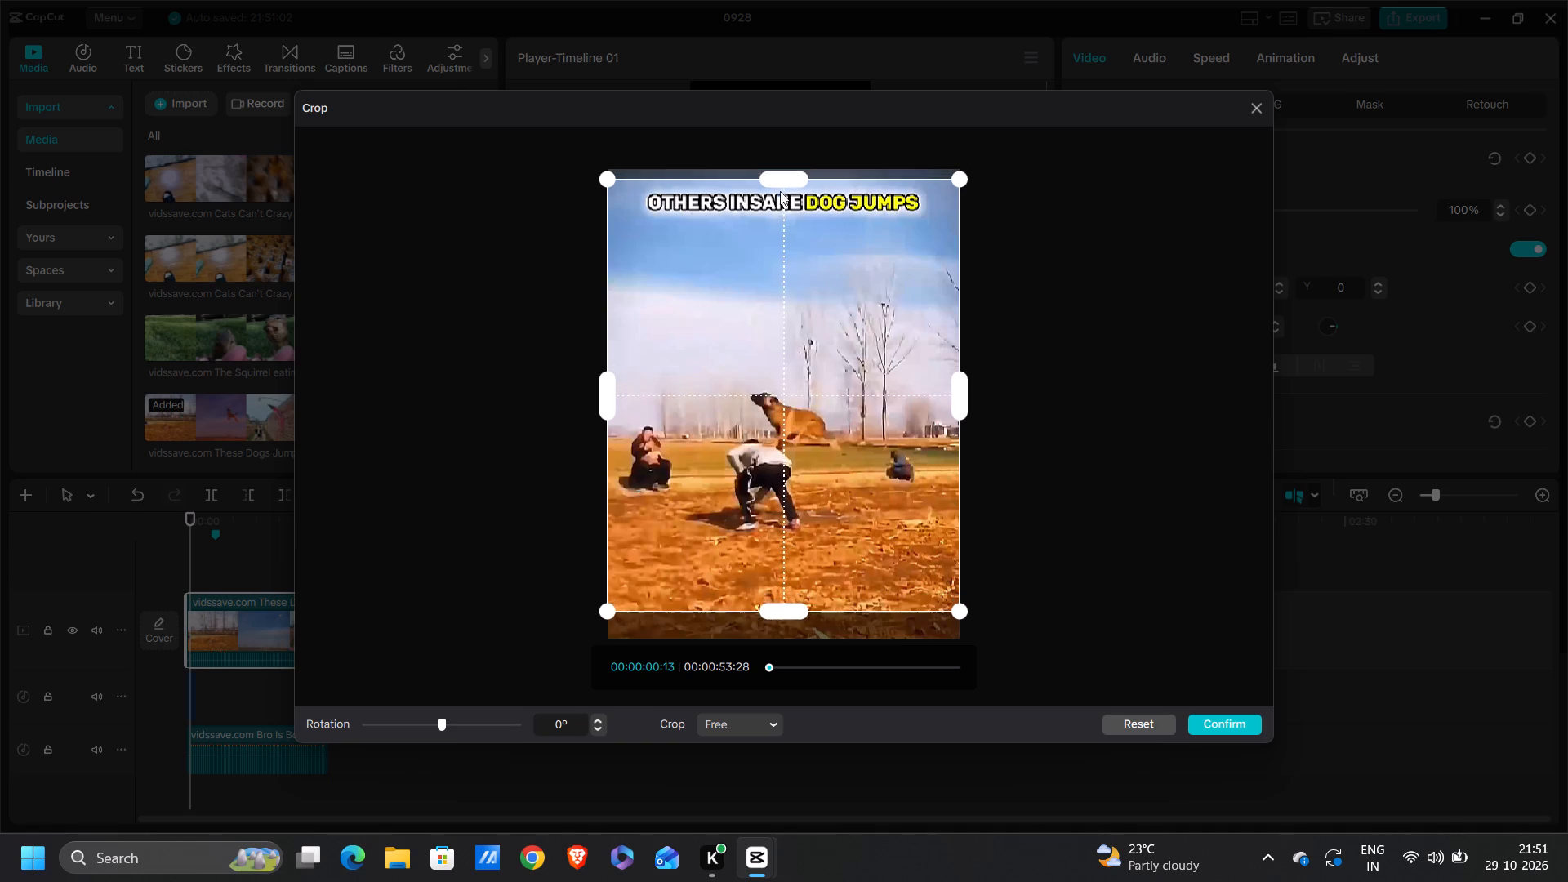
{"action": "left_click_drag", "start_coordinate": [780, 191], "coordinate": [787, 176]}
{"action": "left_click_drag", "start_coordinate": [787, 170], "coordinate": [788, 176]}
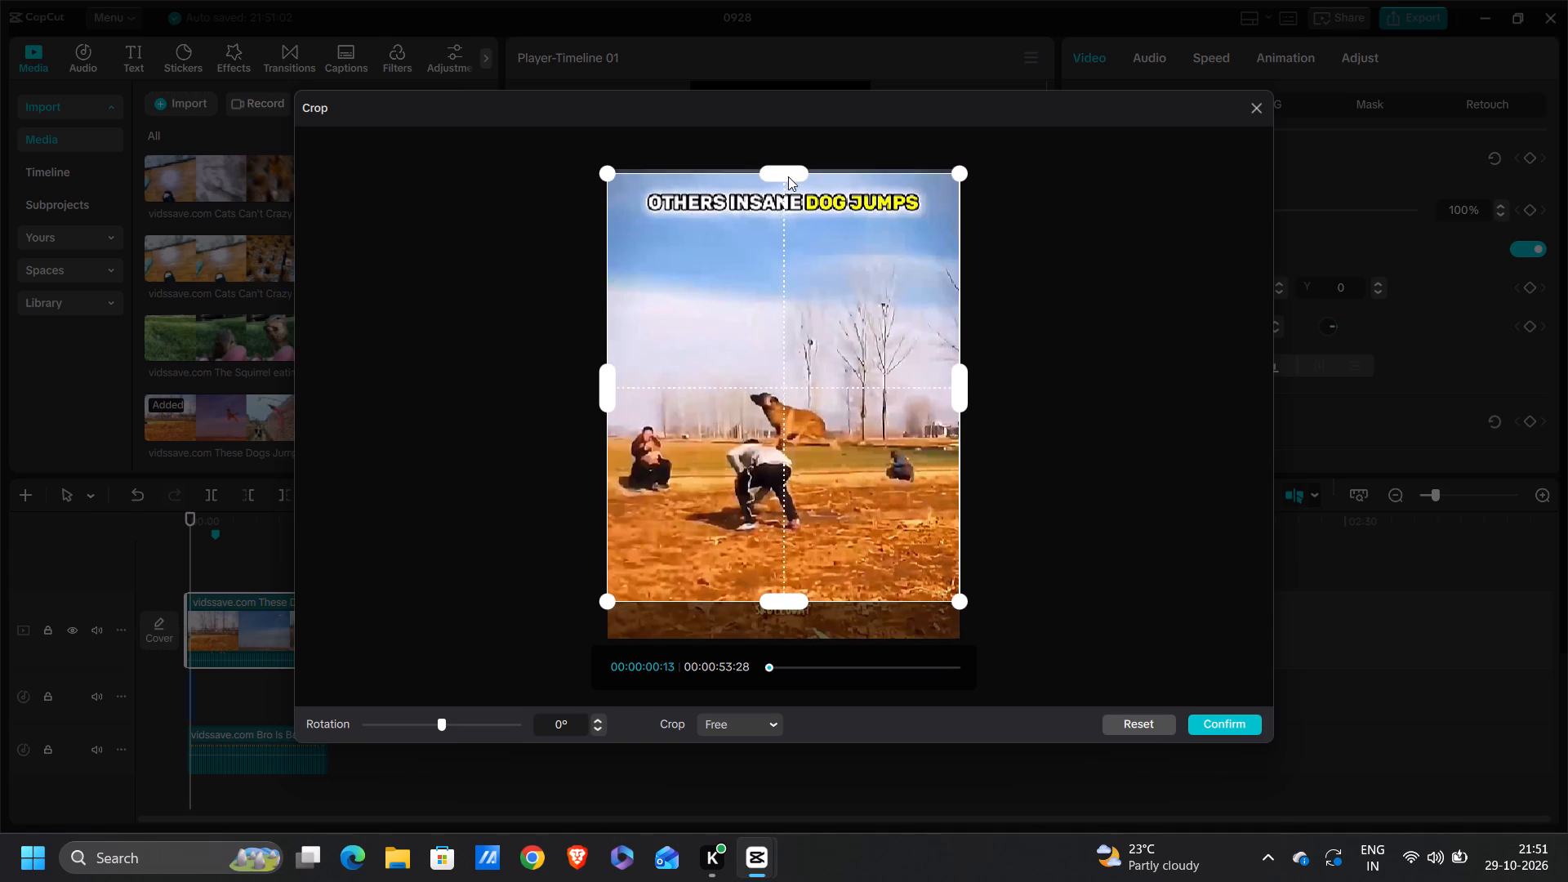
{"action": "left_click_drag", "start_coordinate": [788, 176], "coordinate": [794, 216]}
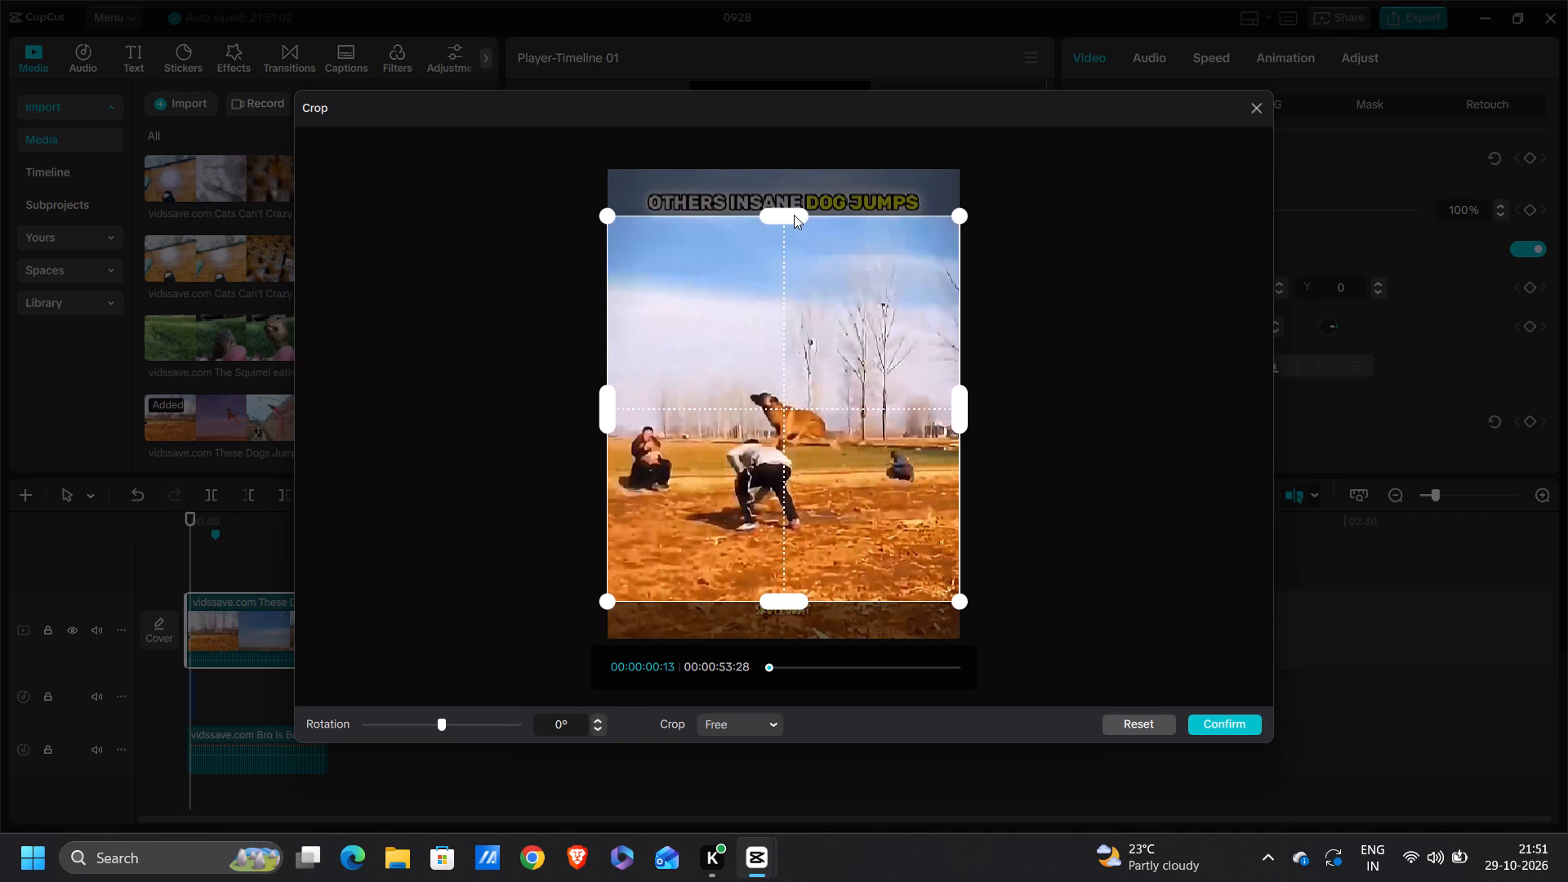
{"action": "left_click", "coordinate": [1212, 722]}
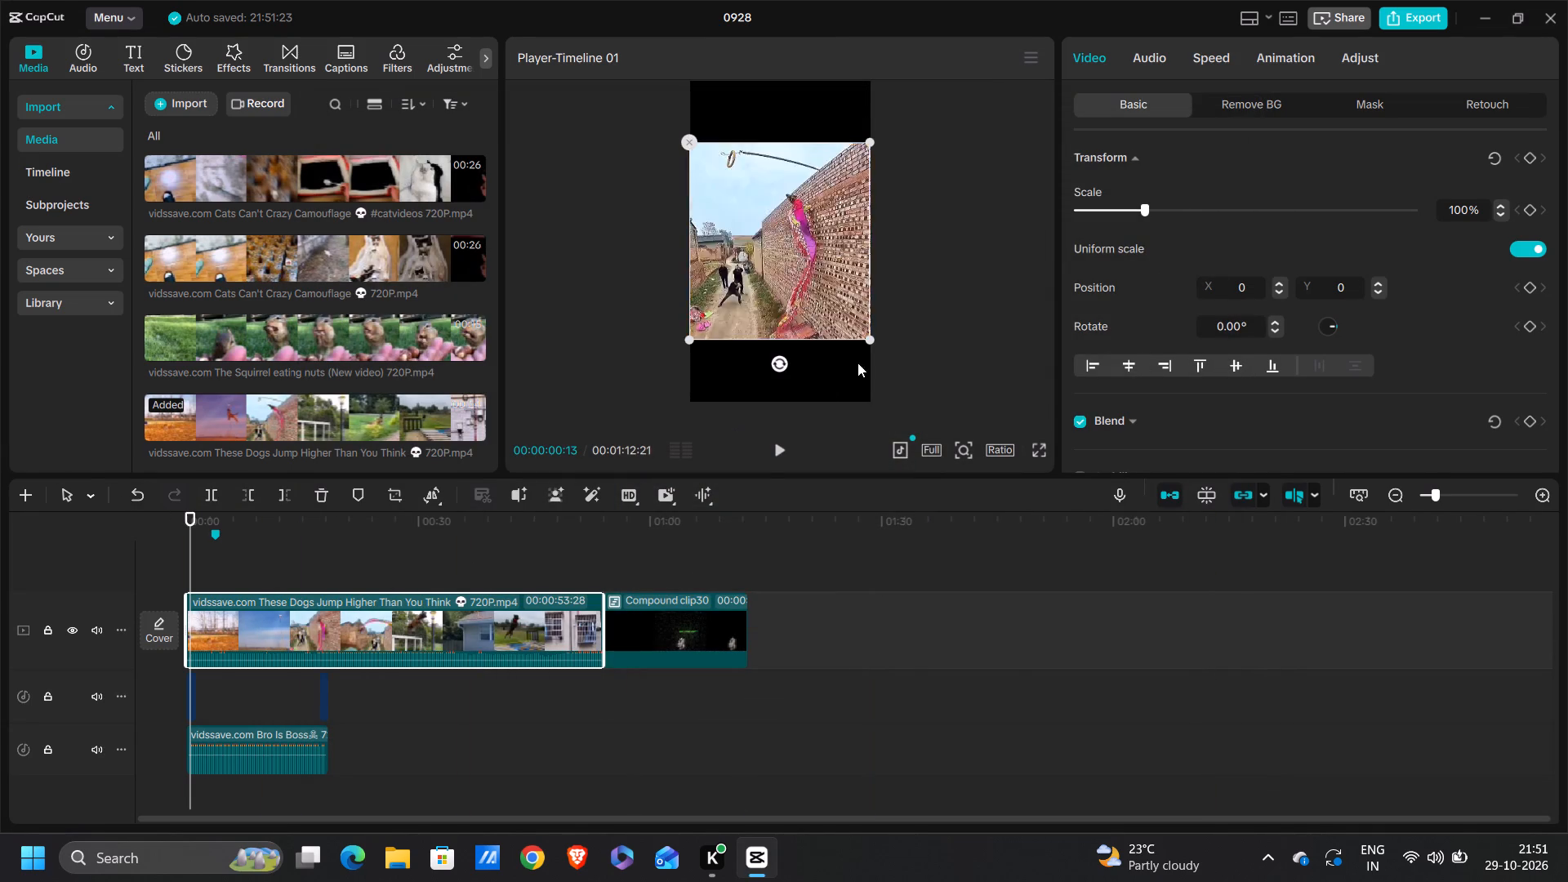
Enlarge the cropped dog jumps video to a scale of 127%.
{"action": "left_click_drag", "start_coordinate": [869, 343], "coordinate": [880, 394]}
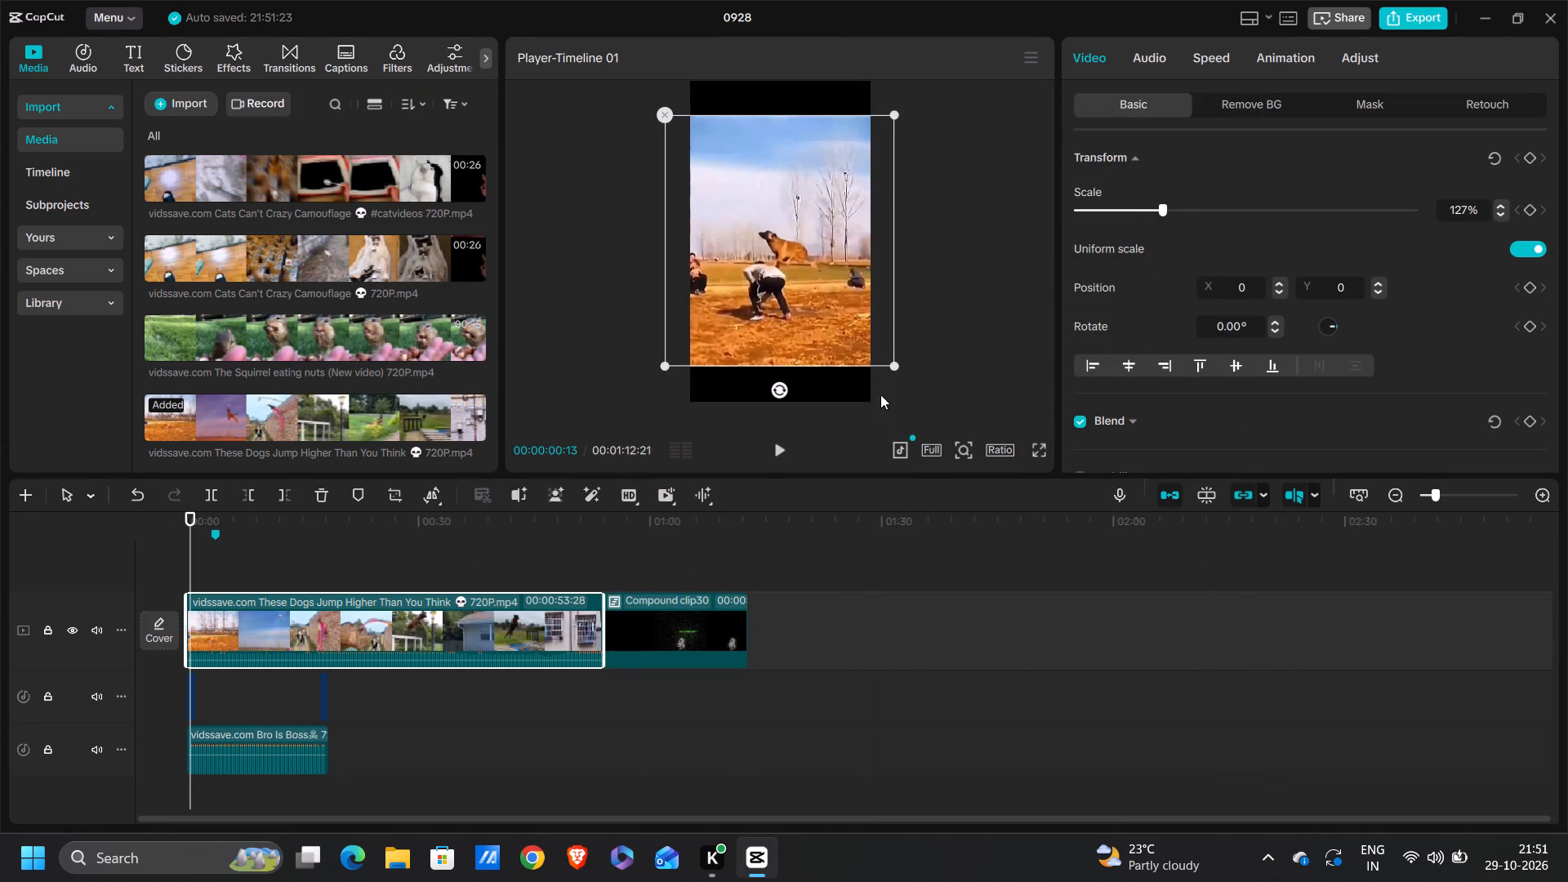
Trim the start of the dog jumps video up to 00:00:00:12, where the dog takes off.
{"action": "left_click_drag", "start_coordinate": [188, 553], "coordinate": [149, 549]}
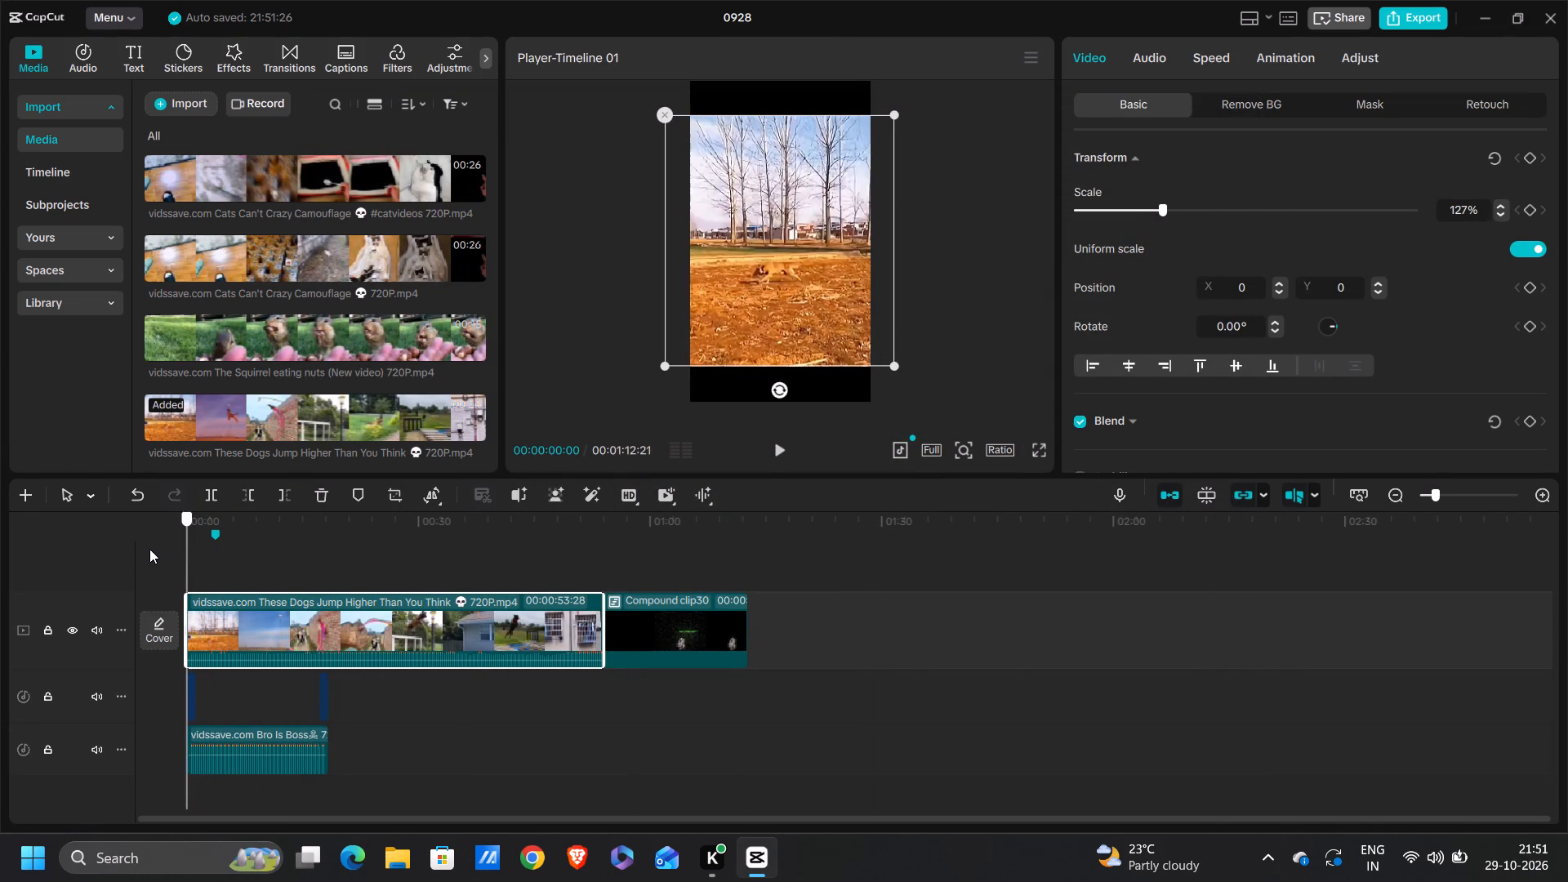
{"action": "left_click_drag", "start_coordinate": [149, 549], "coordinate": [154, 548]}
{"action": "left_click", "coordinate": [189, 547]}
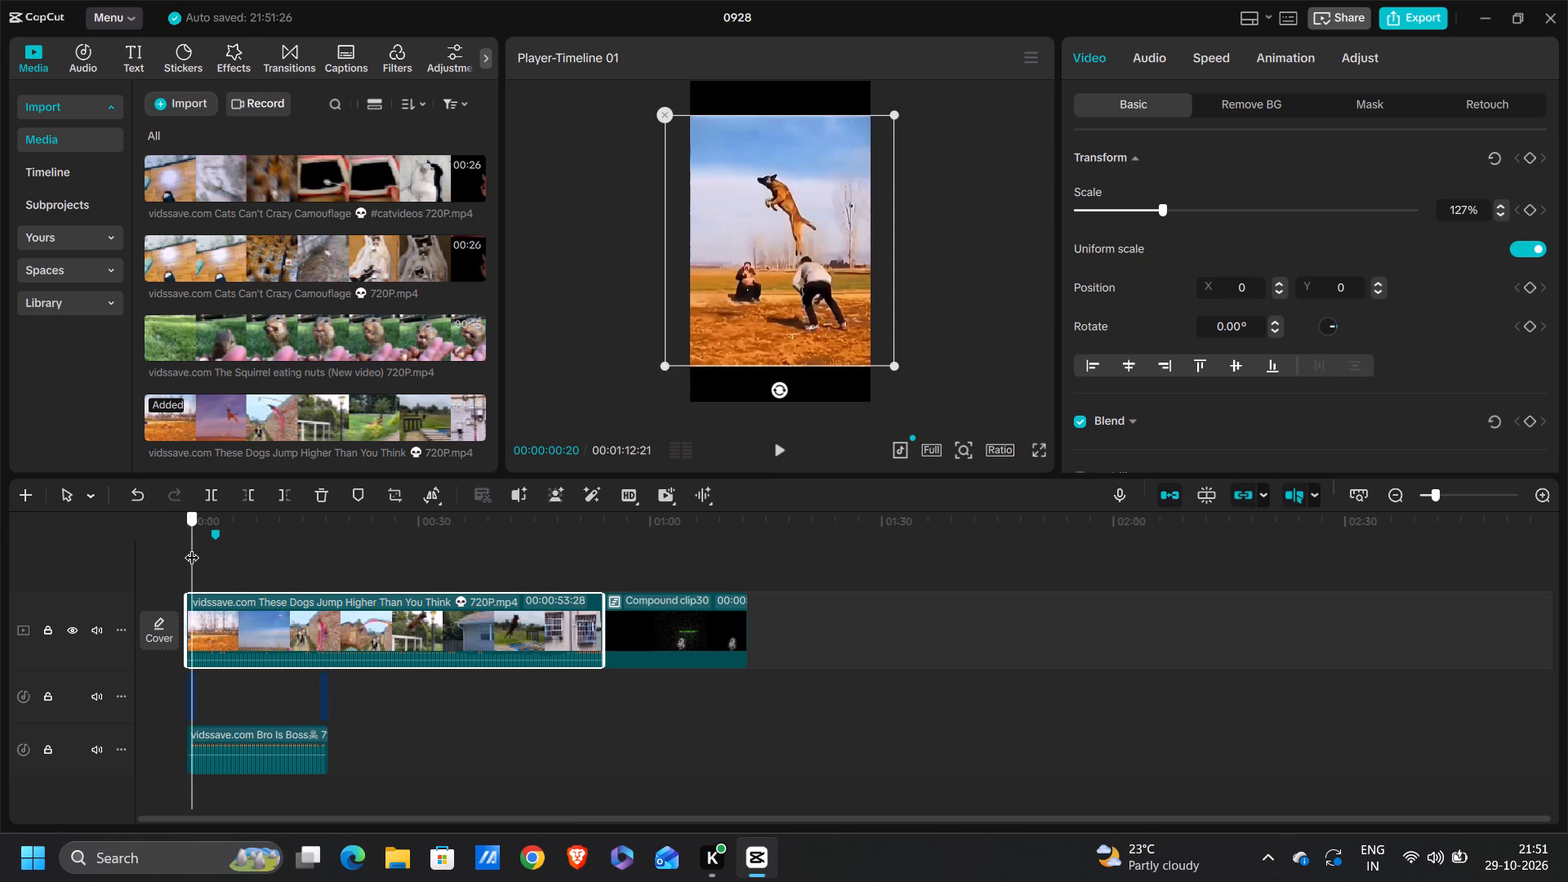
{"action": "left_click_drag", "start_coordinate": [189, 546], "coordinate": [180, 544]}
{"action": "key", "text": "space"}
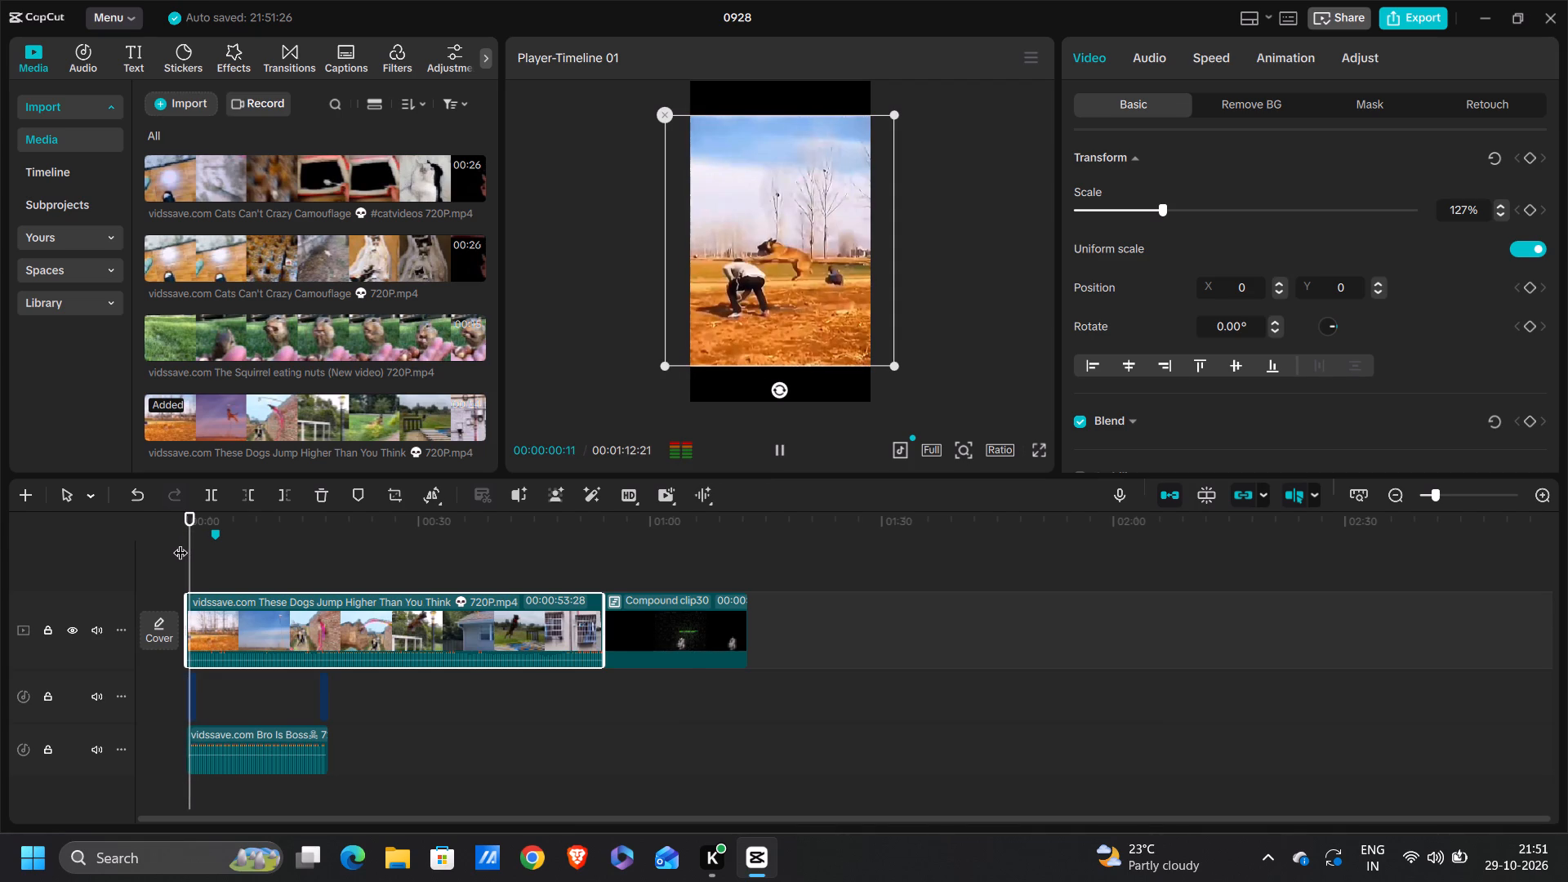
{"action": "key", "text": "space"}
{"action": "left_click", "coordinate": [247, 493]}
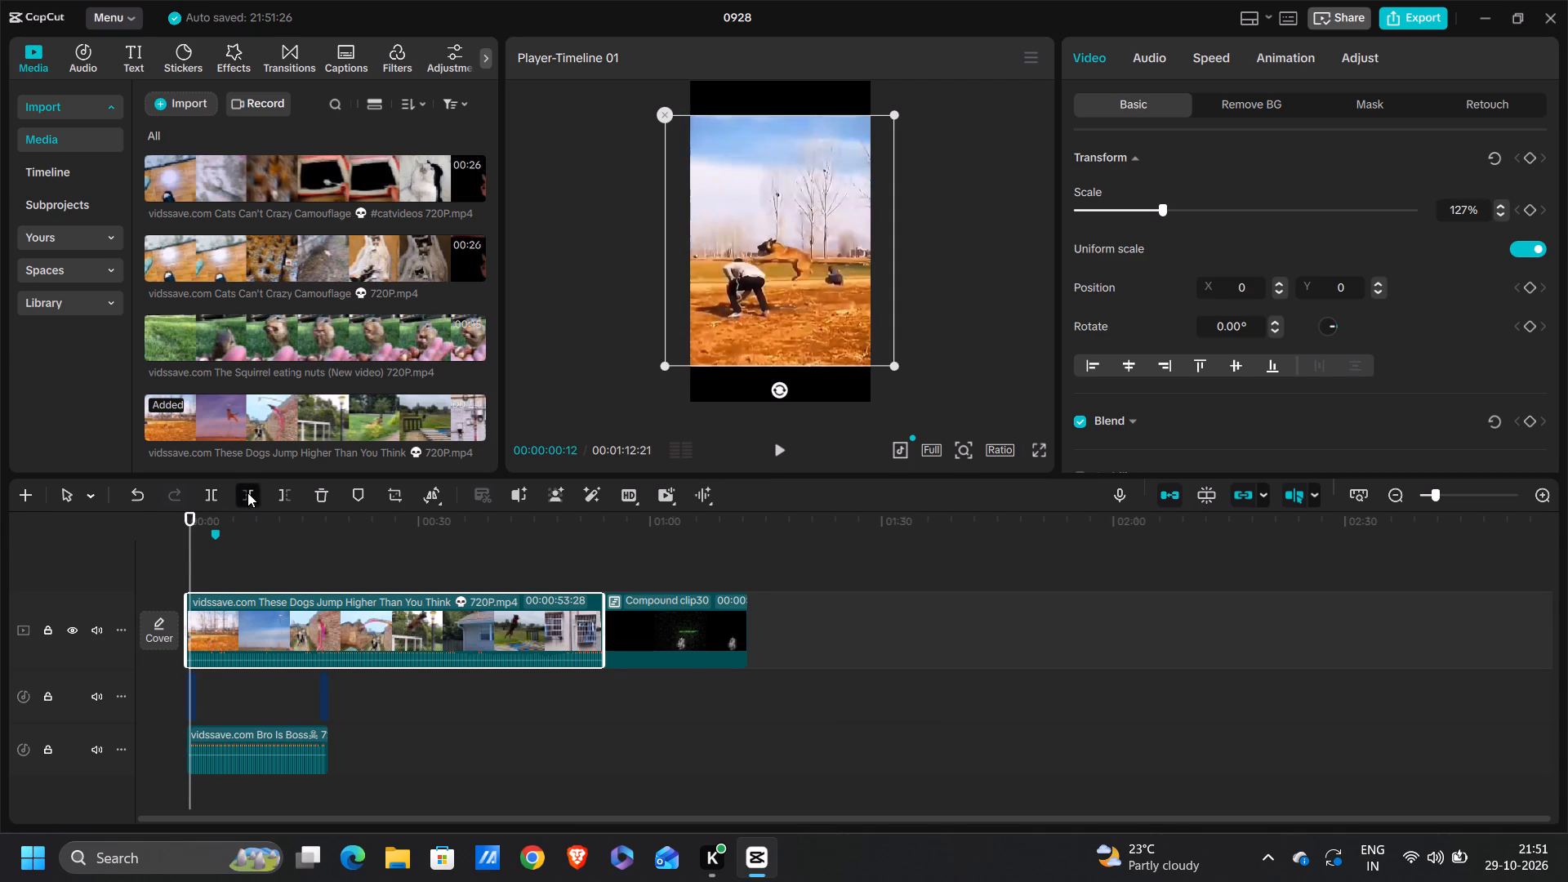
Play through the first dog jump and split the video at the marker, 00:00:03:21.
{"action": "left_click_drag", "start_coordinate": [192, 558], "coordinate": [170, 558]}
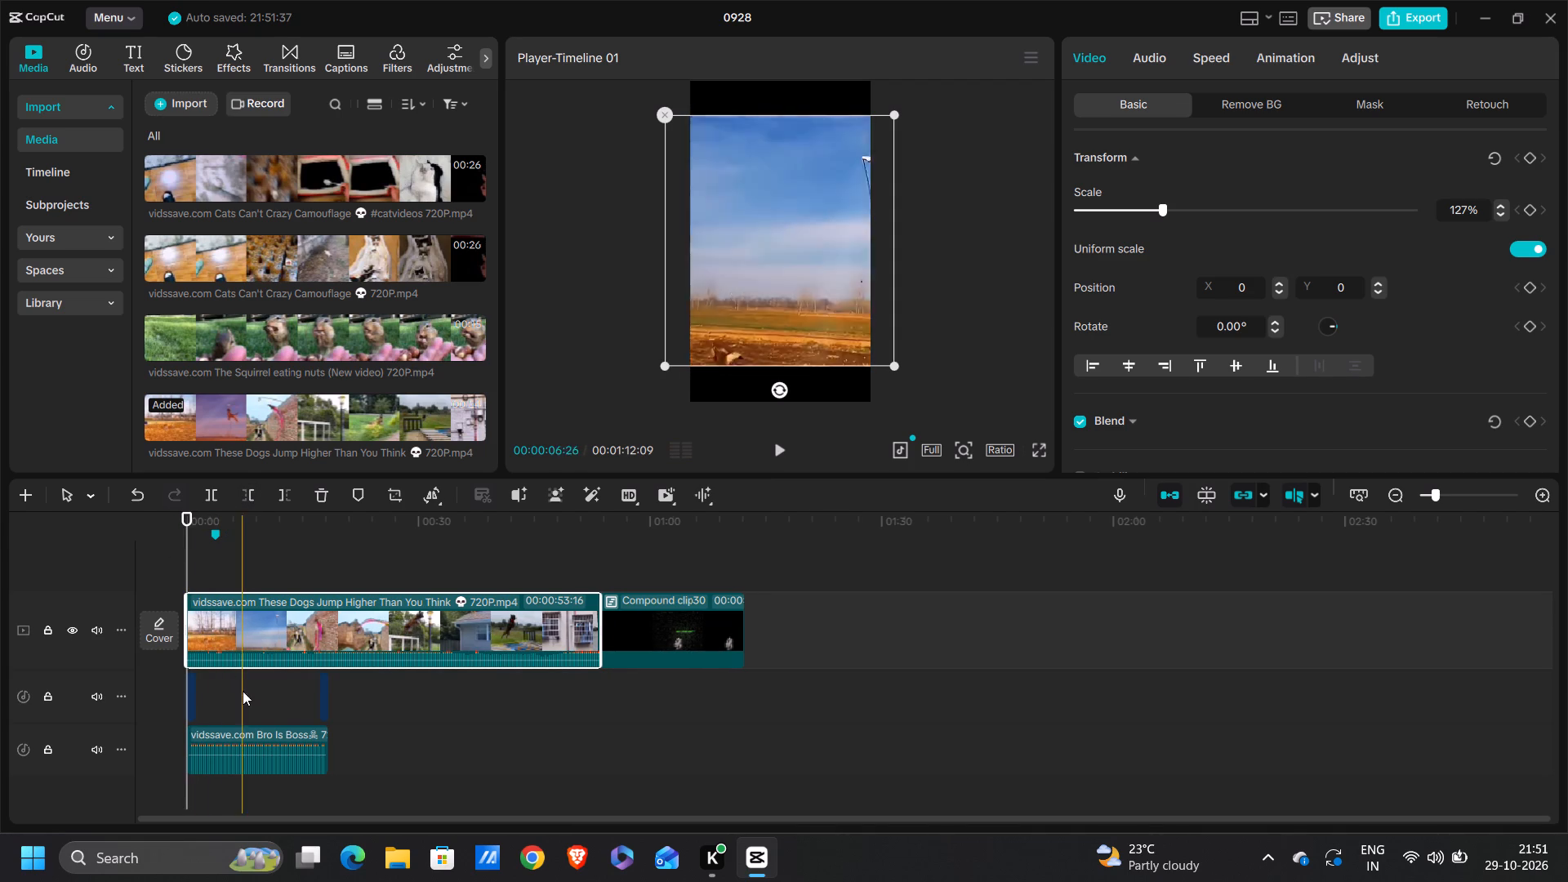
{"action": "left_click_drag", "start_coordinate": [269, 661], "coordinate": [214, 849]}
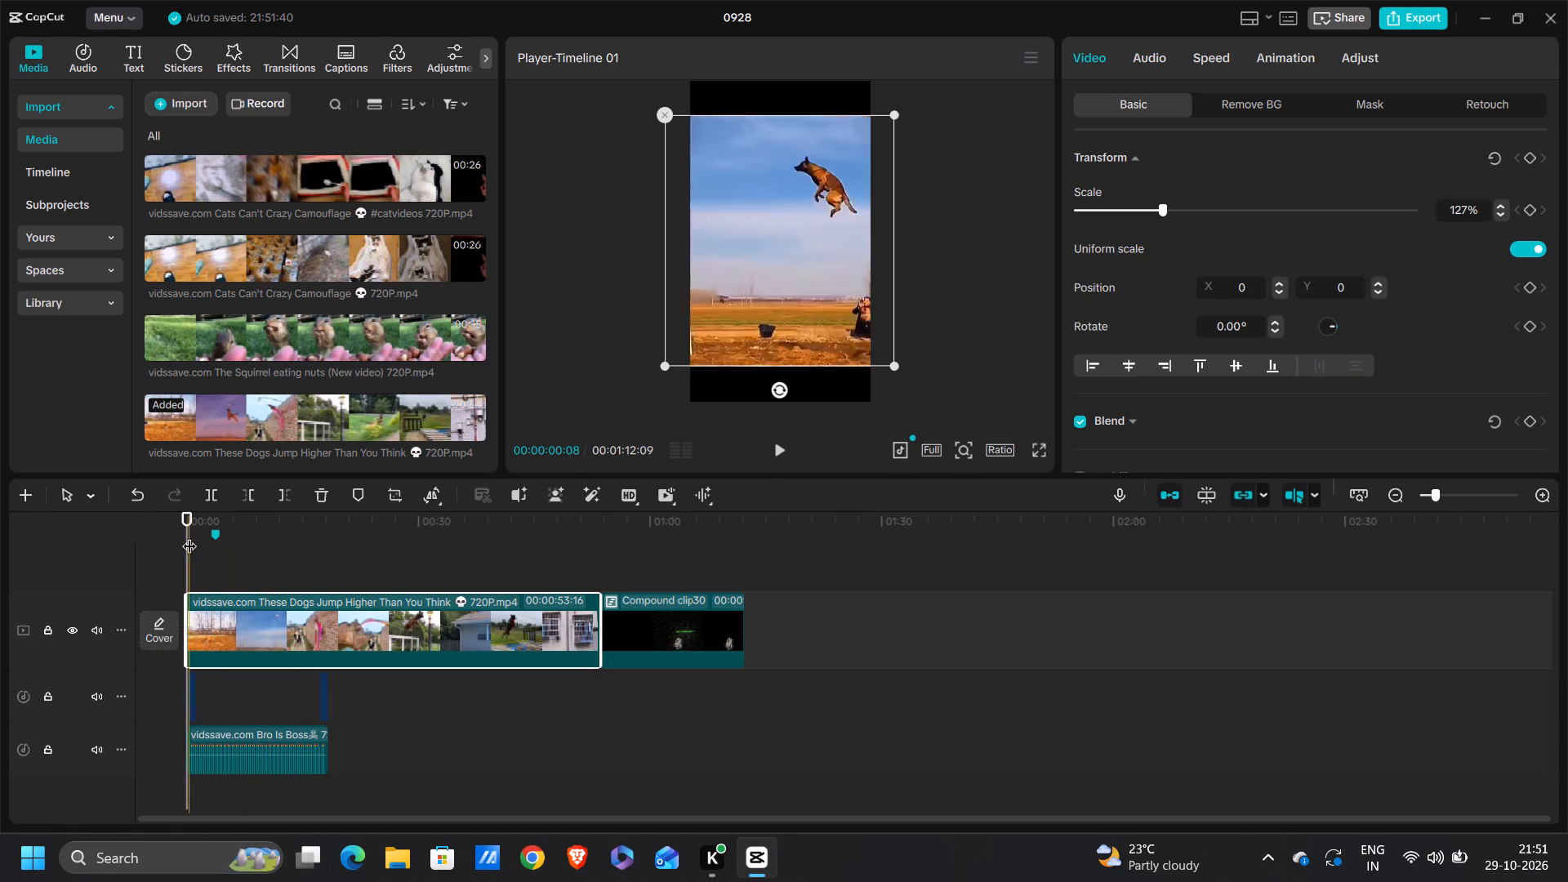
{"action": "key", "text": "space"}
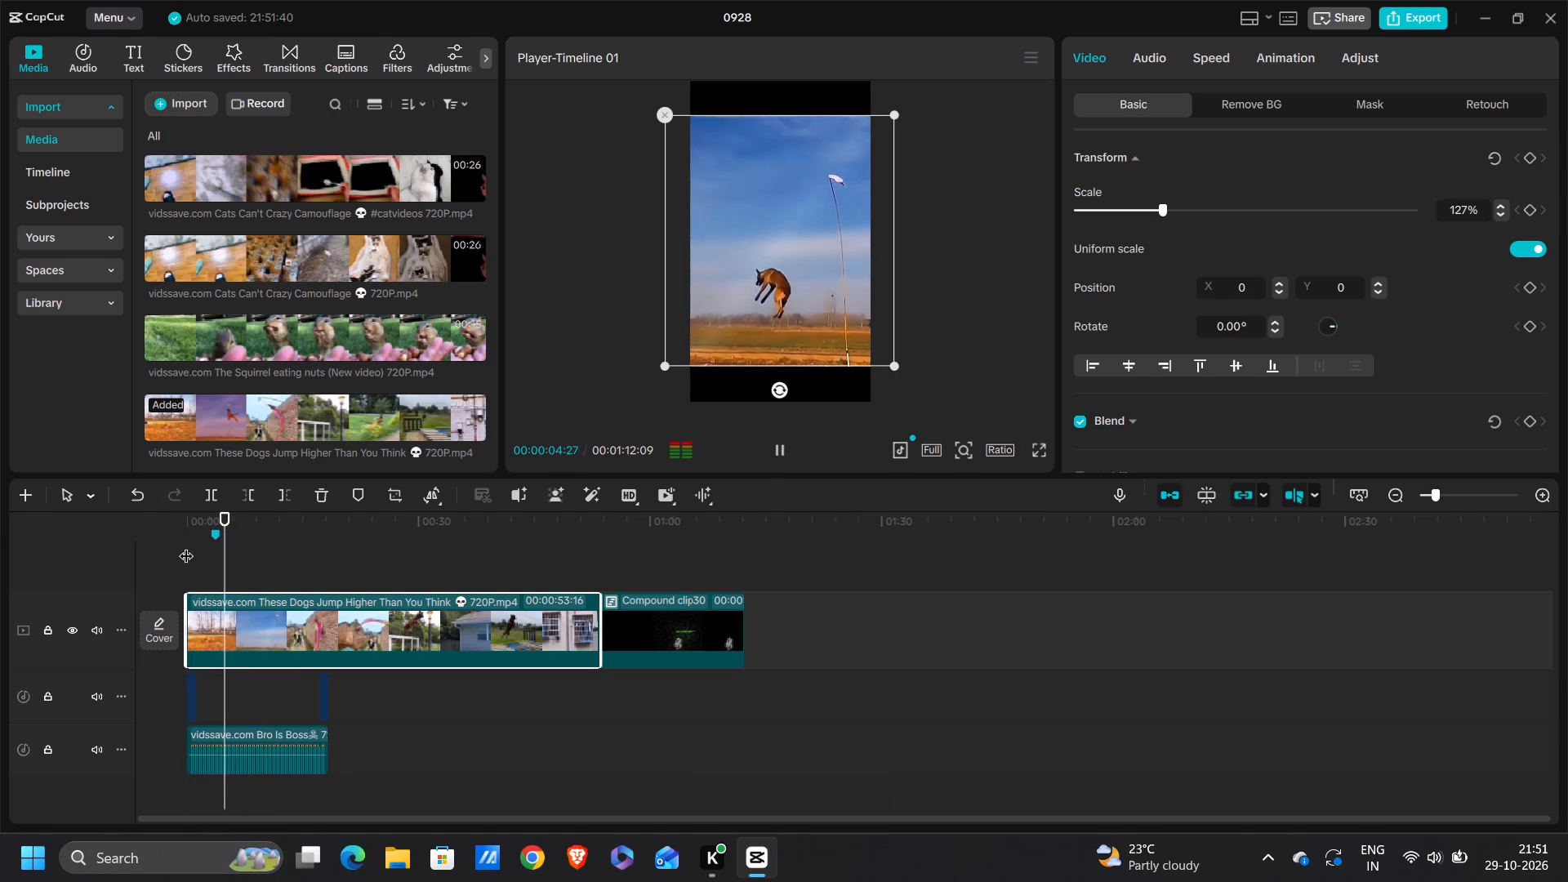
{"action": "key", "text": "space"}
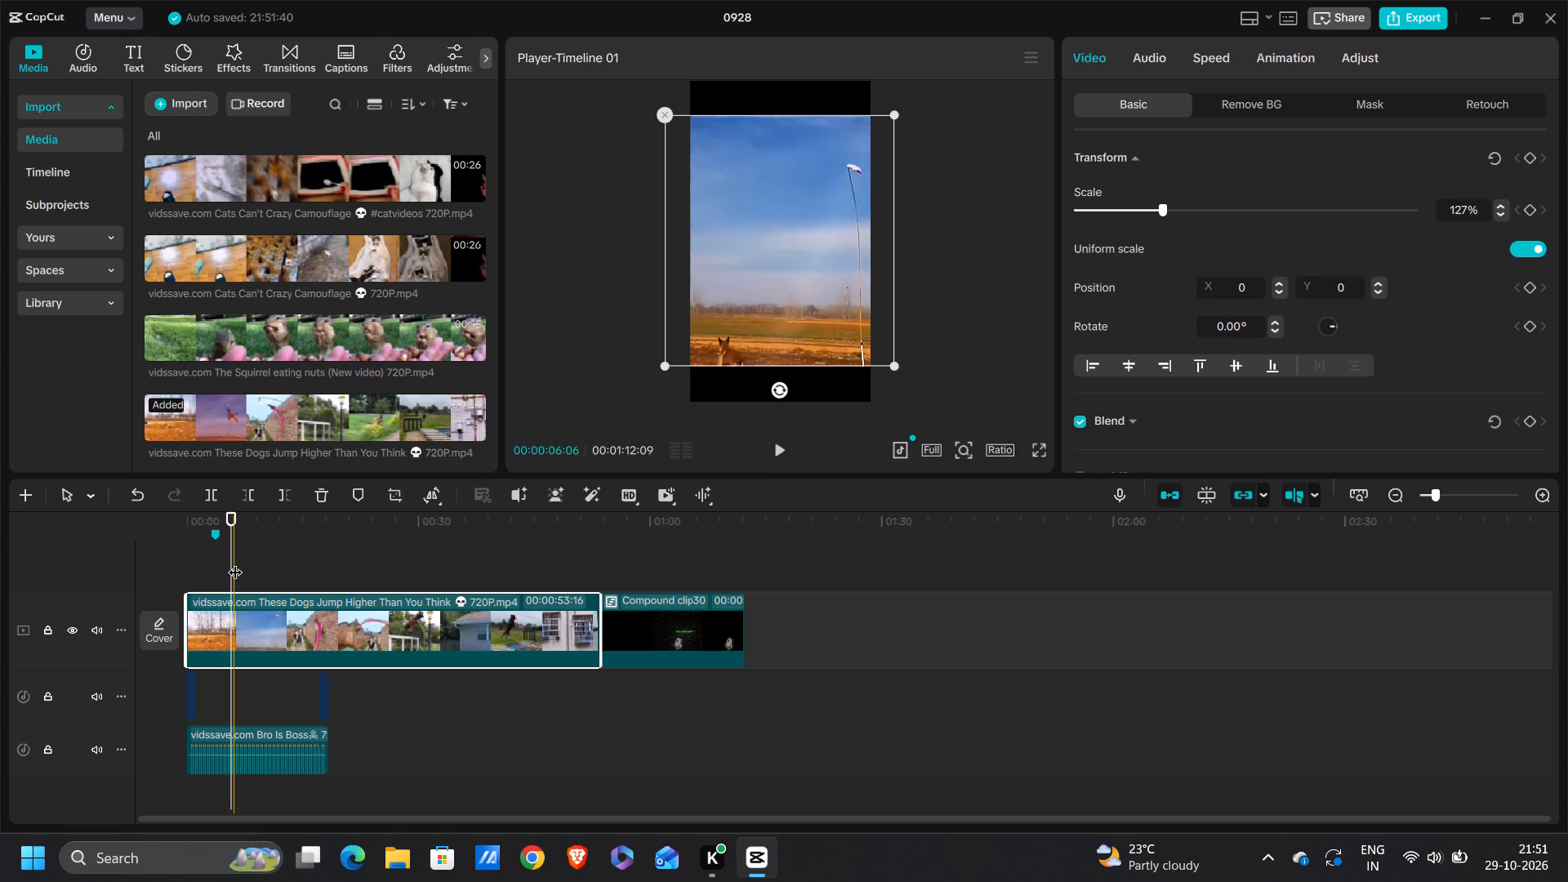
{"action": "left_click_drag", "start_coordinate": [231, 557], "coordinate": [213, 555]}
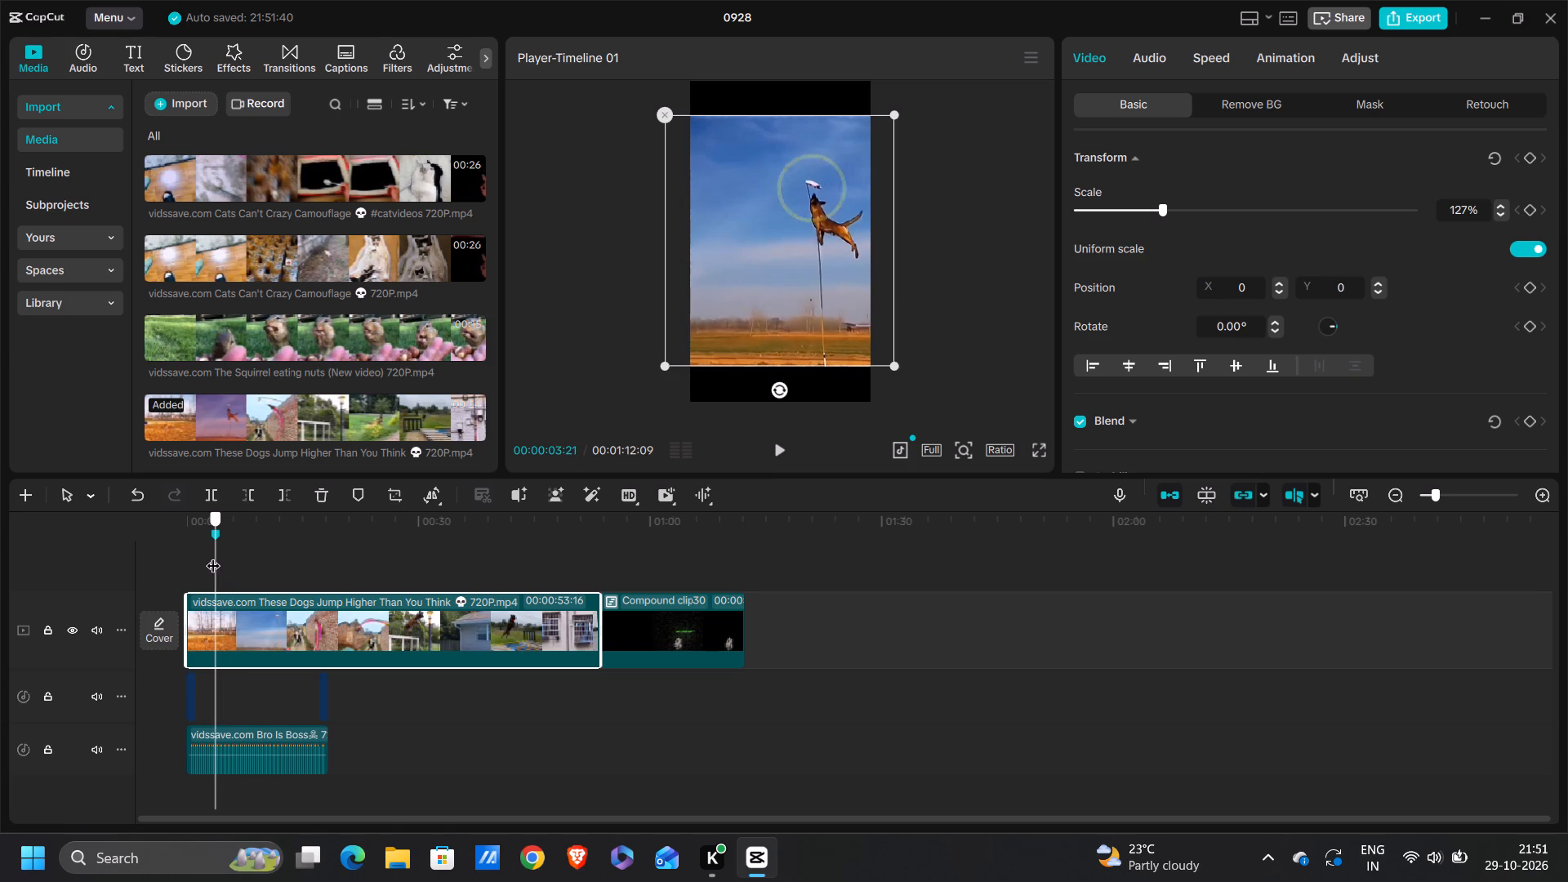
{"action": "left_click_drag", "start_coordinate": [213, 555], "coordinate": [212, 553]}
{"action": "left_click_drag", "start_coordinate": [212, 553], "coordinate": [212, 550]}
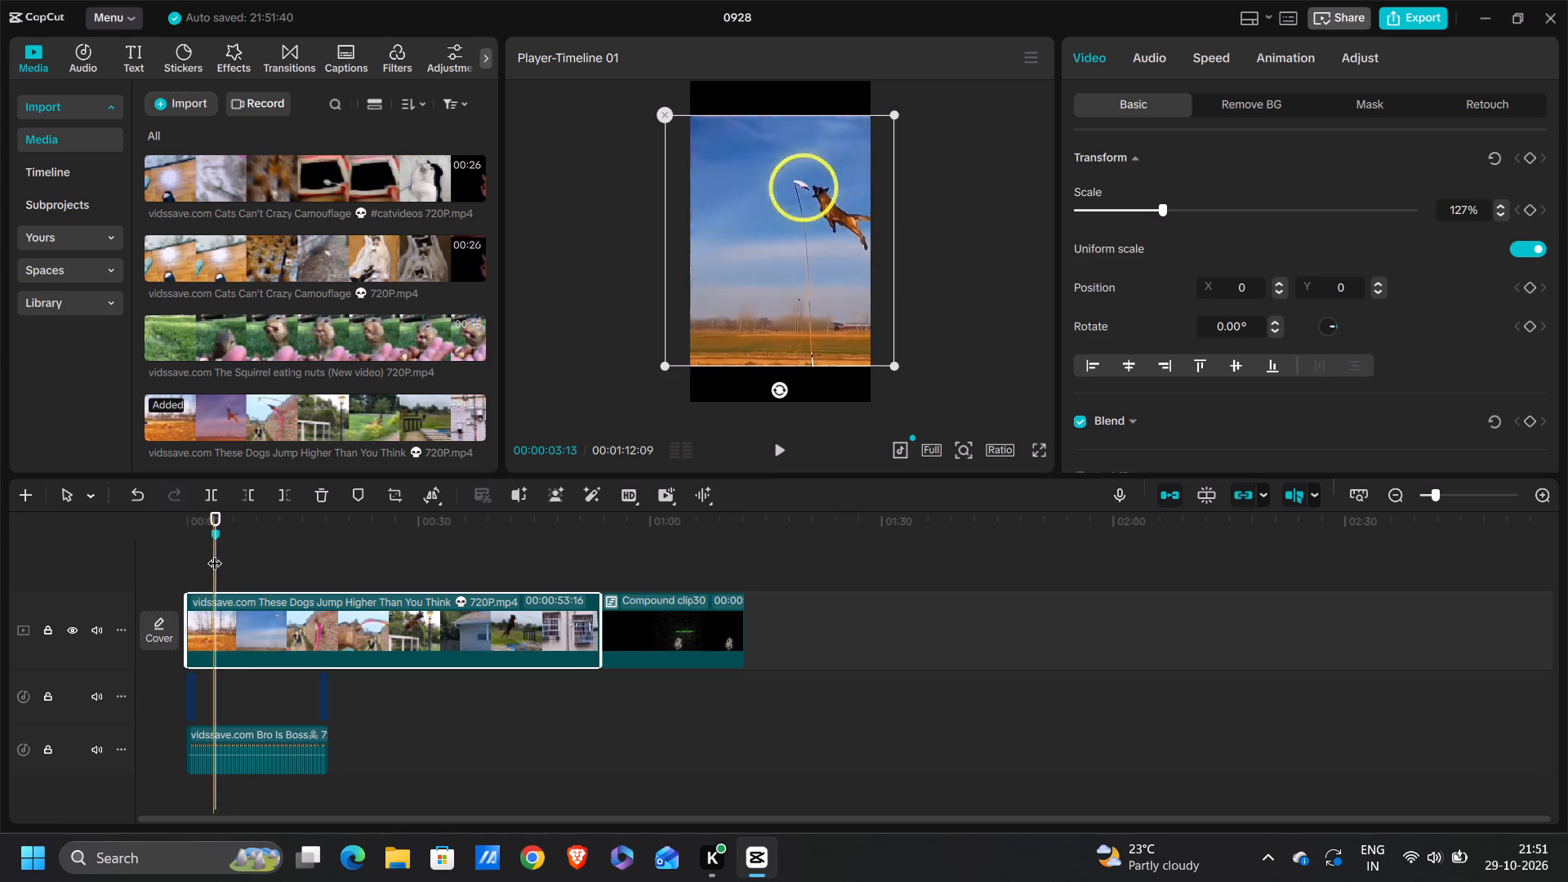
{"action": "left_click", "coordinate": [211, 501]}
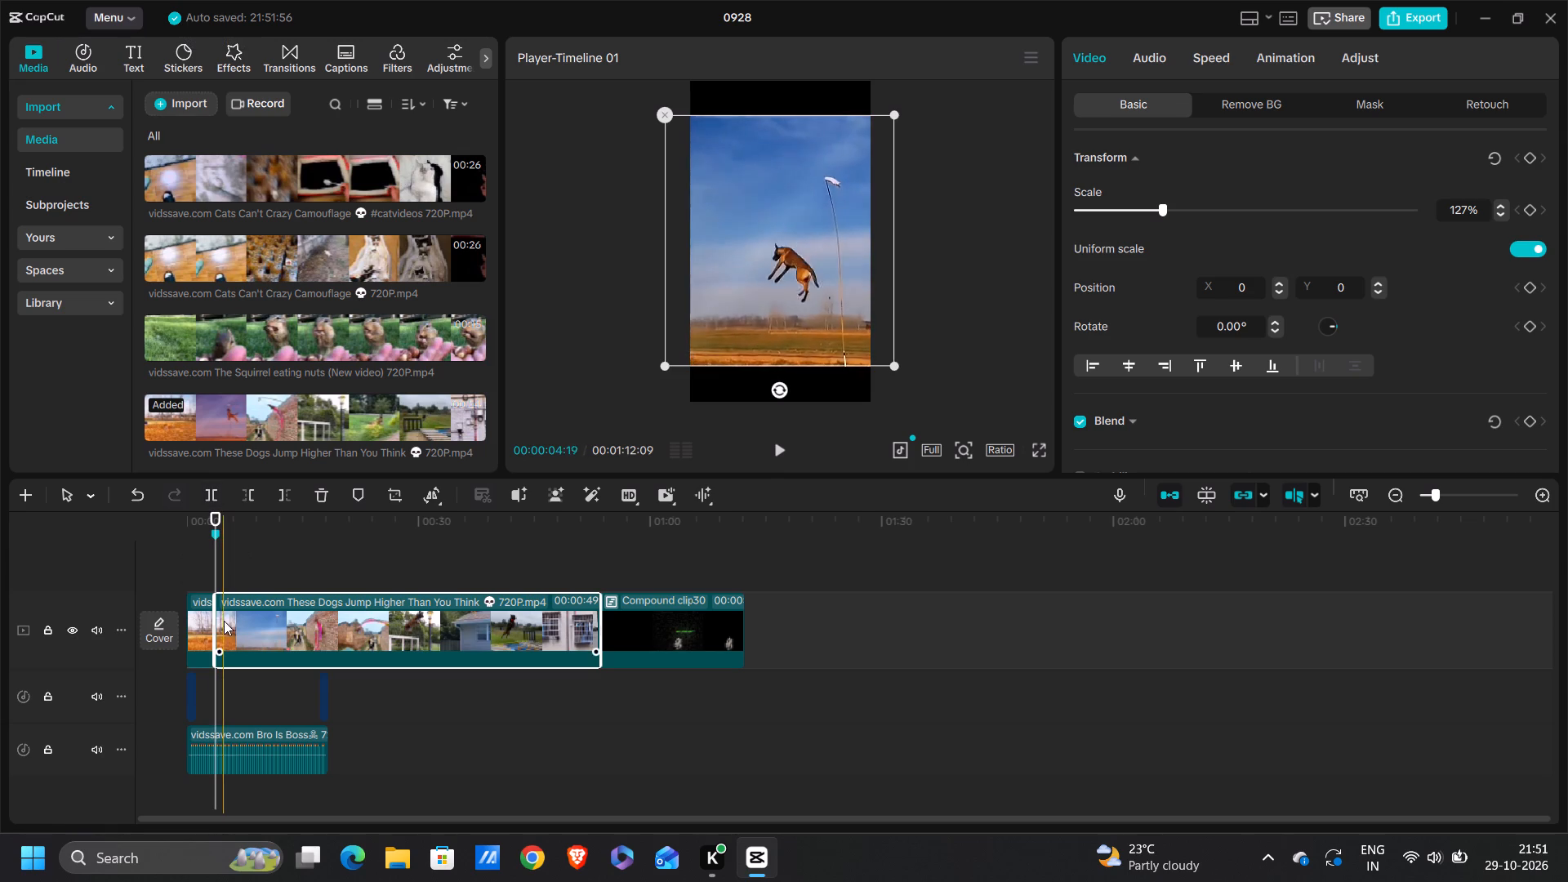
Trim the start of the second dog clip up to where the brick-wall jump scene begins, at about 8 seconds.
{"action": "left_click_drag", "start_coordinate": [220, 564], "coordinate": [247, 570]}
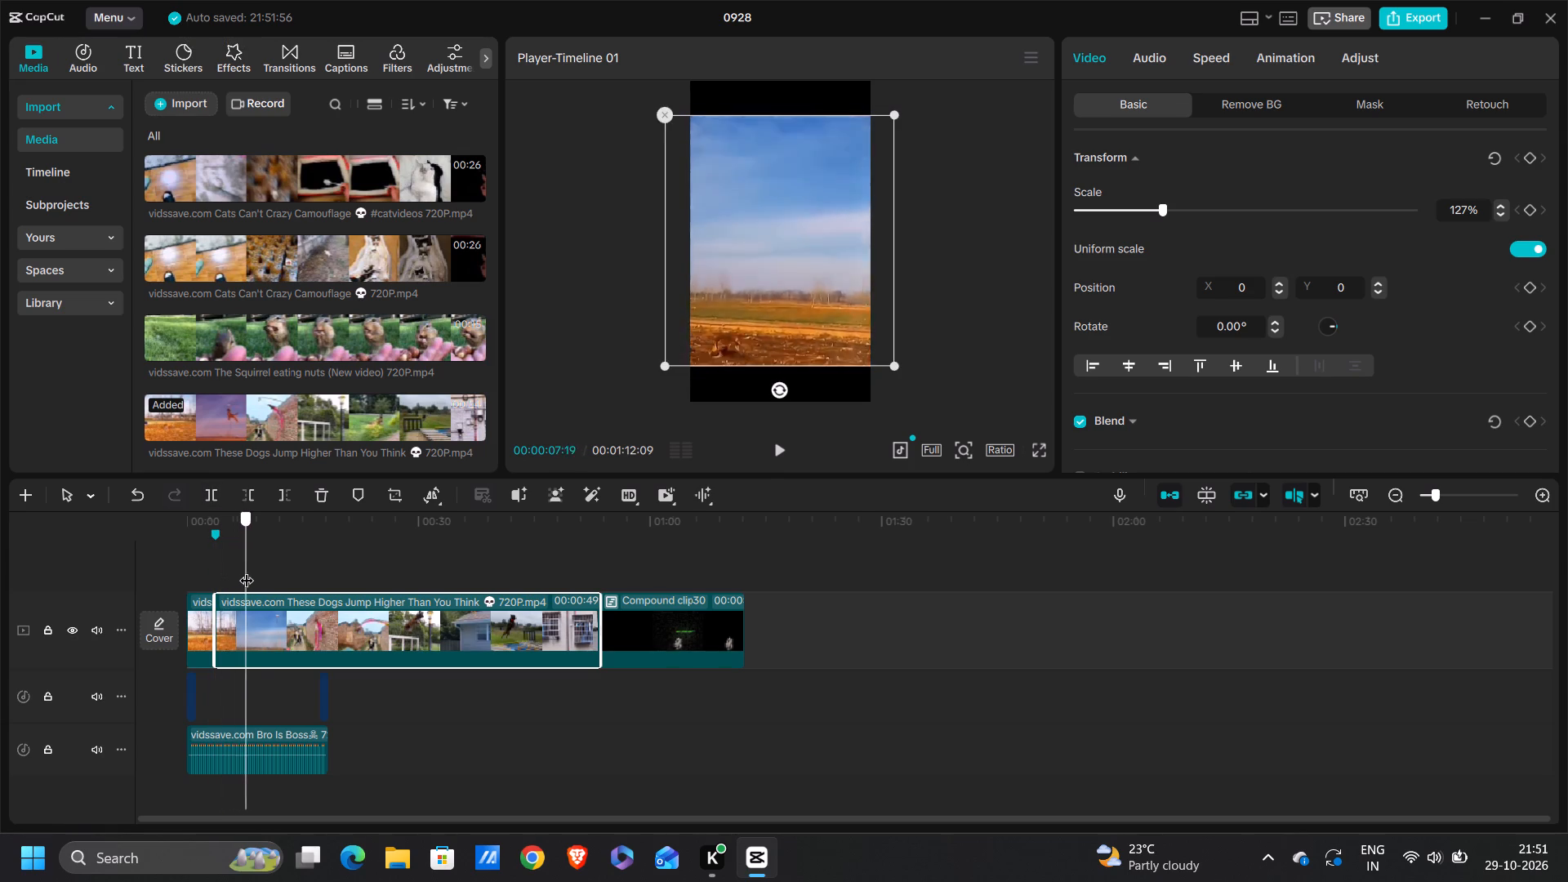
{"action": "left_click_drag", "start_coordinate": [247, 570], "coordinate": [253, 571]}
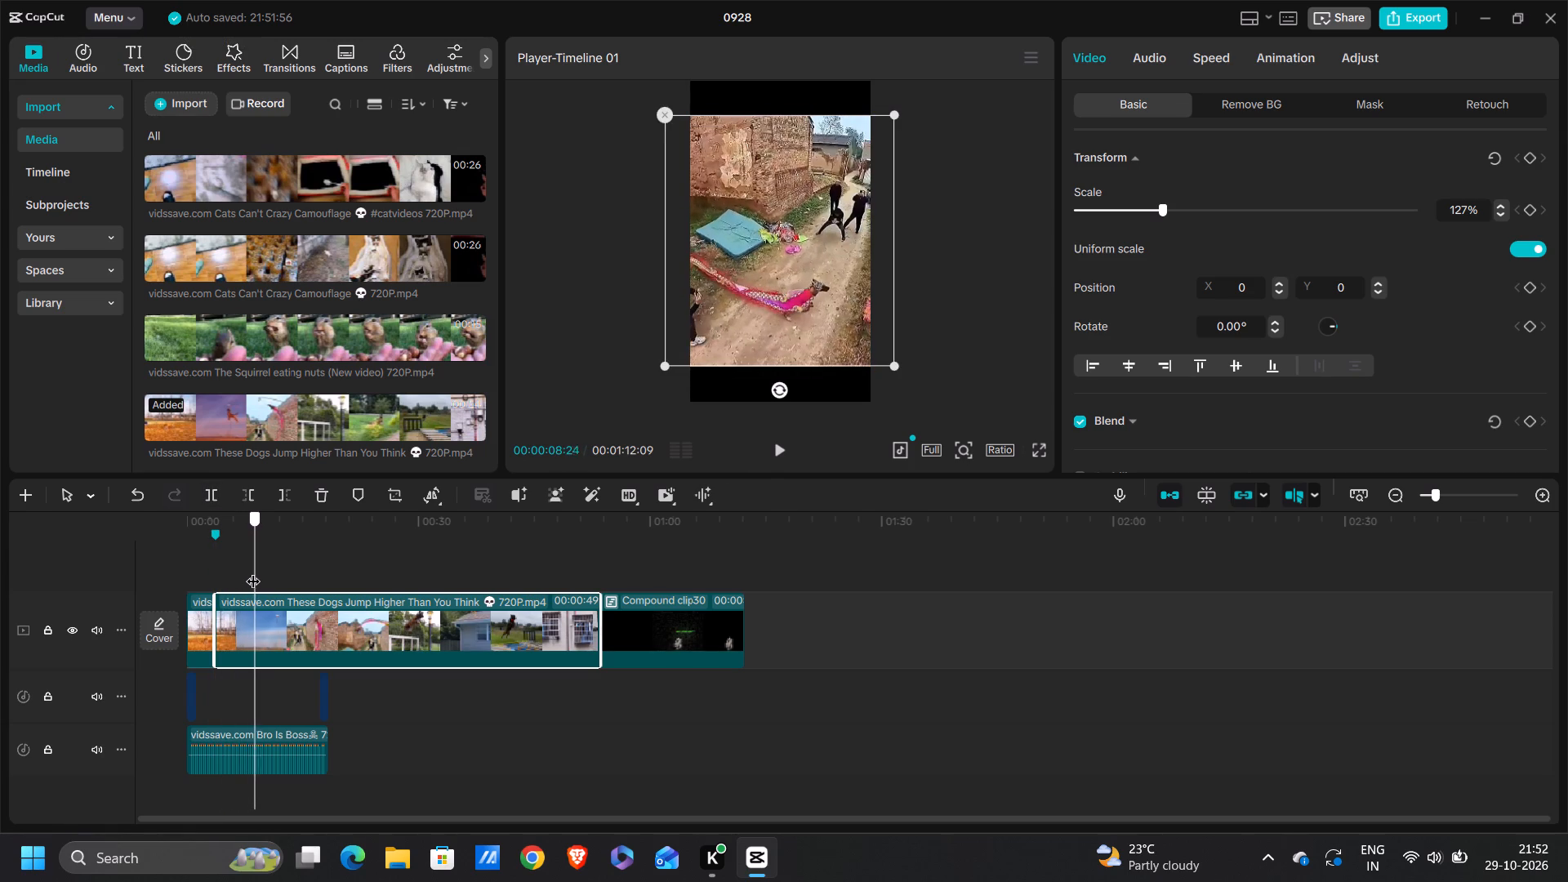
{"action": "left_click_drag", "start_coordinate": [253, 571], "coordinate": [252, 568]}
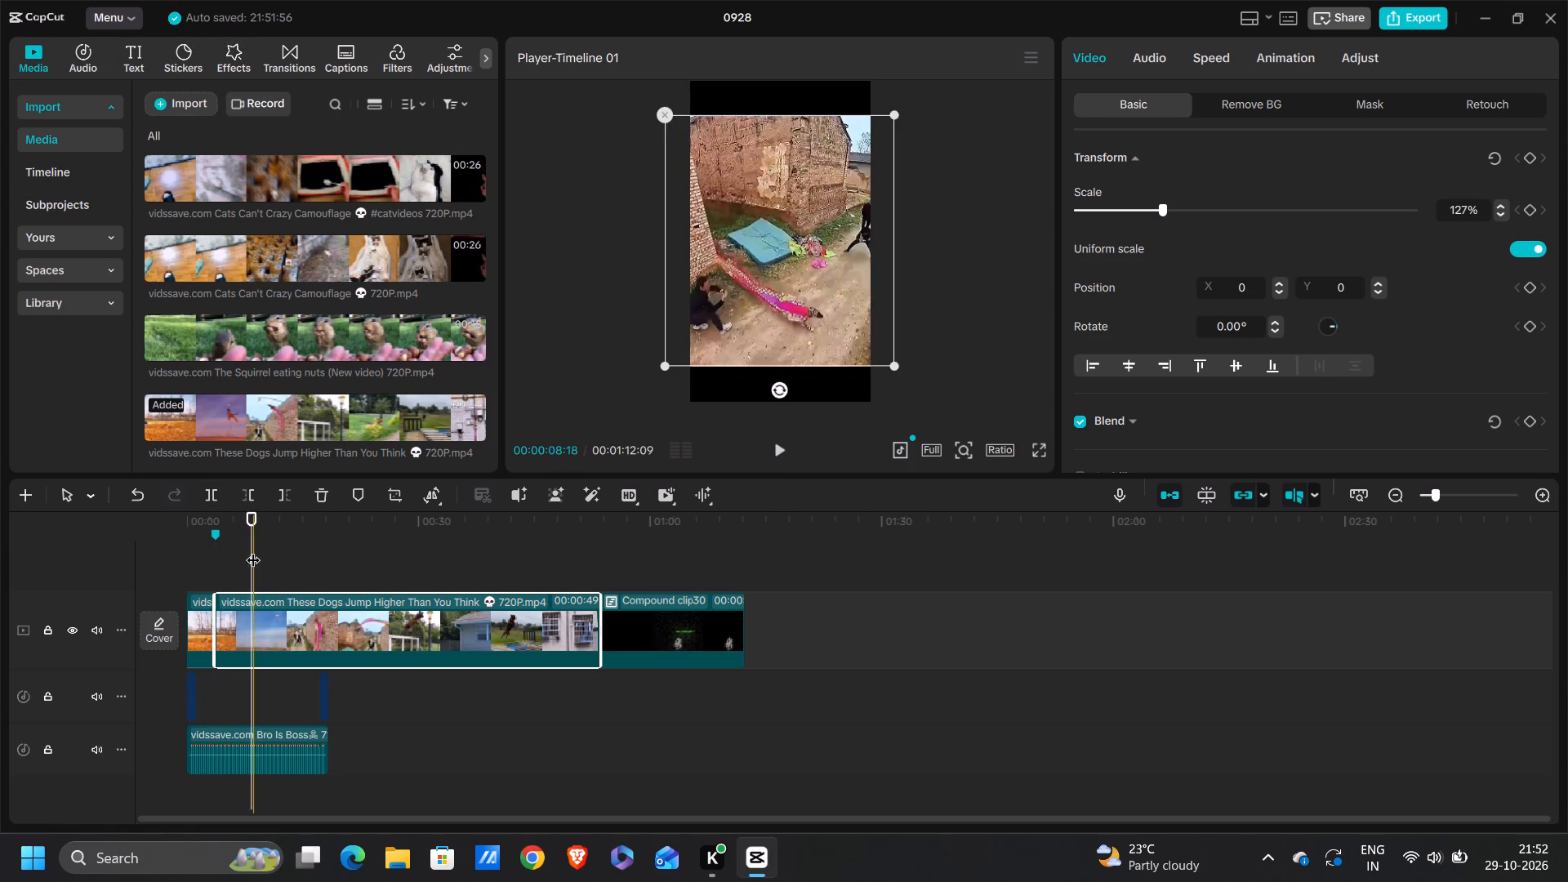
{"action": "left_click", "coordinate": [249, 500]}
Slow the first dog jump clip to 0.80x speed and play it back.
{"action": "left_click", "coordinate": [190, 563]}
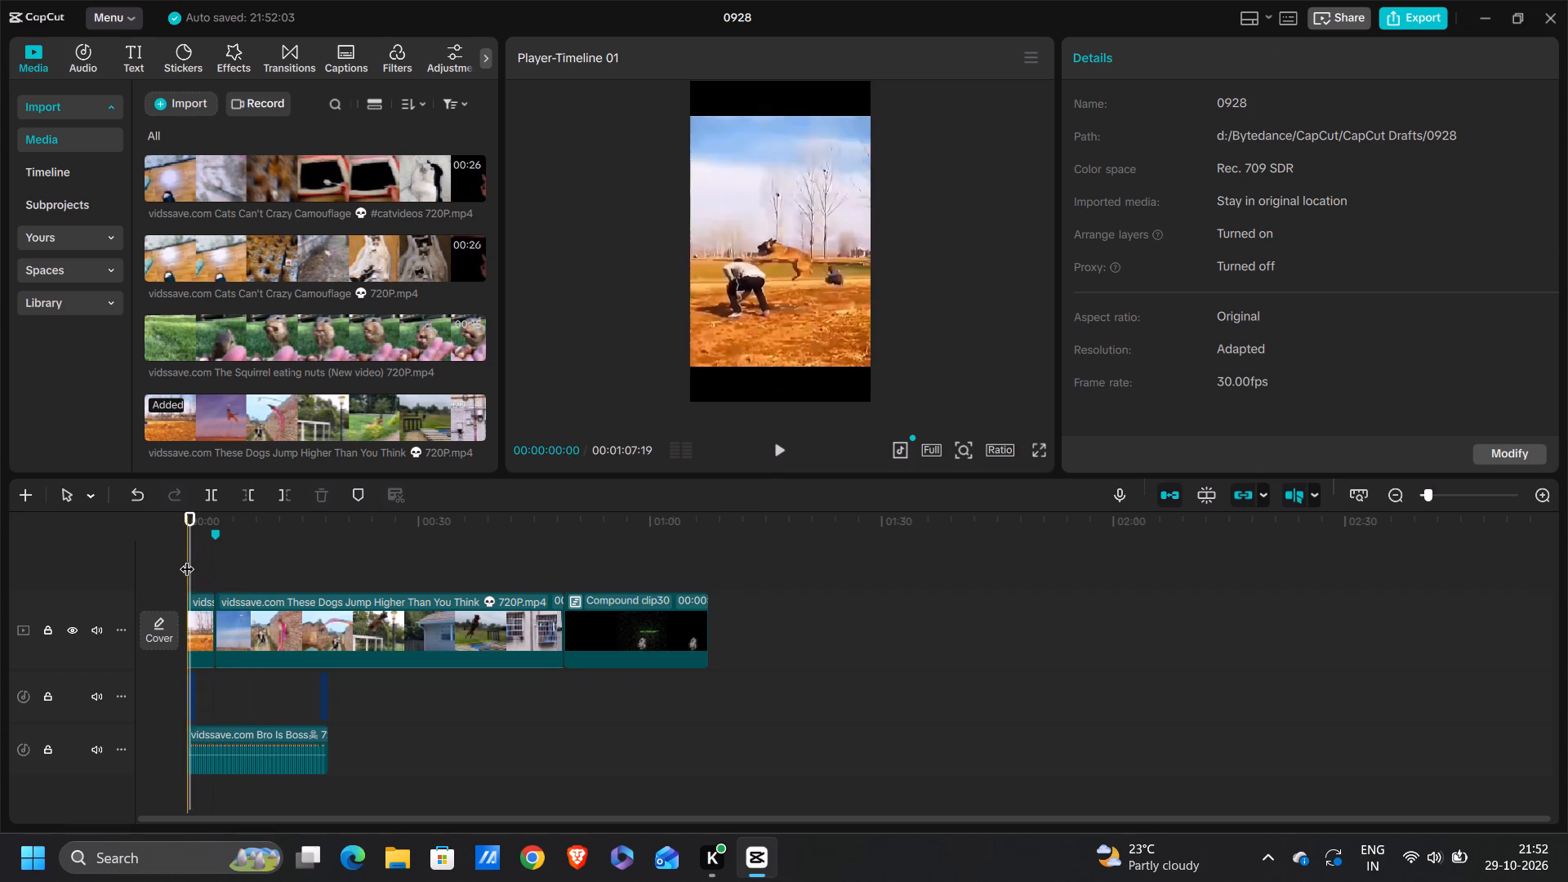
{"action": "left_click", "coordinate": [198, 610]}
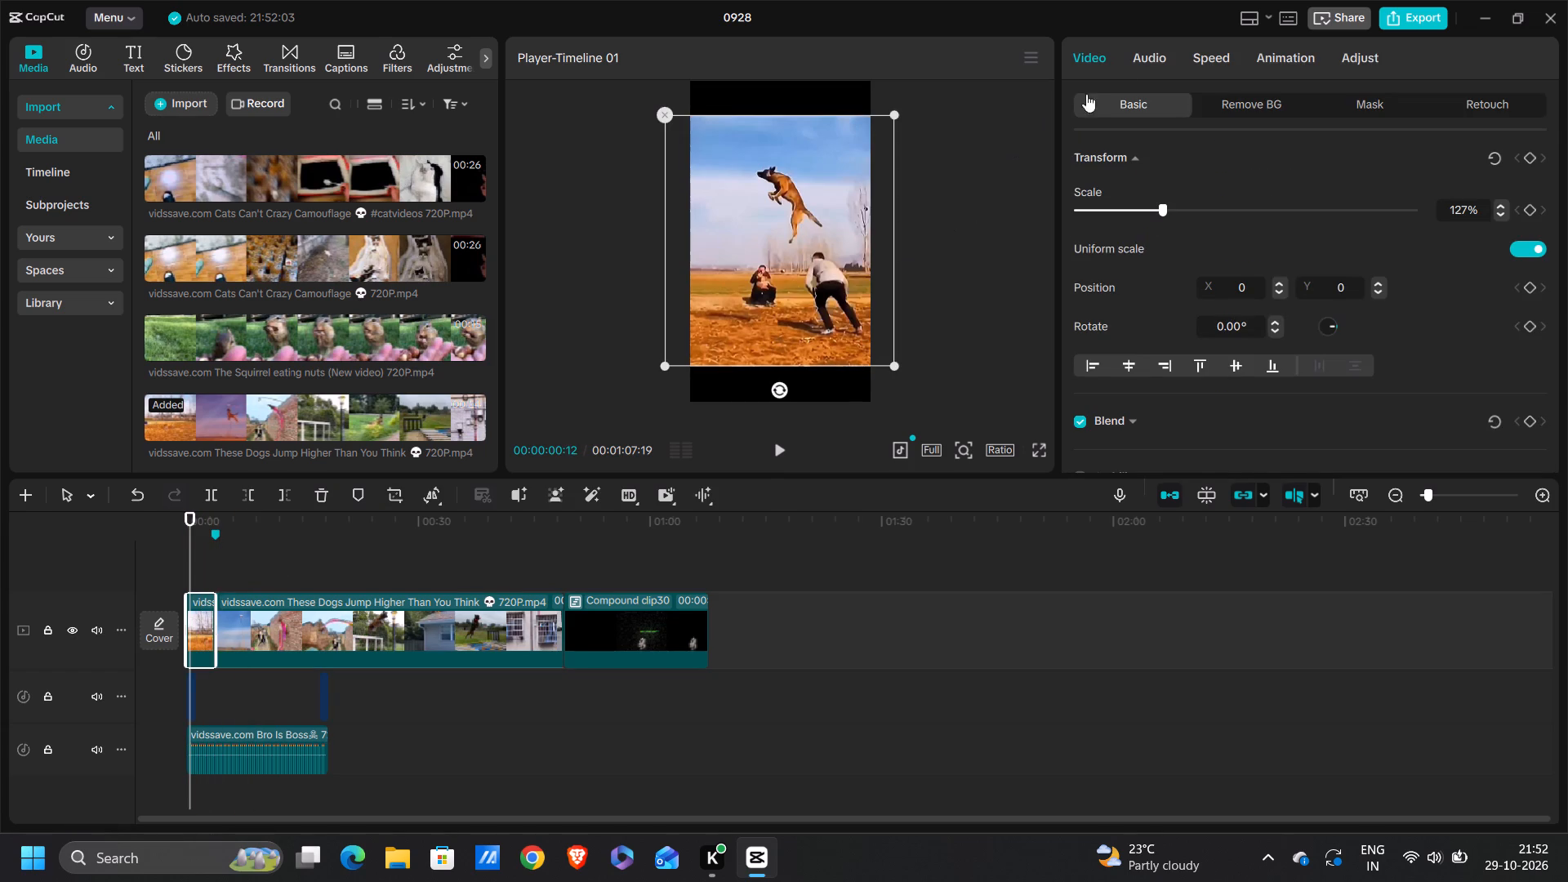
{"action": "left_click", "coordinate": [1187, 52]}
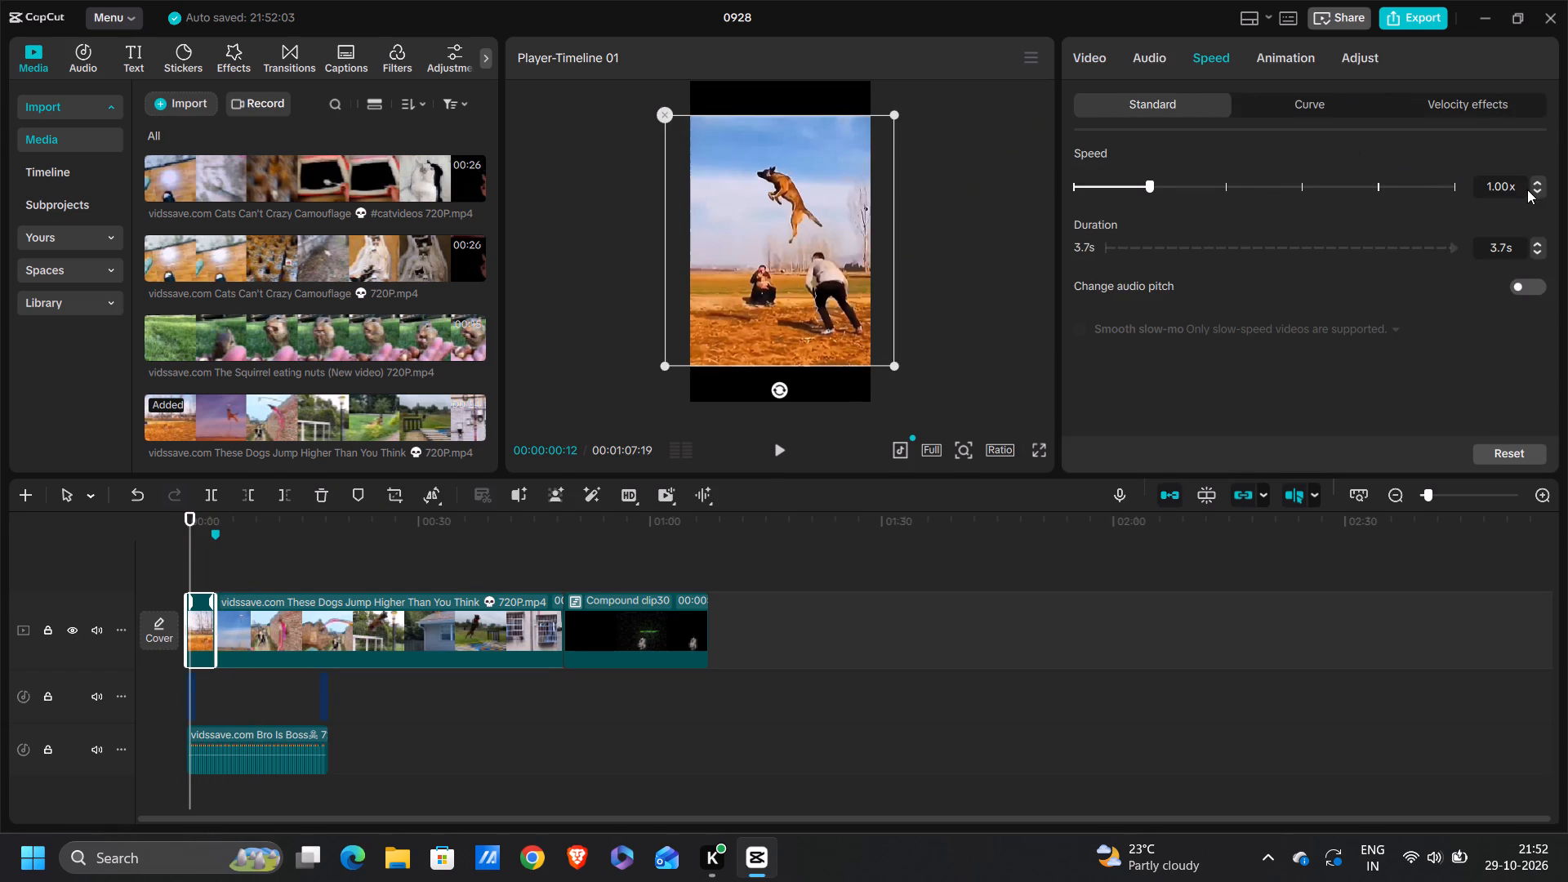
{"action": "left_click", "coordinate": [1537, 189]}
{"action": "left_click", "coordinate": [1537, 189]}
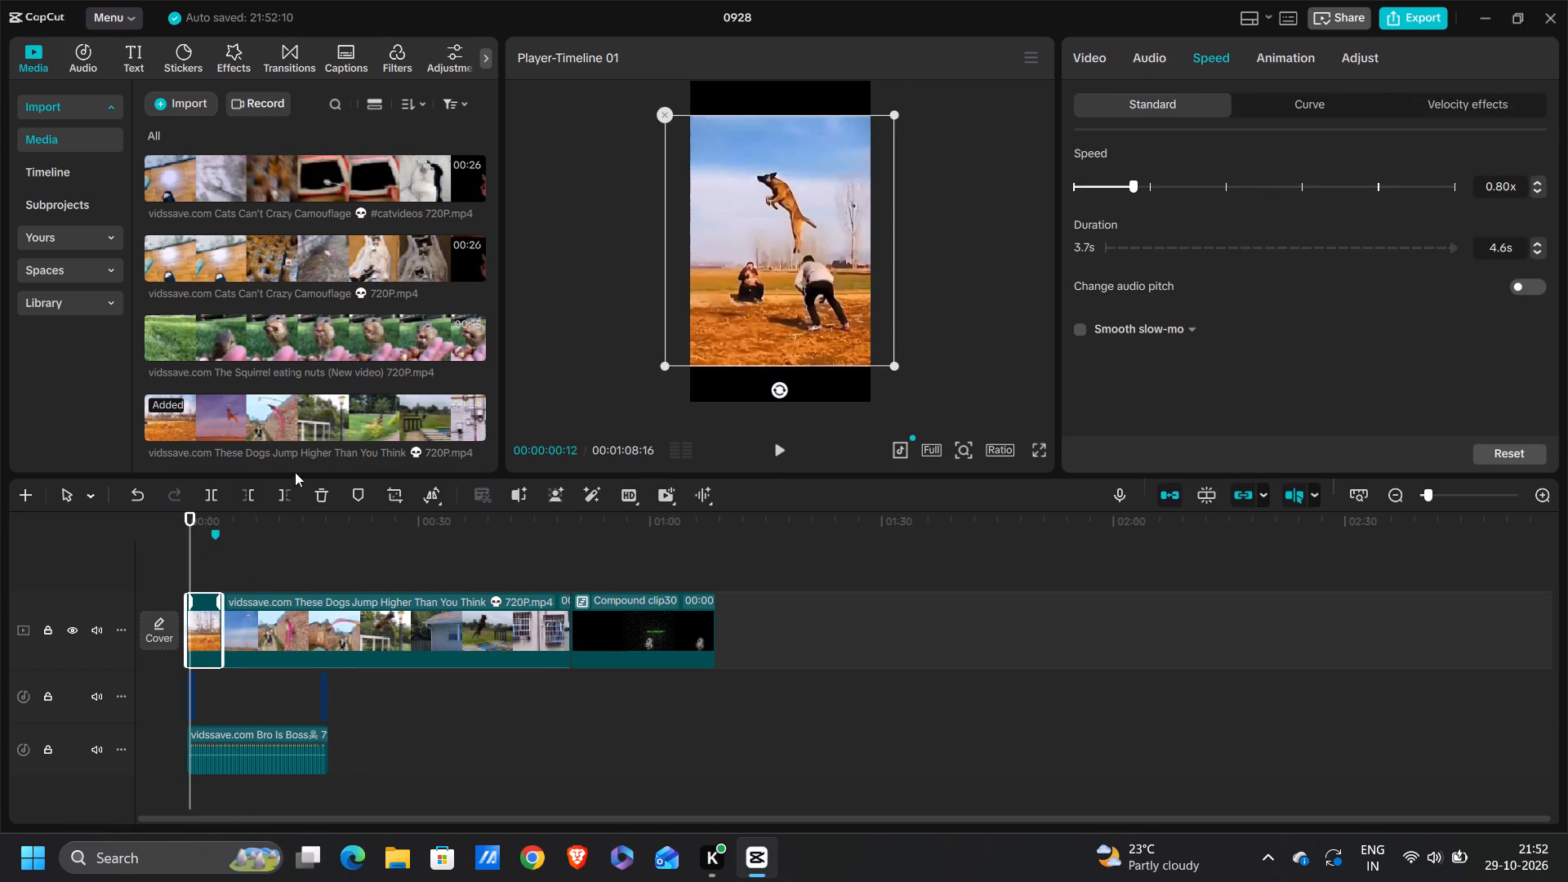
{"action": "left_click_drag", "start_coordinate": [193, 530], "coordinate": [157, 535]}
{"action": "key", "text": "space"}
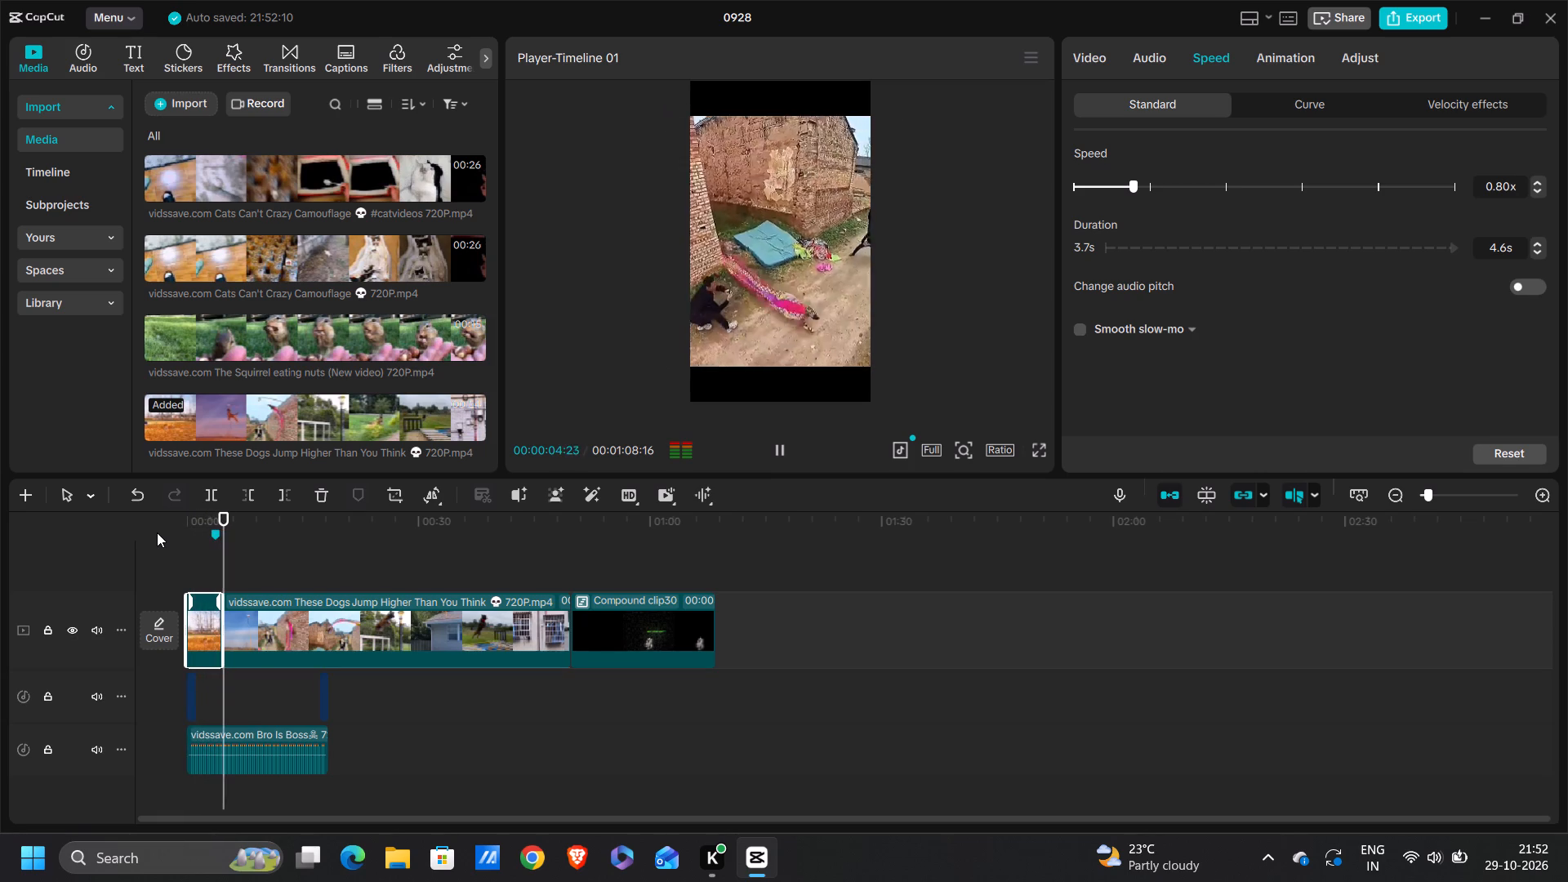
{"action": "key", "text": "space"}
Step back frame by frame through the end of the first dog jump to the moment the dog reaches its target, 00:00:04:03.
{"action": "left_click", "coordinate": [222, 537]}
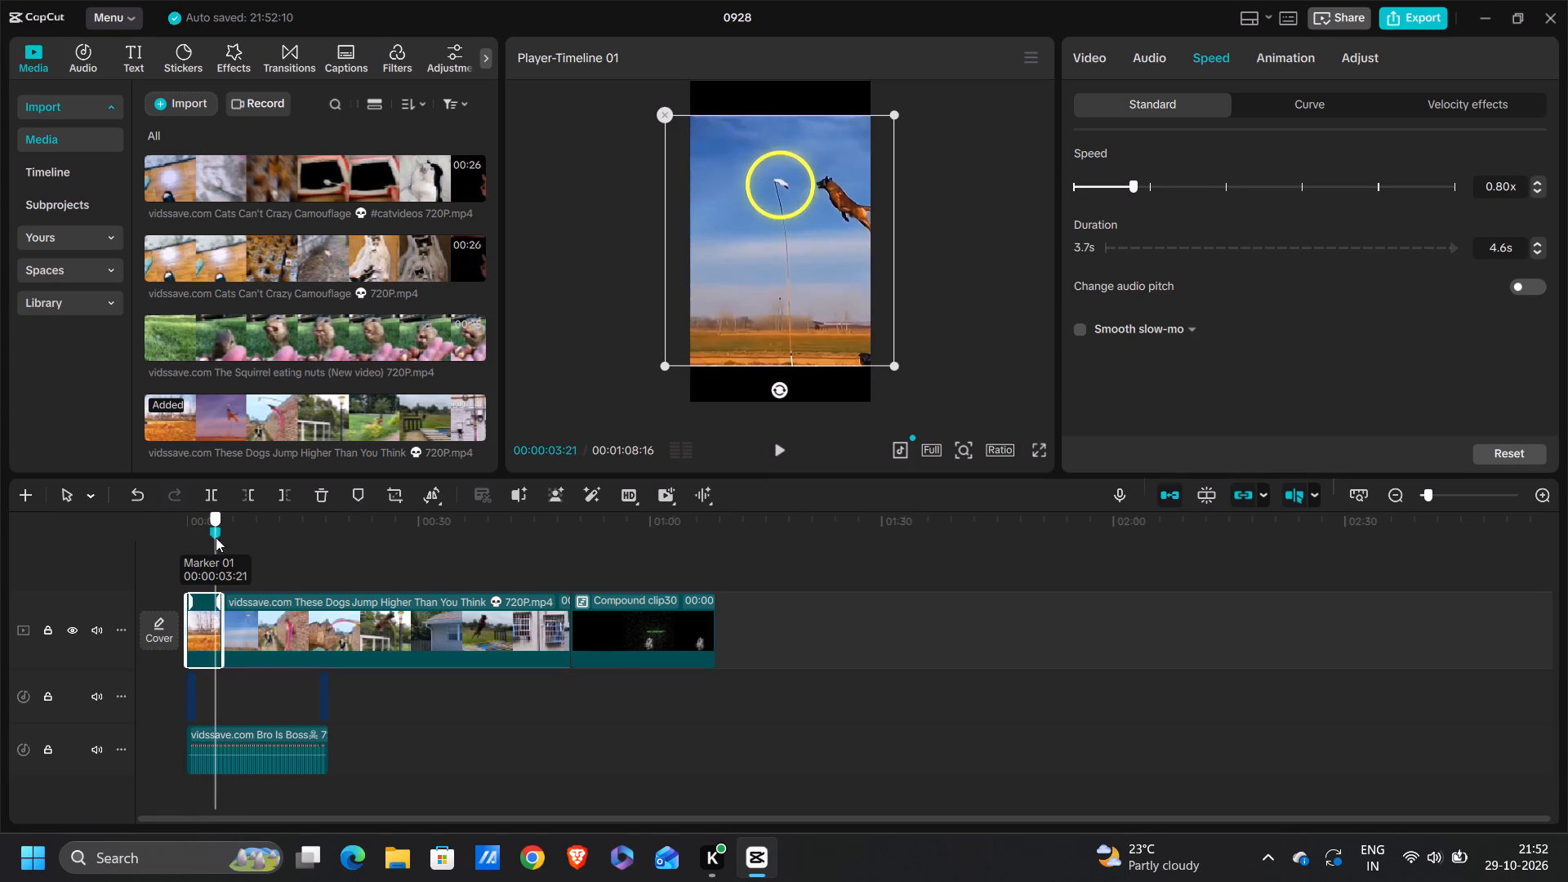
{"action": "key", "text": "Left"}
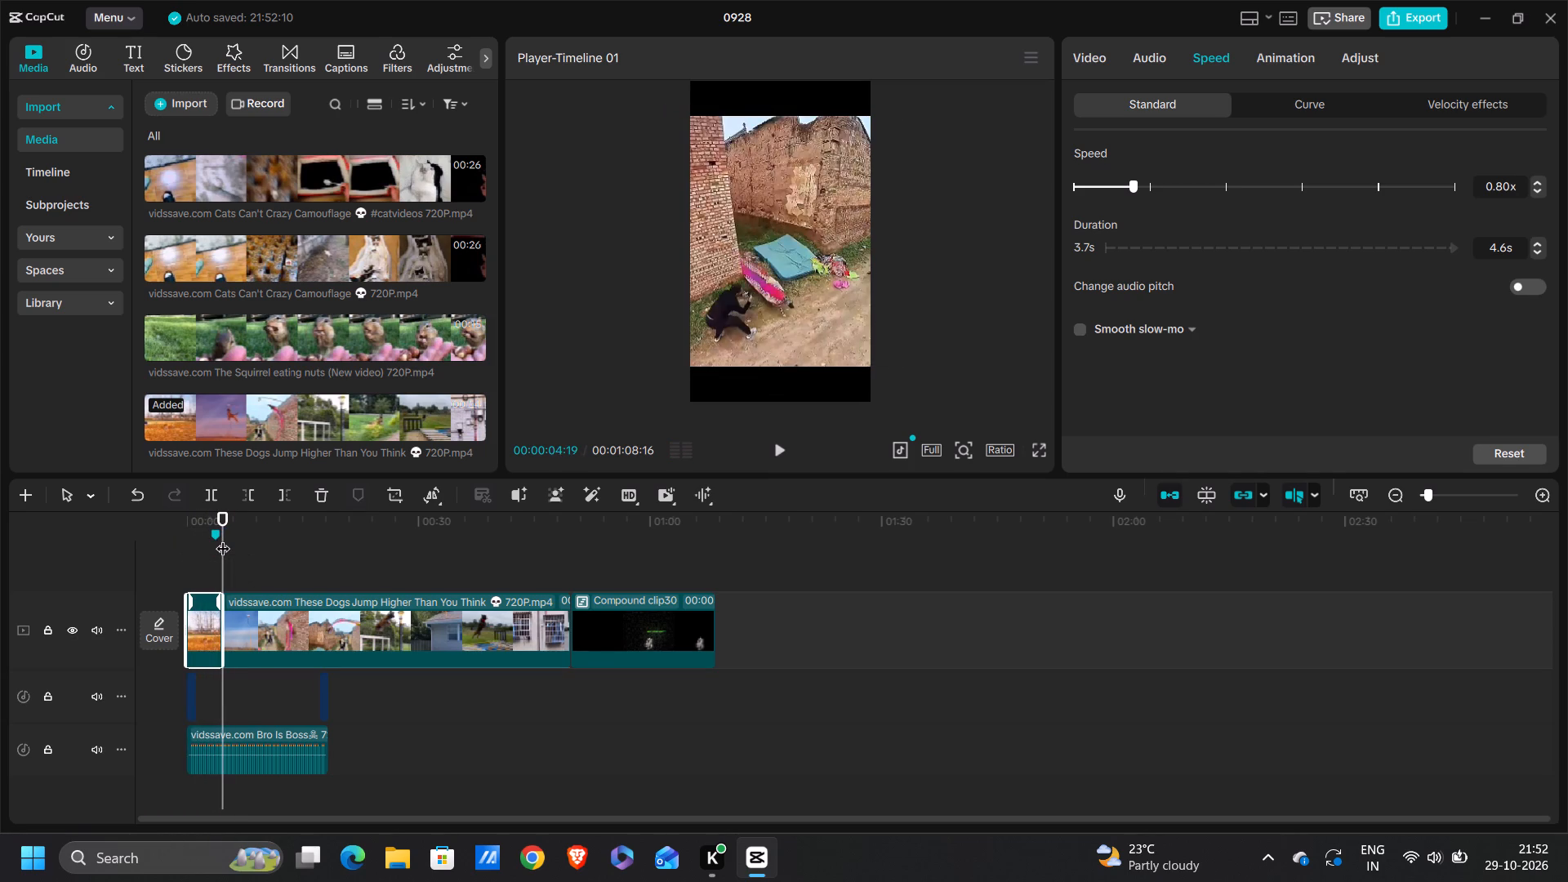
{"action": "key", "text": "Left"}
{"action": "key", "text": "Left"}
{"action": "key", "text": "Left"}
{"action": "key", "text": "Left"}
{"action": "key", "text": "Left"}
{"action": "key", "text": "Left"}
{"action": "key", "text": "Left"}
{"action": "key", "text": "Left"}
{"action": "key", "text": "Left"}
{"action": "key", "text": "Left"}
{"action": "key", "text": "Left"}
{"action": "key", "text": "Left"}
{"action": "key", "text": "Left"}
{"action": "key", "text": "Left"}
{"action": "key", "text": "Left"}
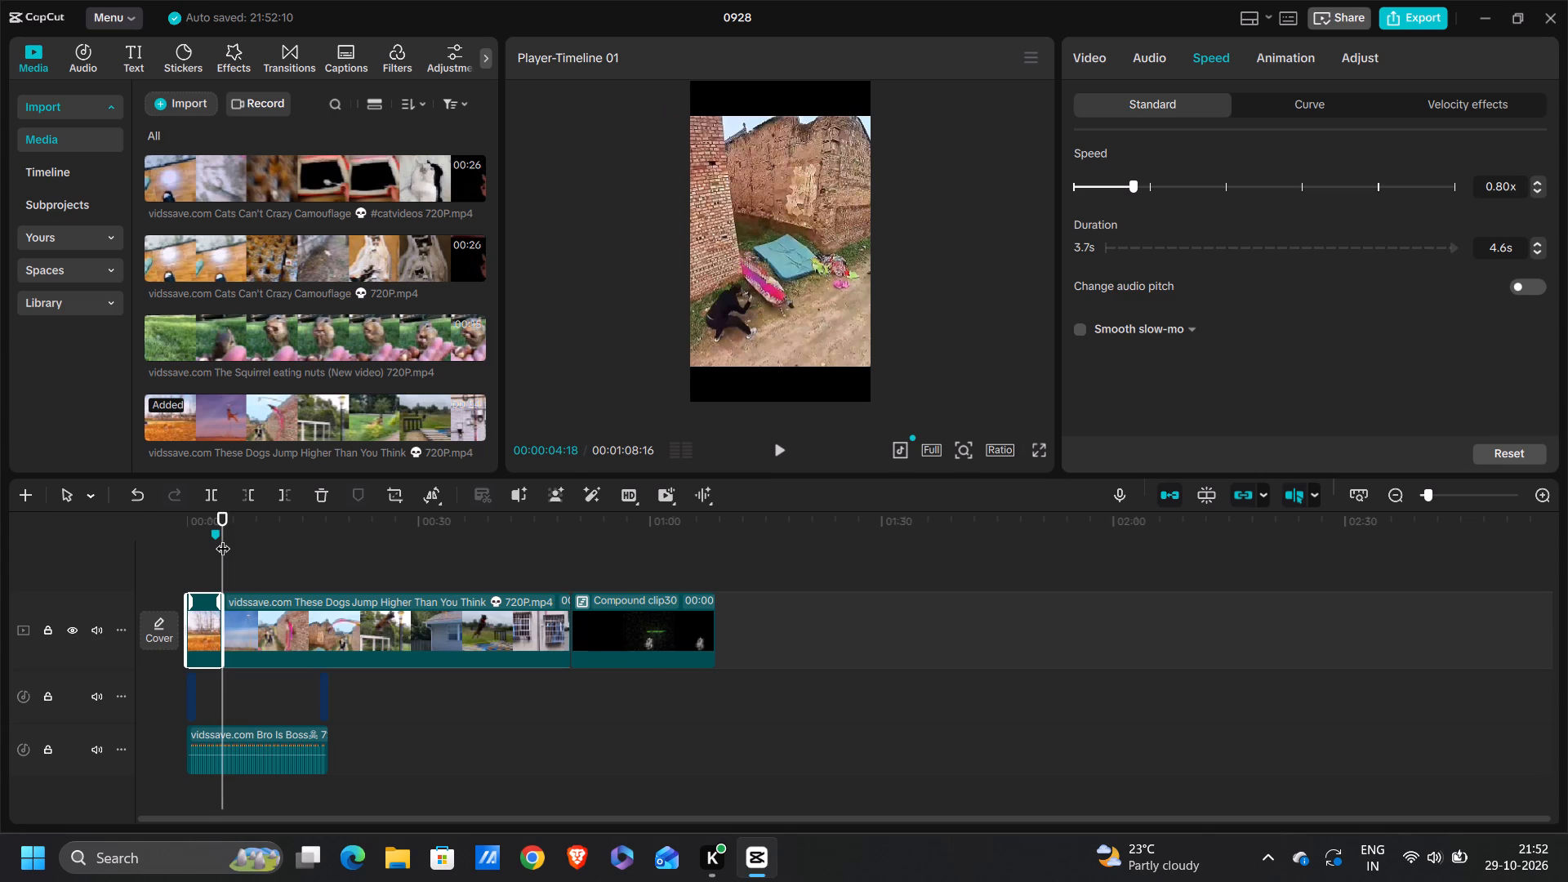
{"action": "left_click", "coordinate": [223, 538]}
{"action": "key", "text": "Down"}
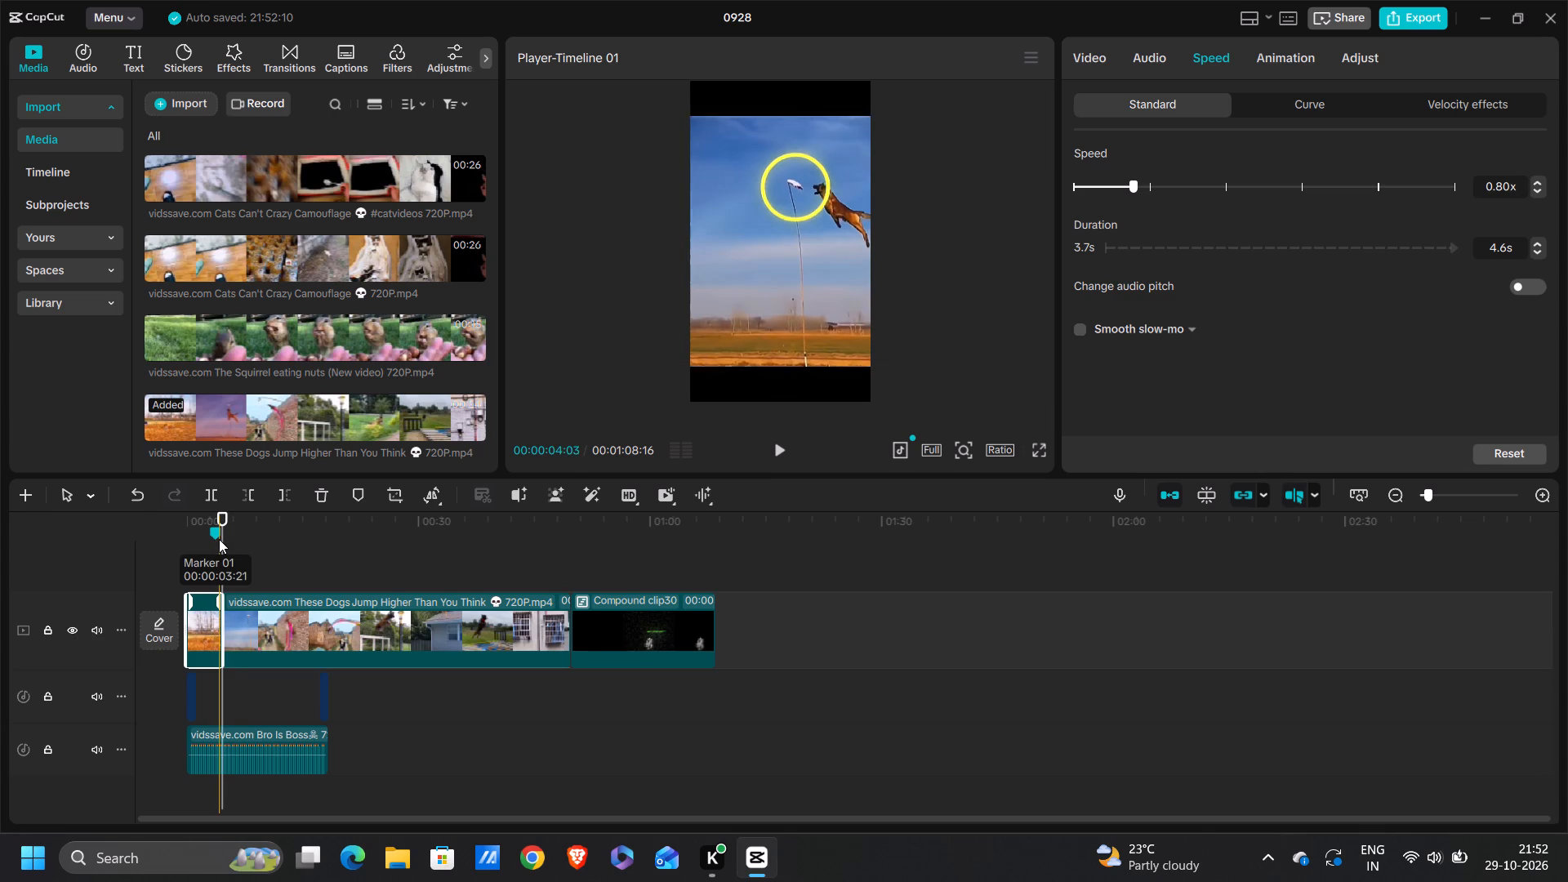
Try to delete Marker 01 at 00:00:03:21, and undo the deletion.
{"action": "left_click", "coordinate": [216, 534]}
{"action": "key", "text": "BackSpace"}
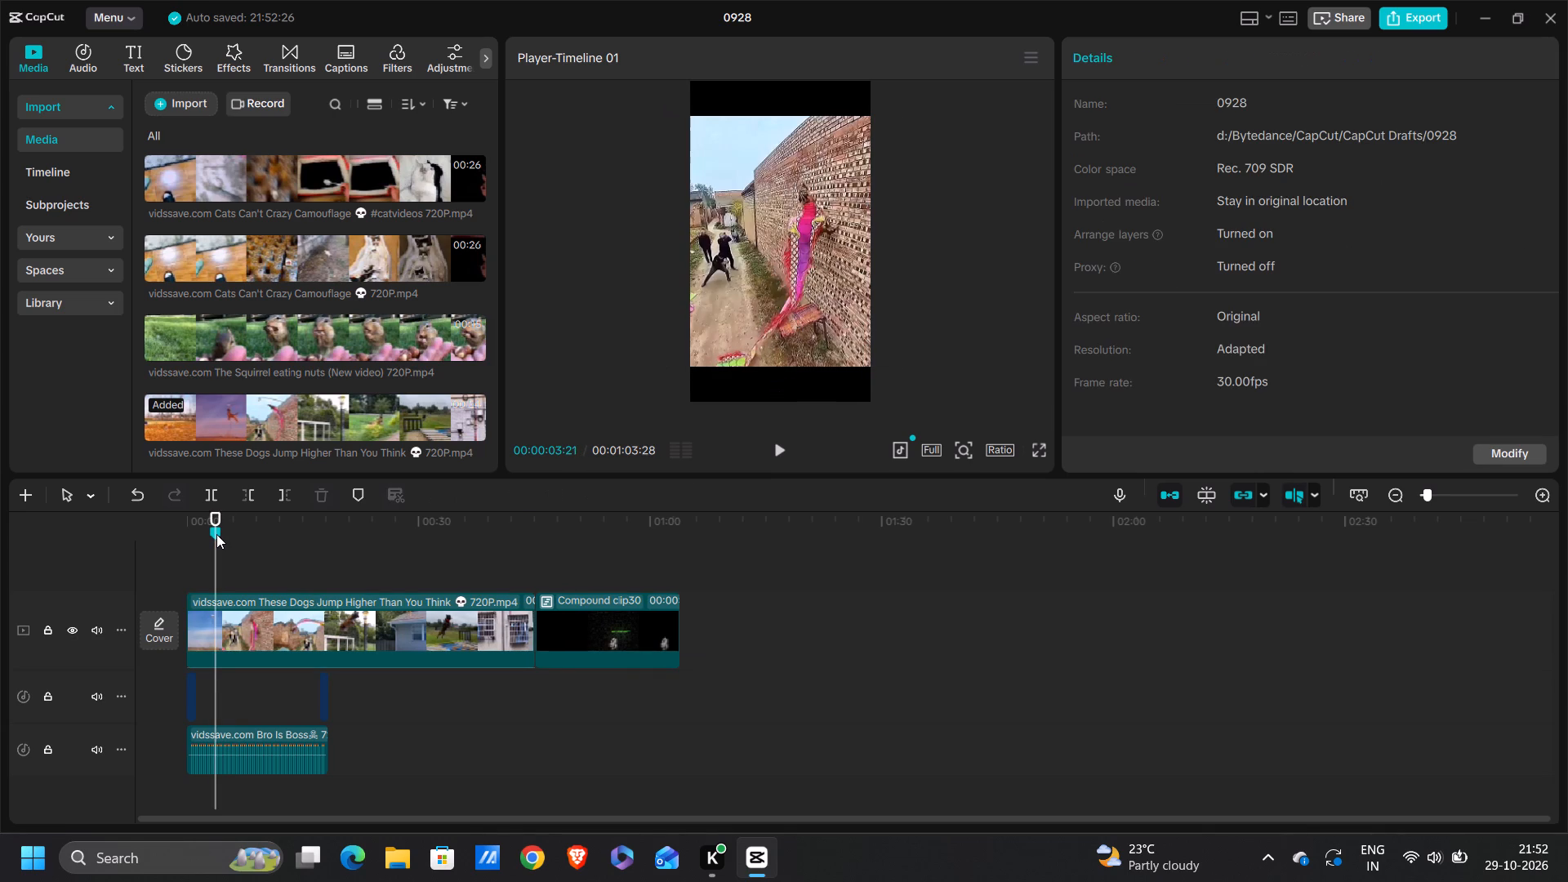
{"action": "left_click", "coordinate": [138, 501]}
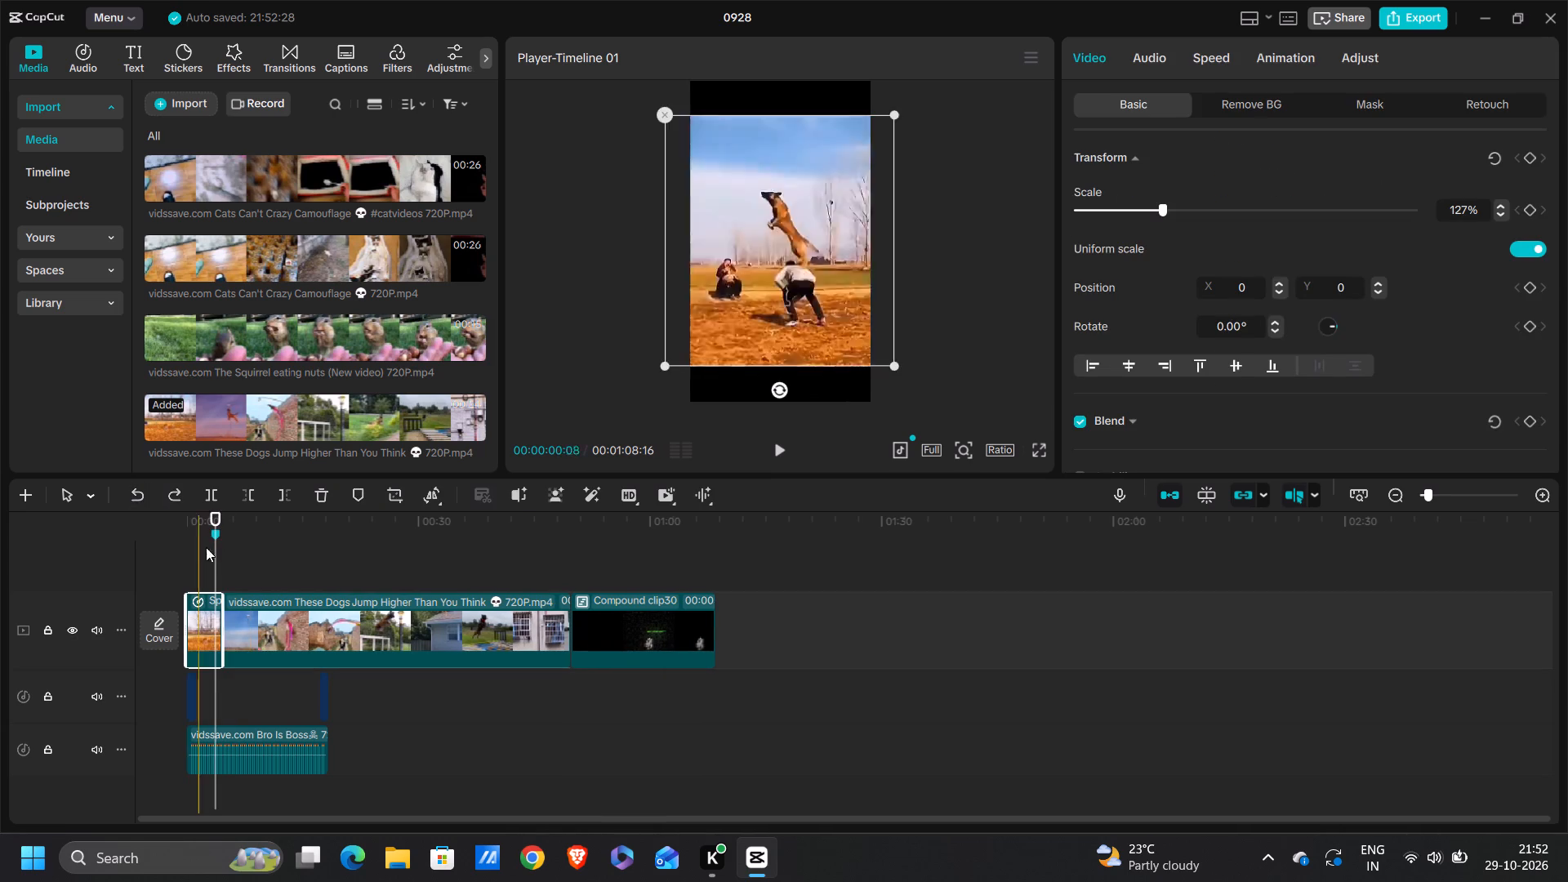
Move Marker 01 to the end of the timeline, 00:01:08:16.
{"action": "left_click", "coordinate": [220, 533]}
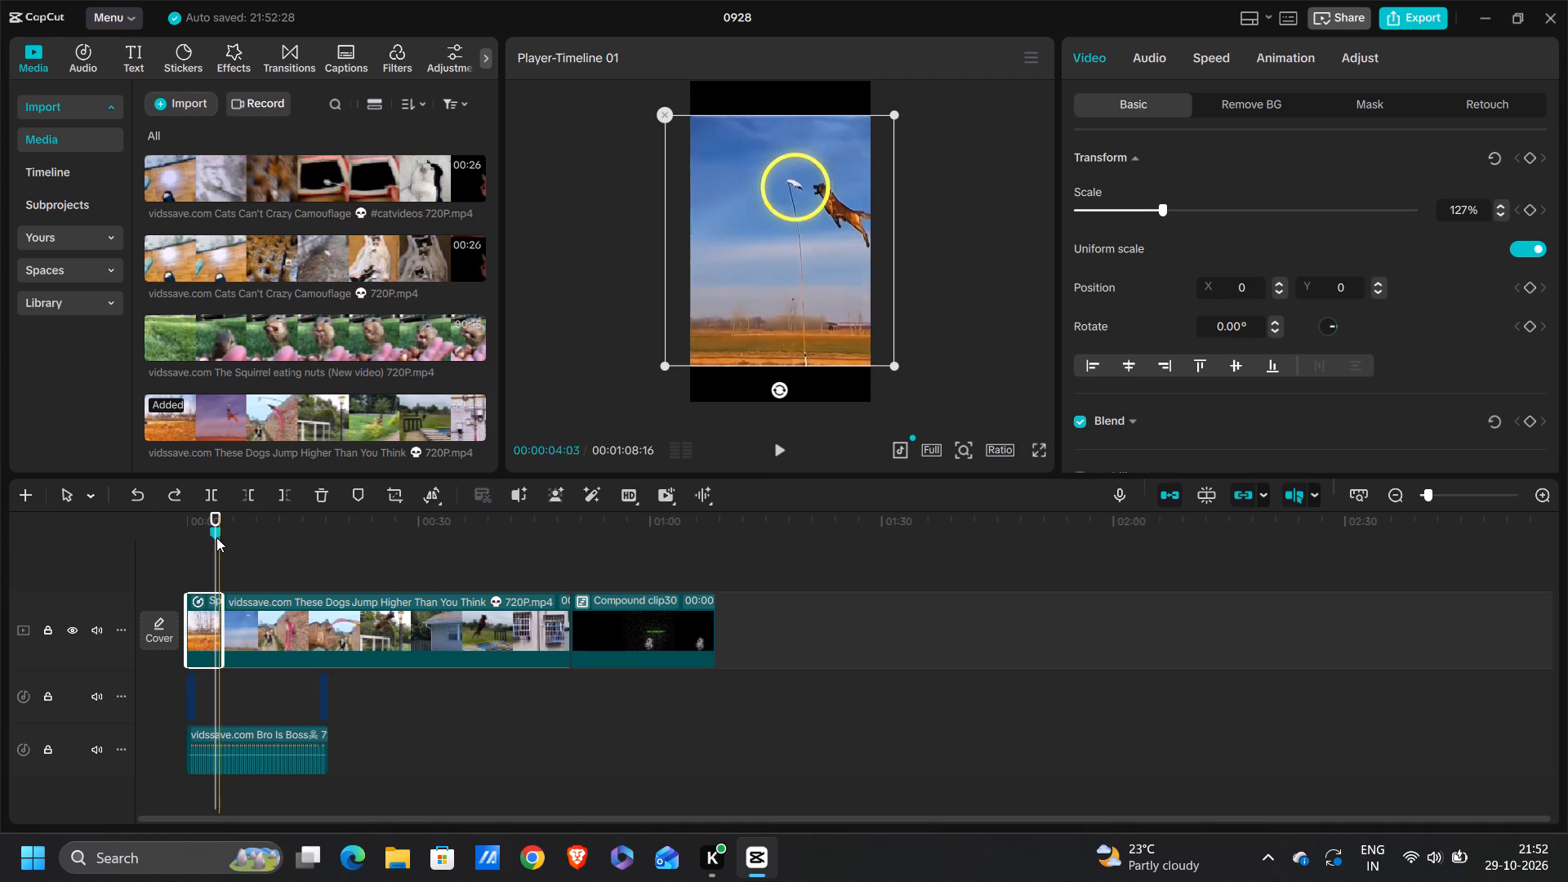
{"action": "left_click_drag", "start_coordinate": [212, 535], "coordinate": [860, 624]}
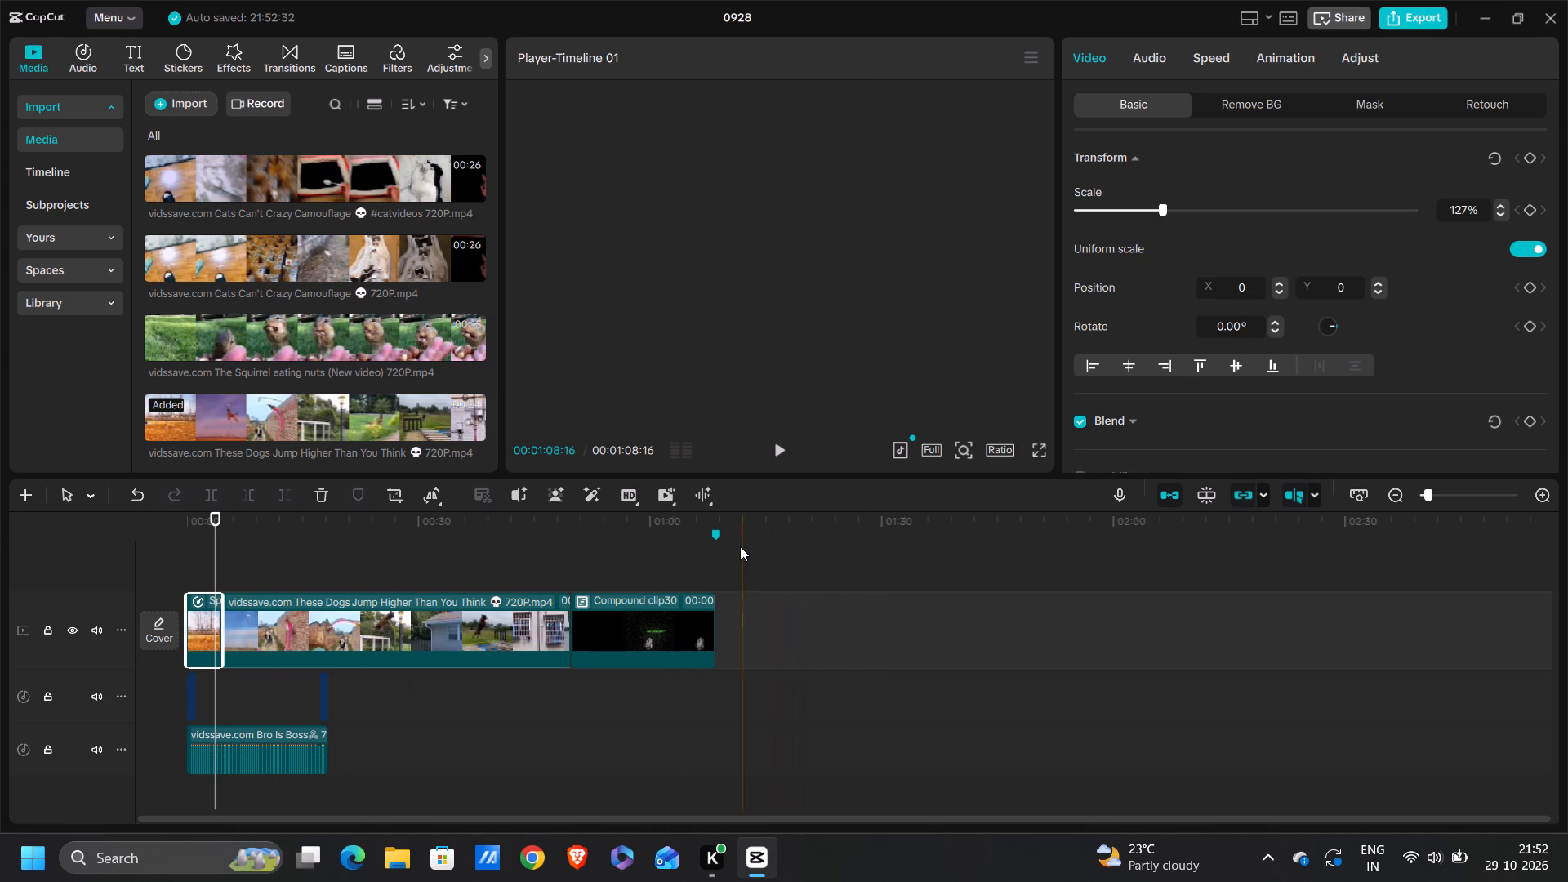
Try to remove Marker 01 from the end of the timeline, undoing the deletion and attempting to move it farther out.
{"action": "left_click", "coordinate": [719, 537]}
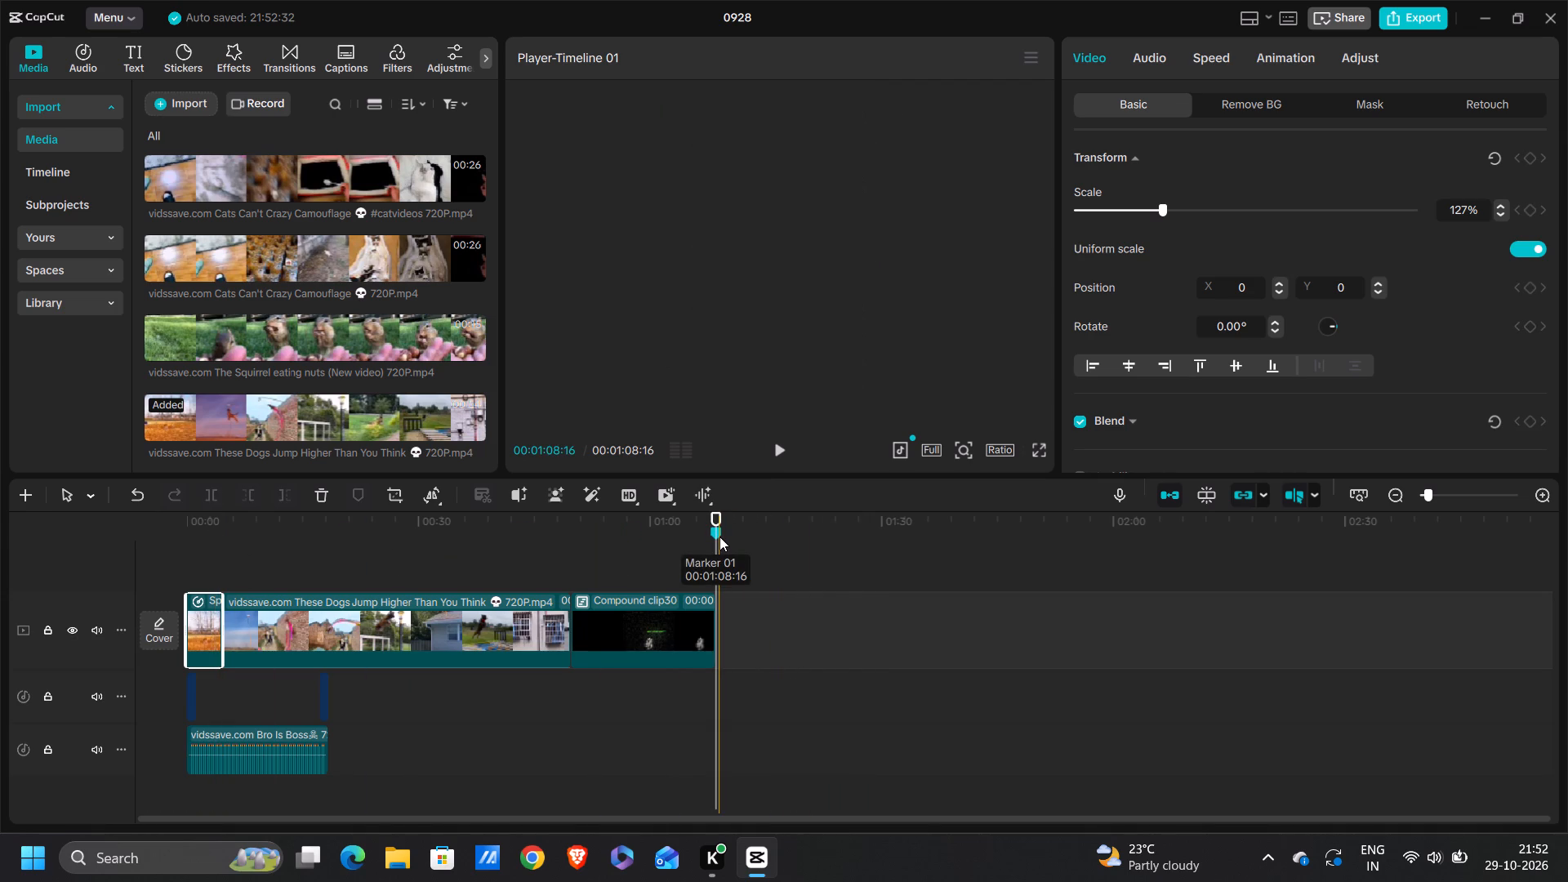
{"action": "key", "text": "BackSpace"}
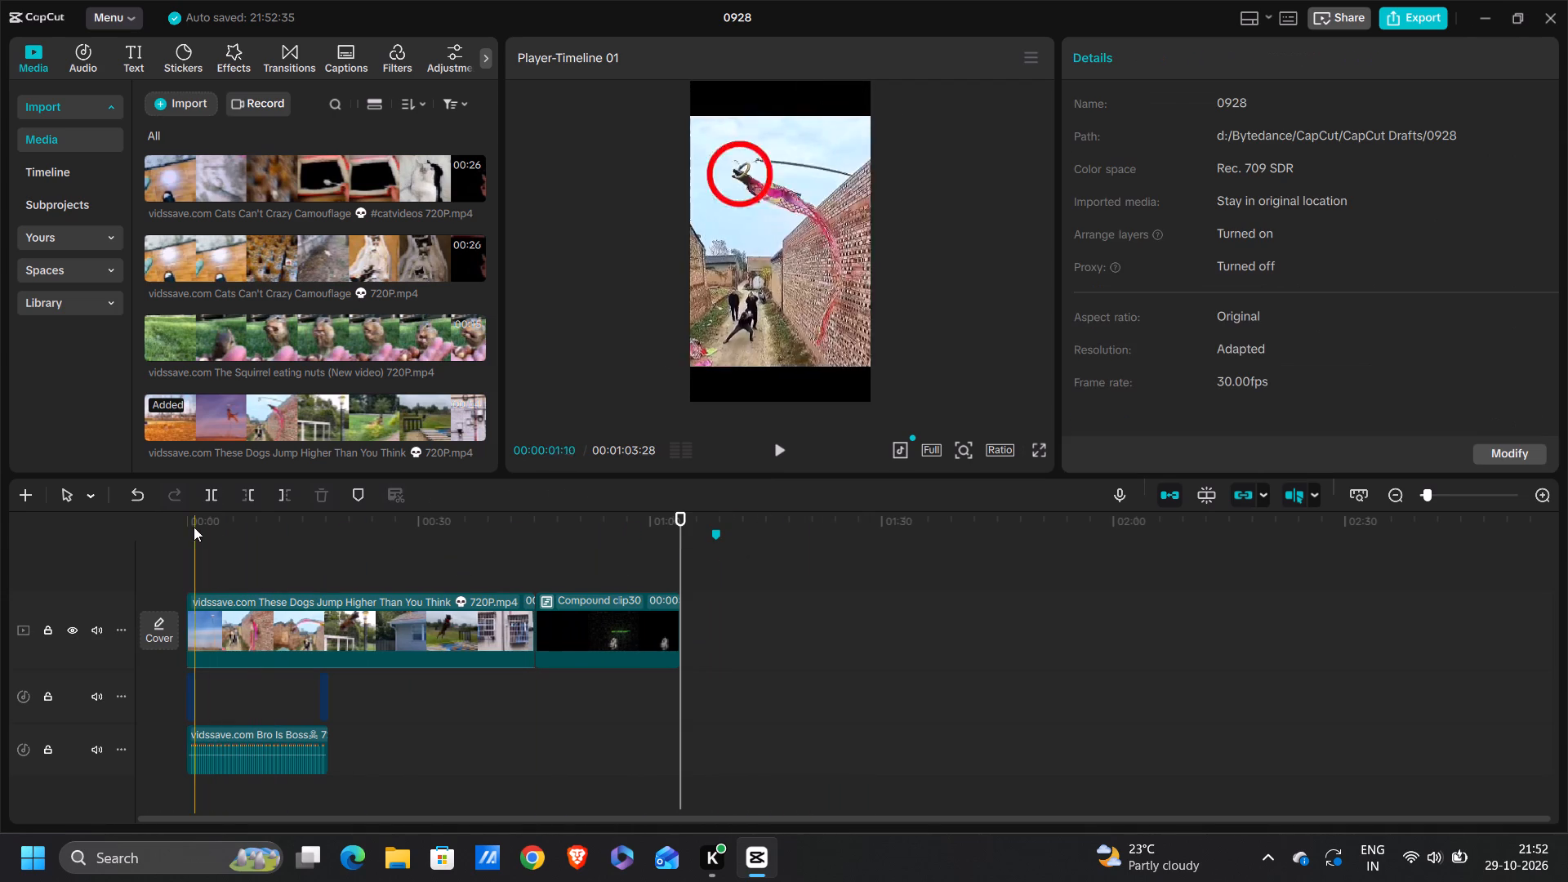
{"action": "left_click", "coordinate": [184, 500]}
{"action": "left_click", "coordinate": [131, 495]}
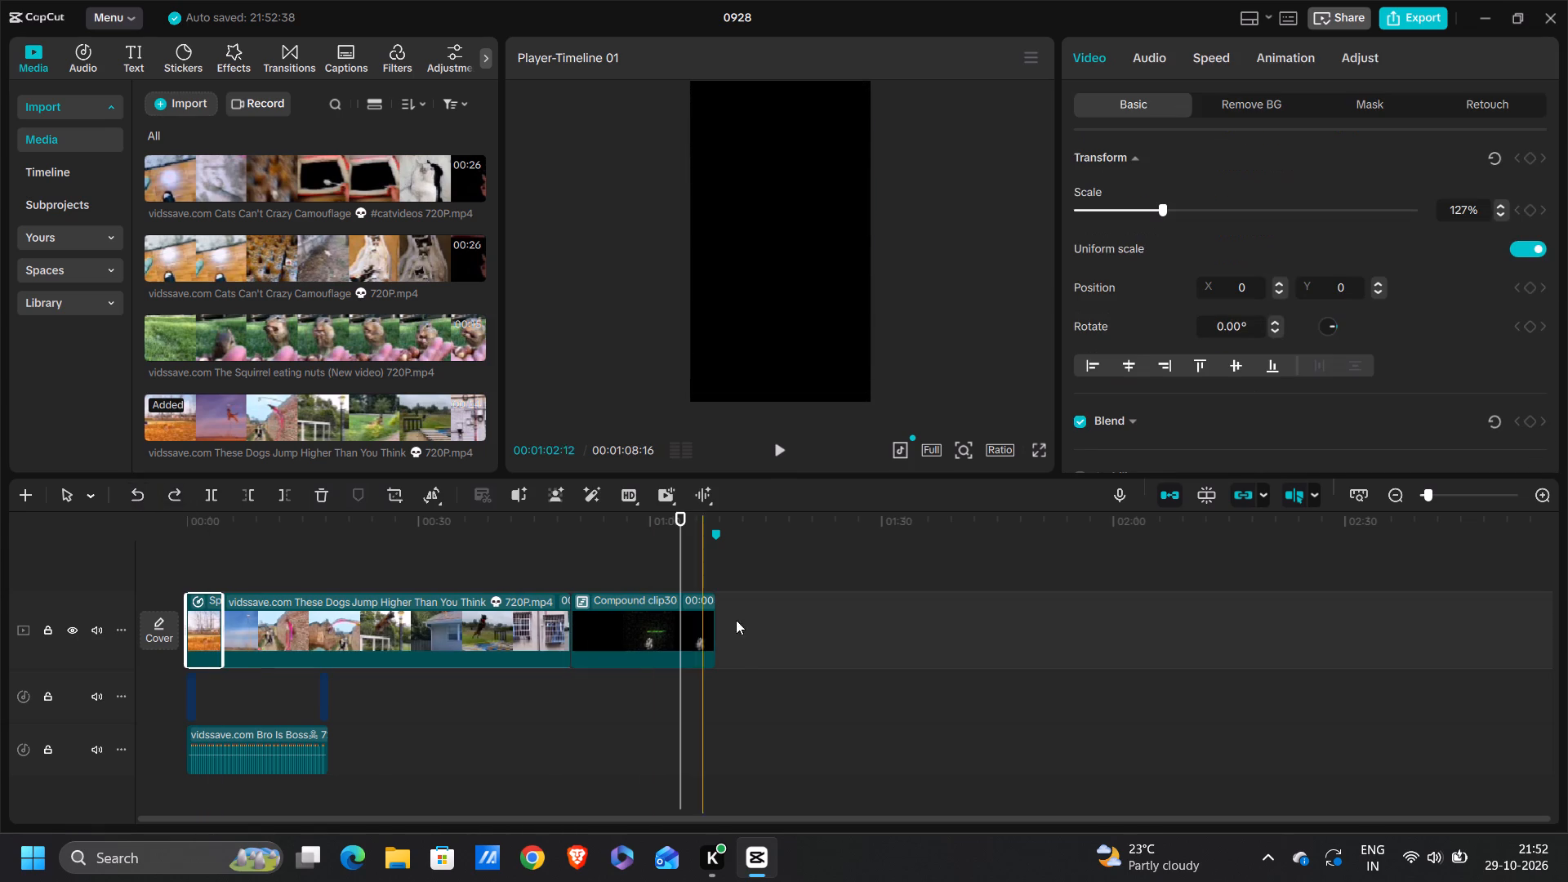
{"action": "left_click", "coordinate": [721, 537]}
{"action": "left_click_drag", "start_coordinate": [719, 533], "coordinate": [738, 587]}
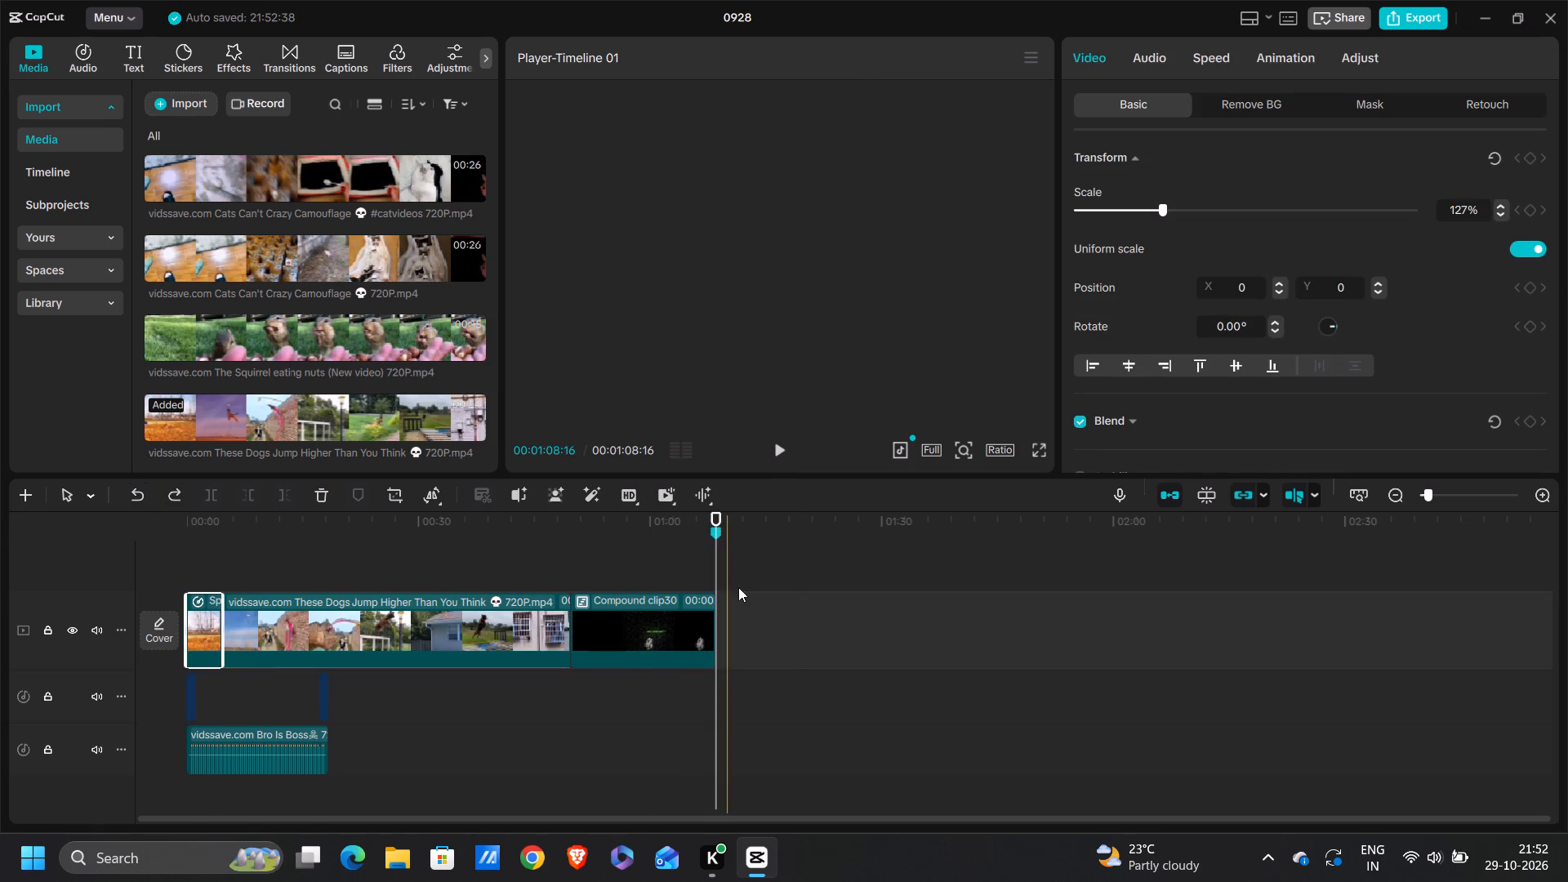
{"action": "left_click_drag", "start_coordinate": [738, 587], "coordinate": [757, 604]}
Insert a freeze frame in the first dog jump clip at 00:00:04:03, where the dog reaches its target, and play it back.
{"action": "left_click", "coordinate": [217, 553]}
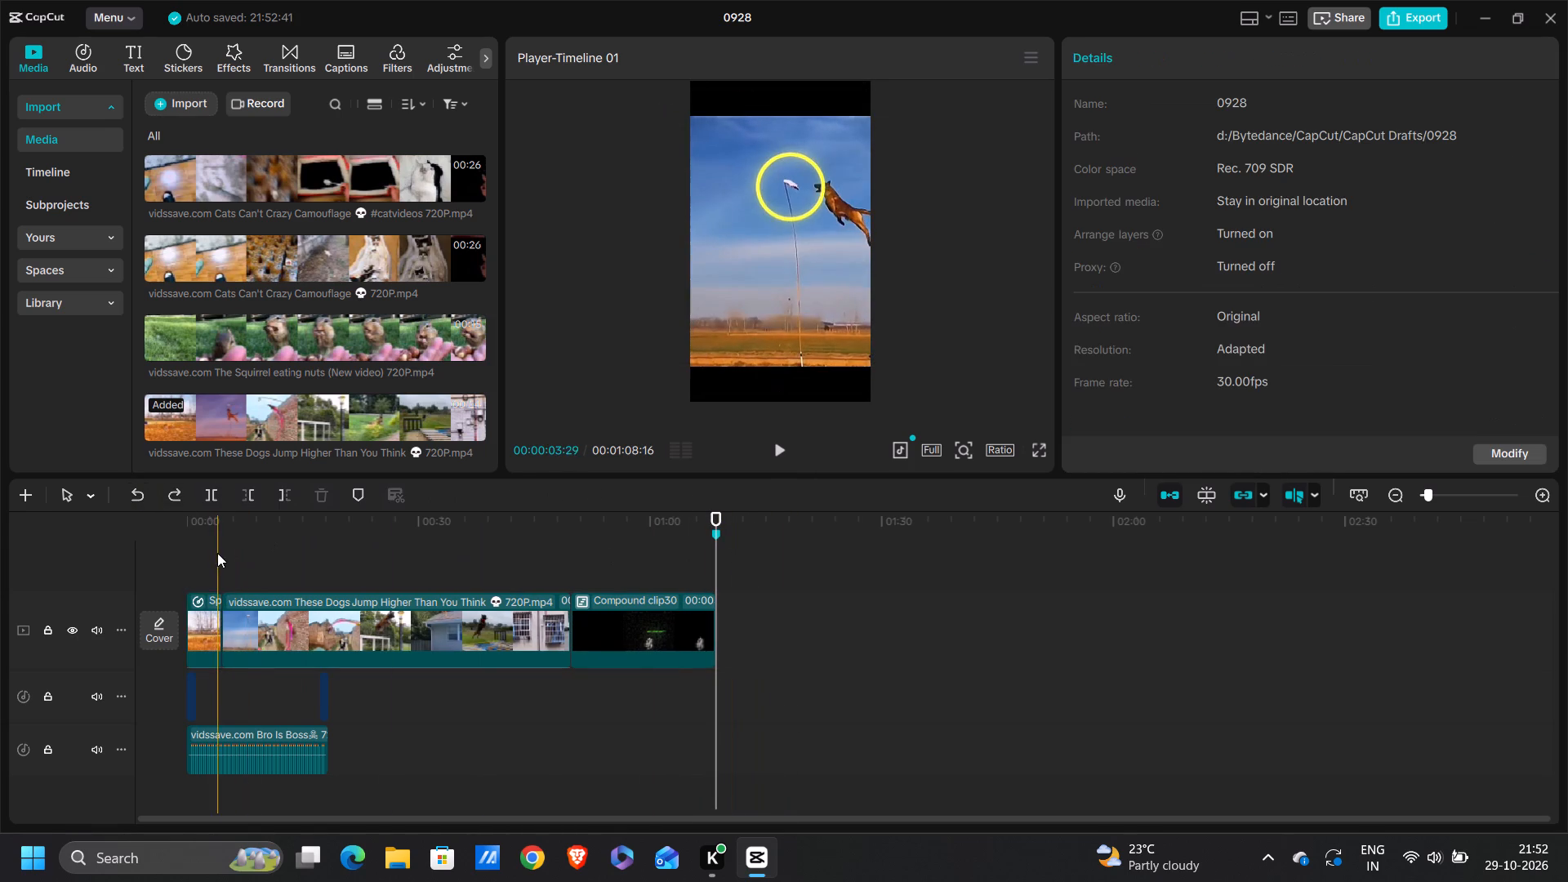
{"action": "left_click_drag", "start_coordinate": [217, 553], "coordinate": [197, 551]}
{"action": "key", "text": "space"}
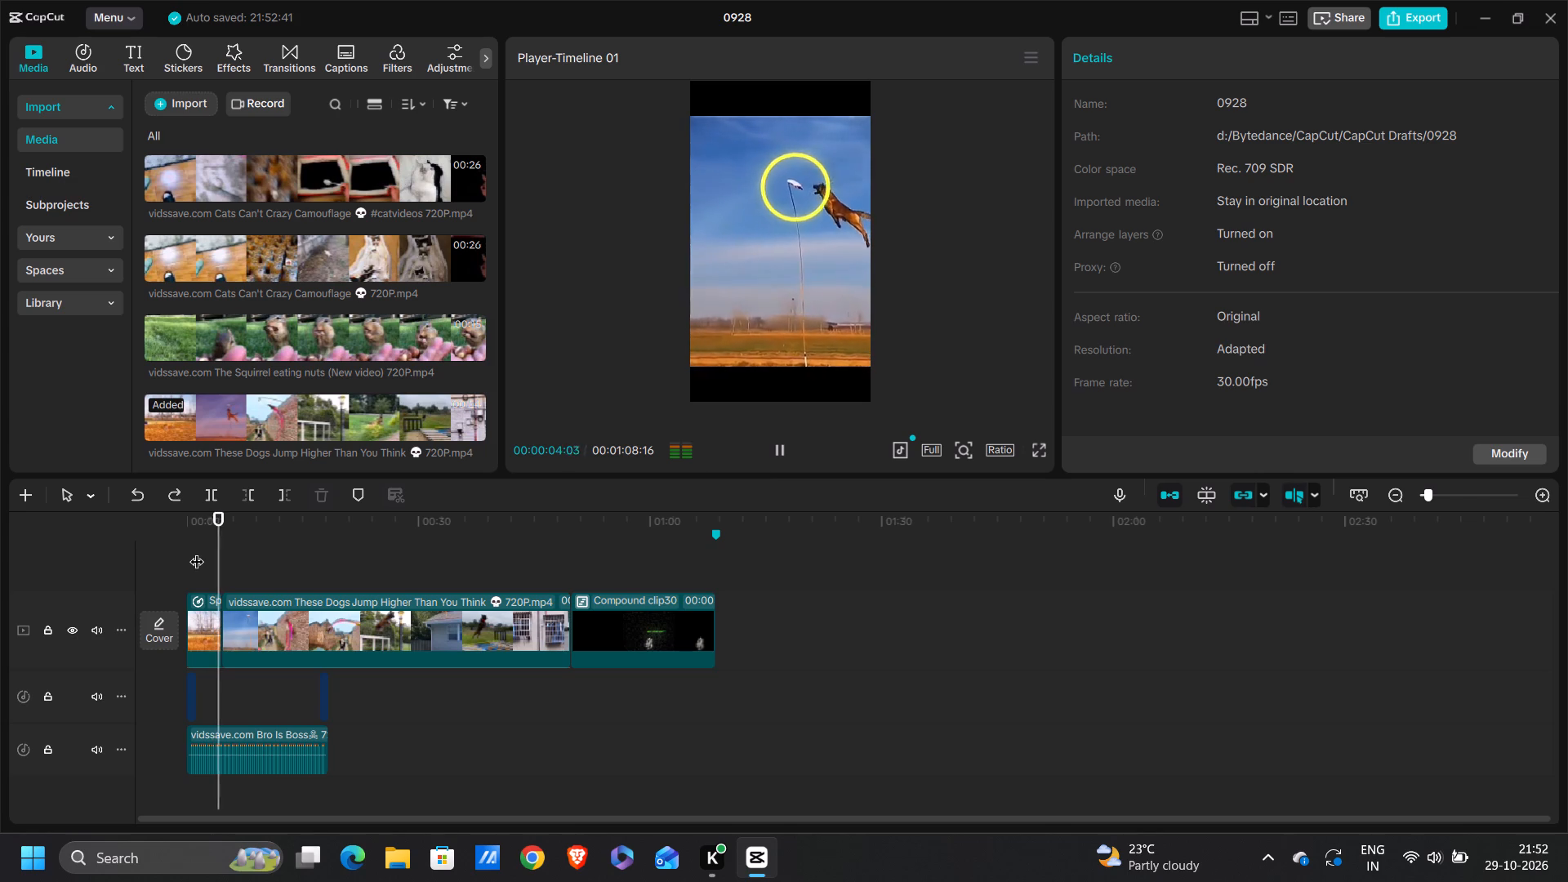
{"action": "key", "text": "space"}
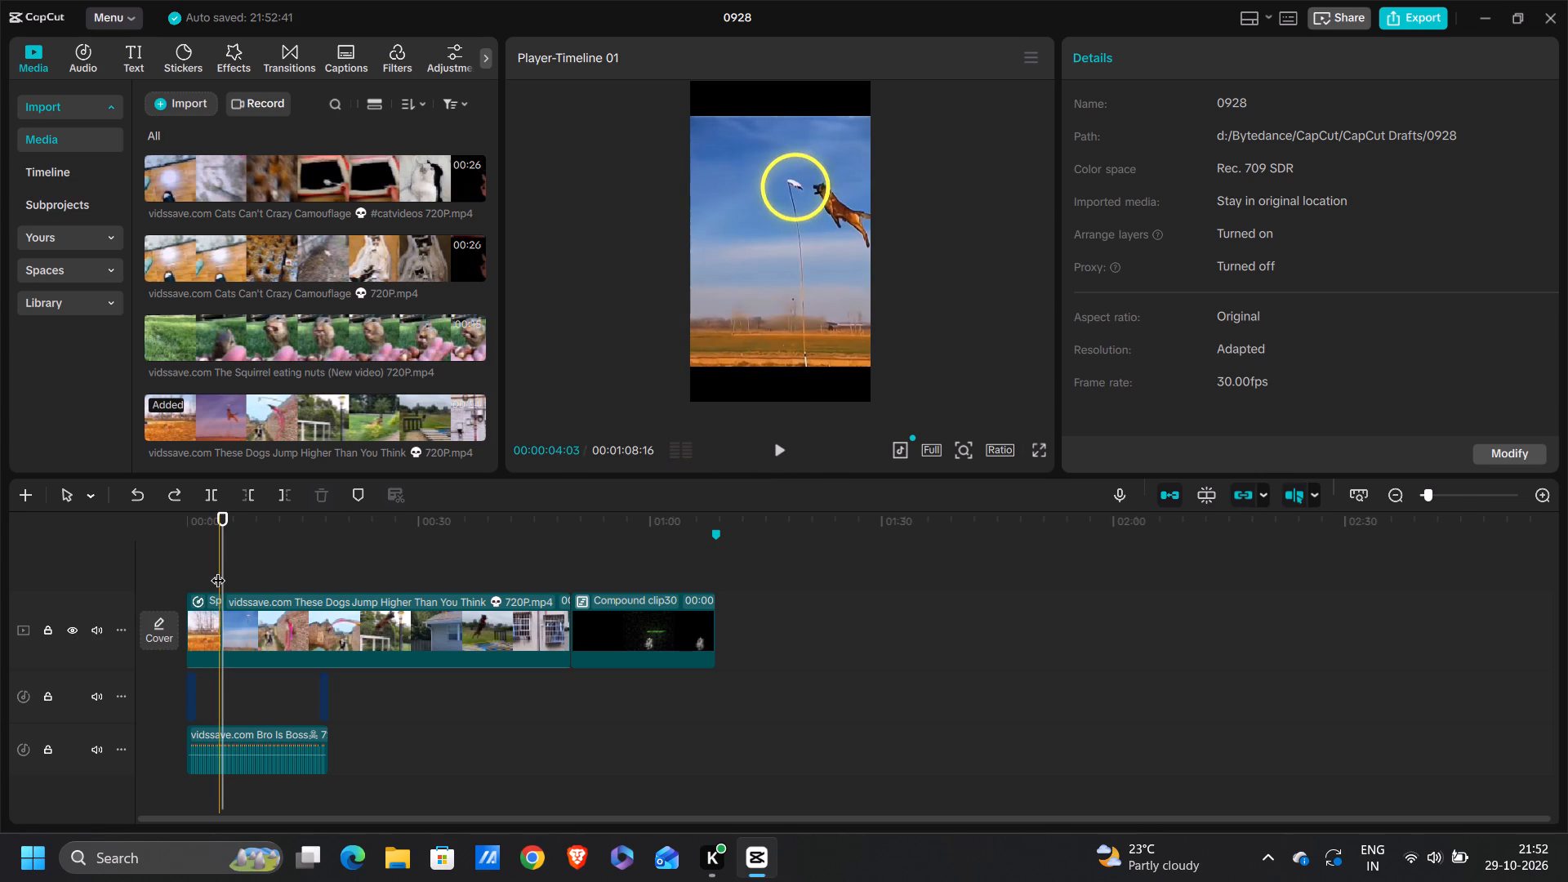
{"action": "key", "text": "Left"}
{"action": "left_click", "coordinate": [220, 599]}
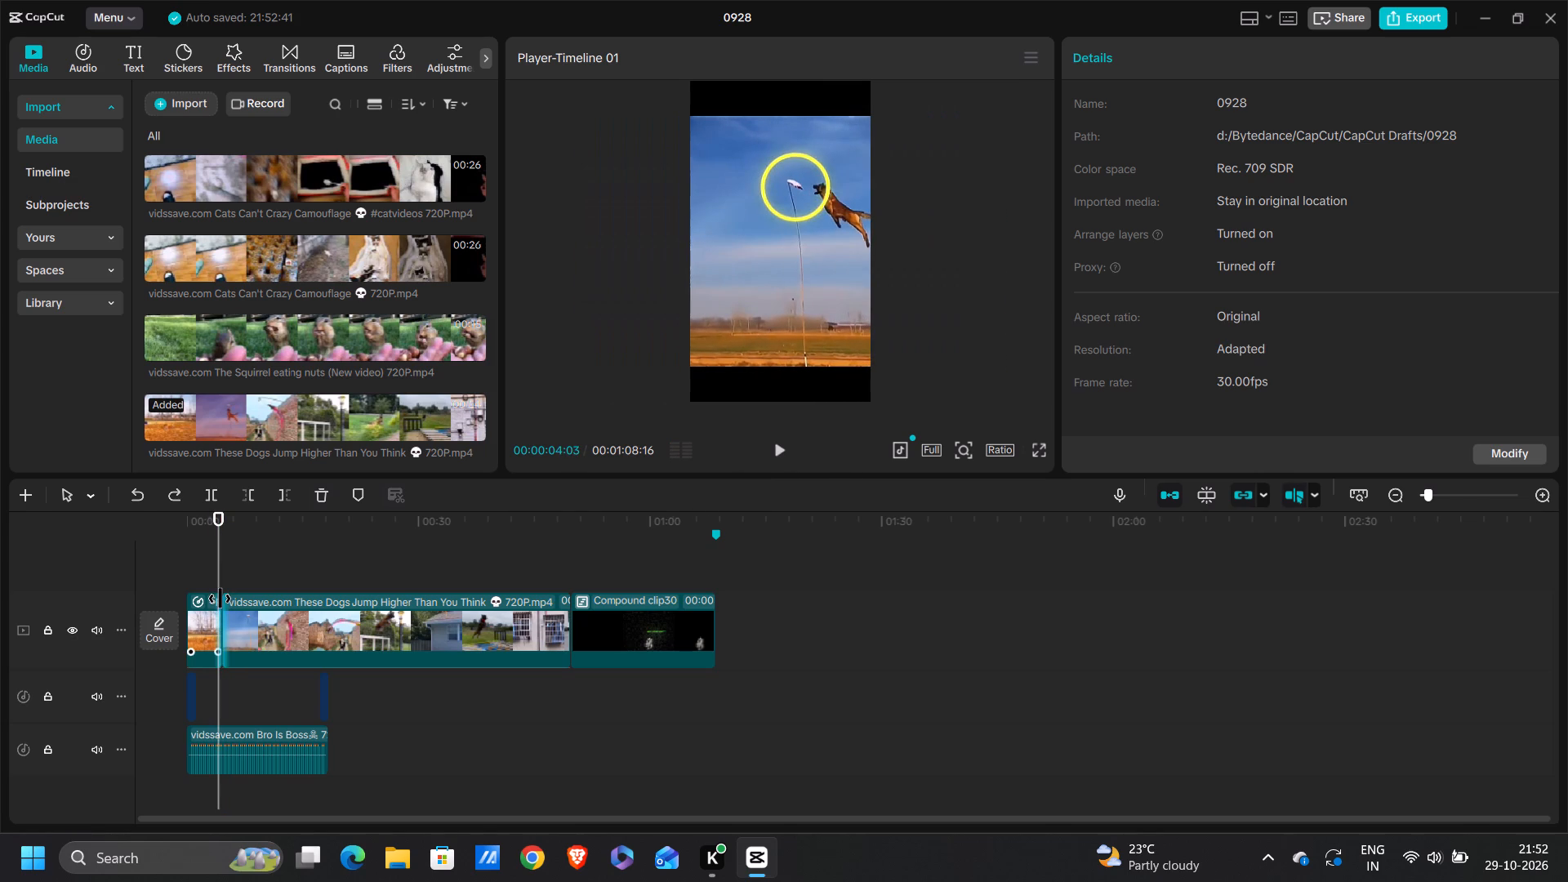
{"action": "left_click", "coordinate": [216, 610]}
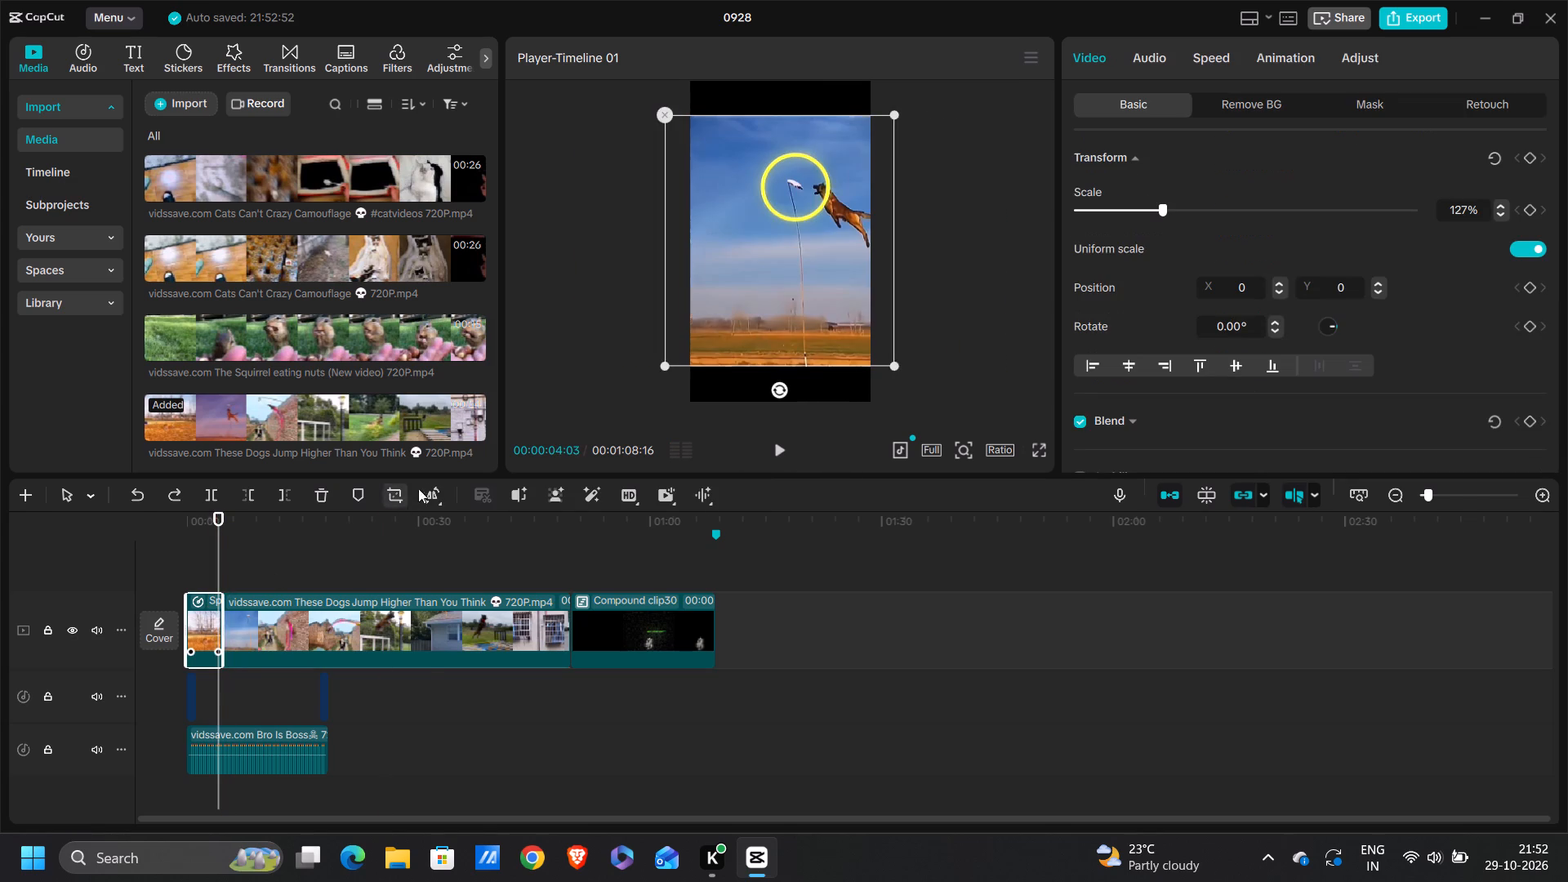
{"action": "left_click", "coordinate": [436, 529]}
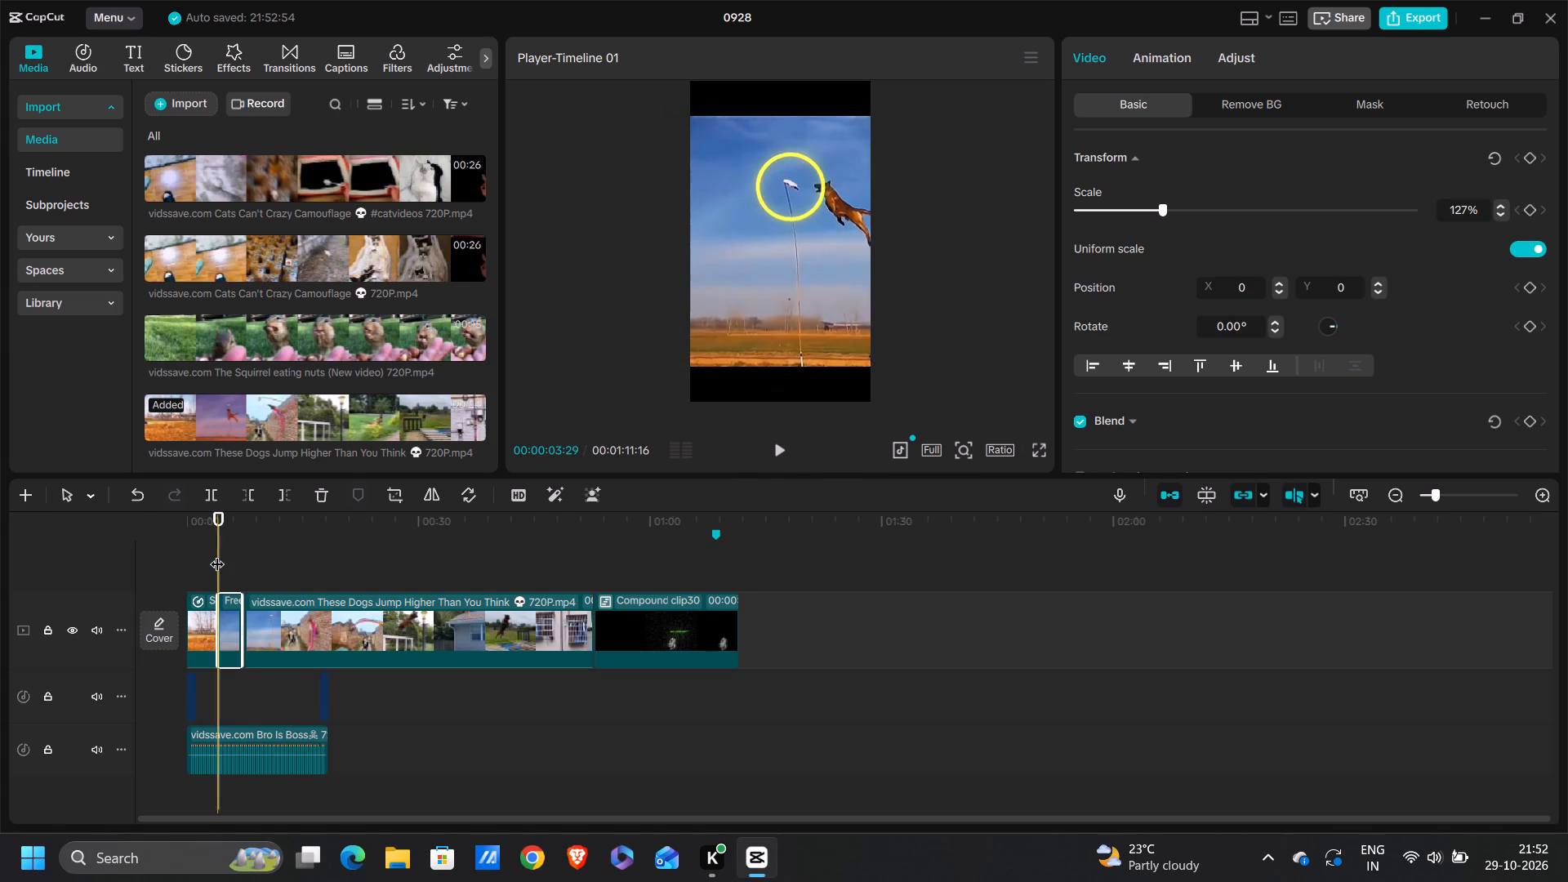
{"action": "left_click_drag", "start_coordinate": [217, 554], "coordinate": [154, 563]}
{"action": "key", "text": "space"}
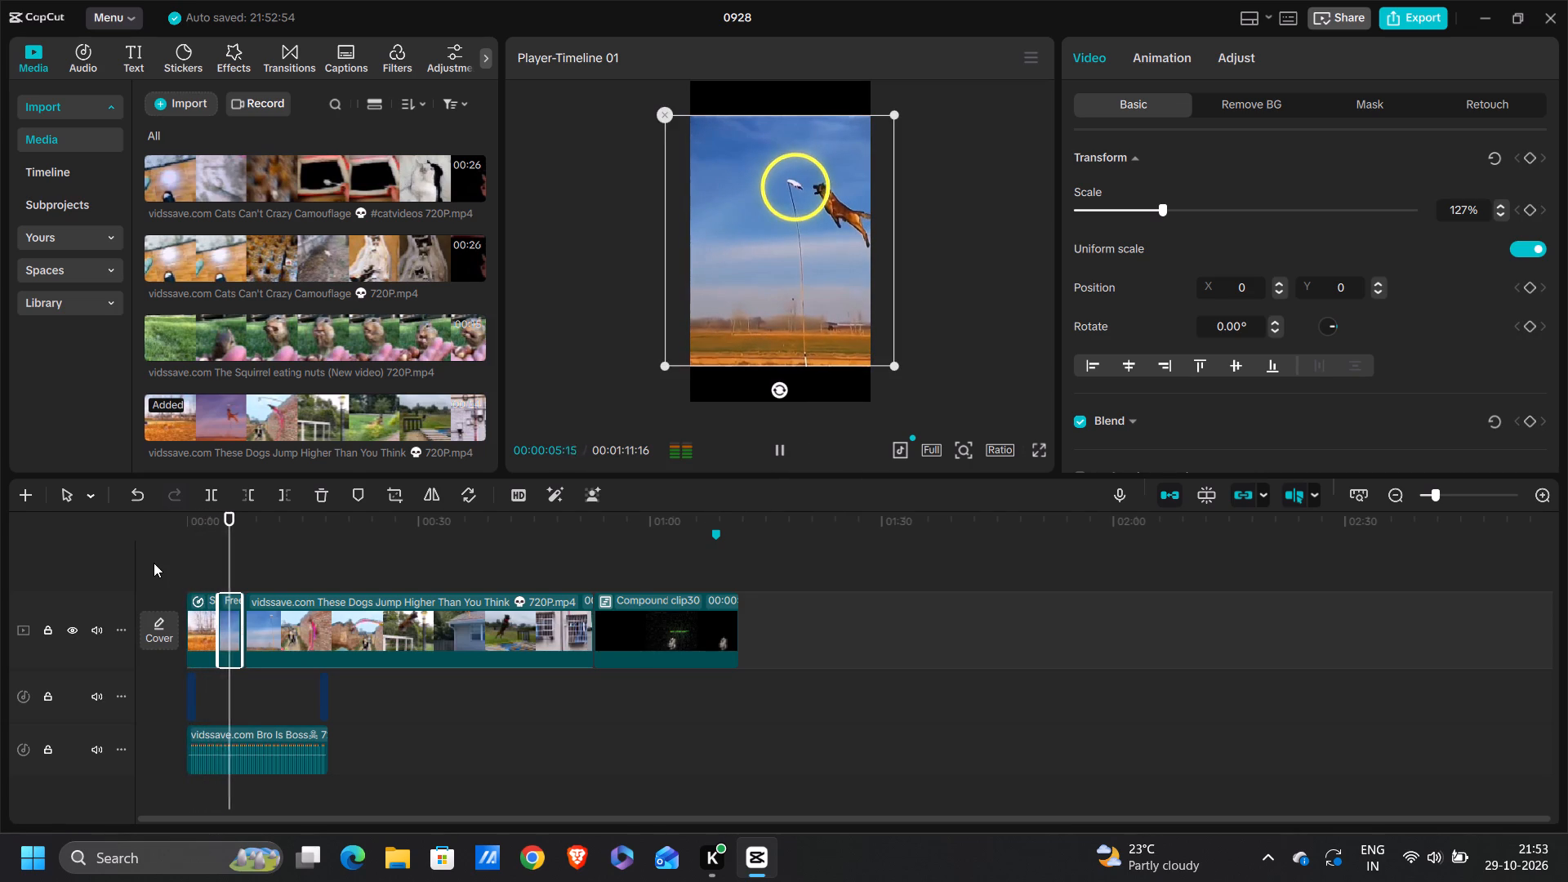
{"action": "key", "text": "space"}
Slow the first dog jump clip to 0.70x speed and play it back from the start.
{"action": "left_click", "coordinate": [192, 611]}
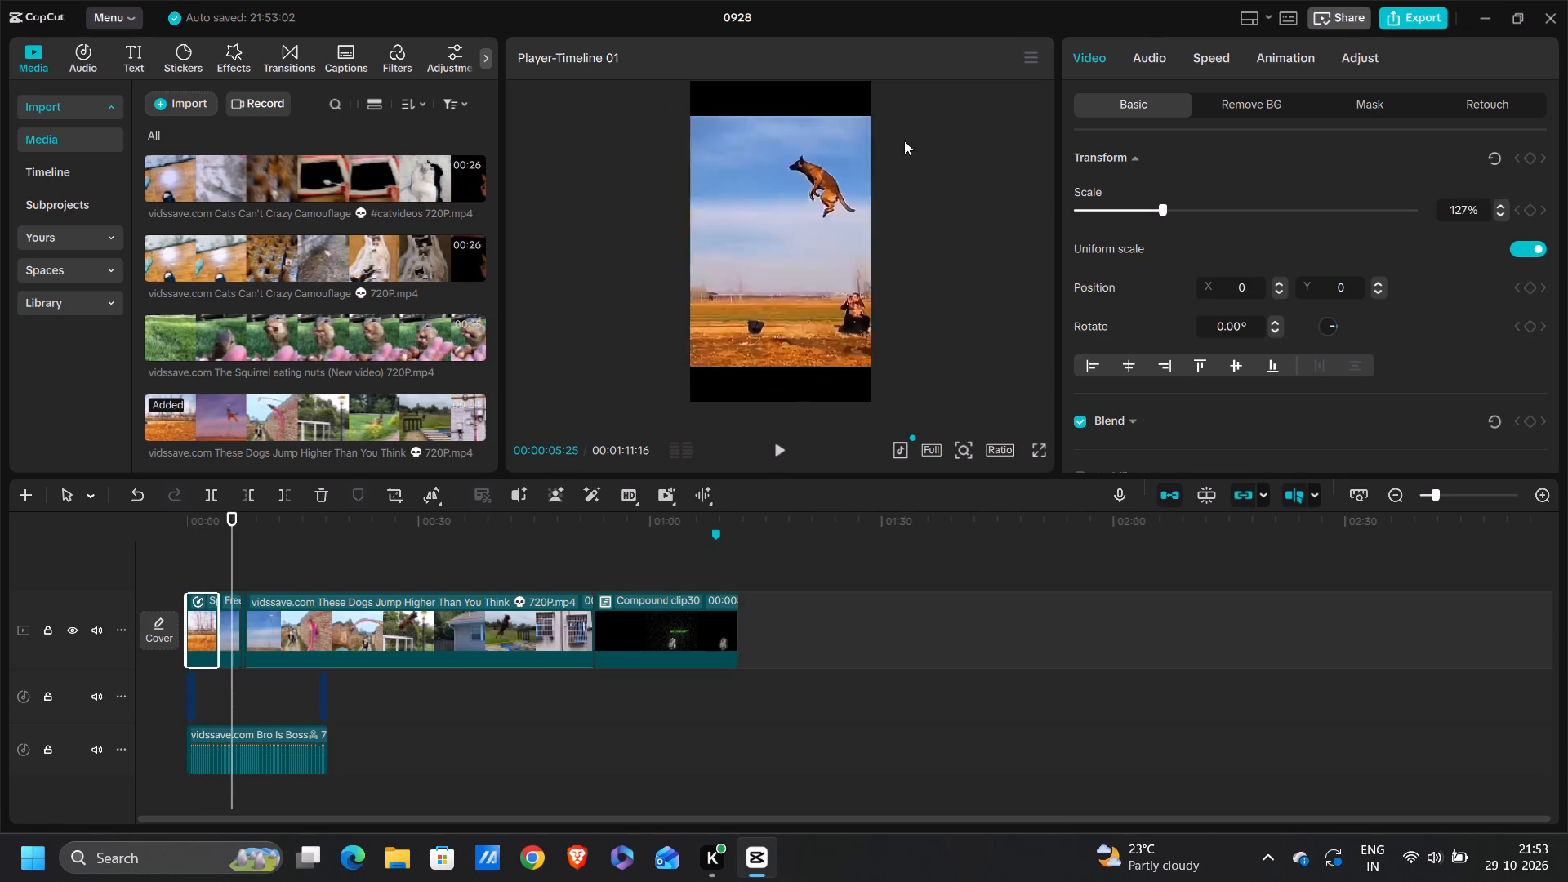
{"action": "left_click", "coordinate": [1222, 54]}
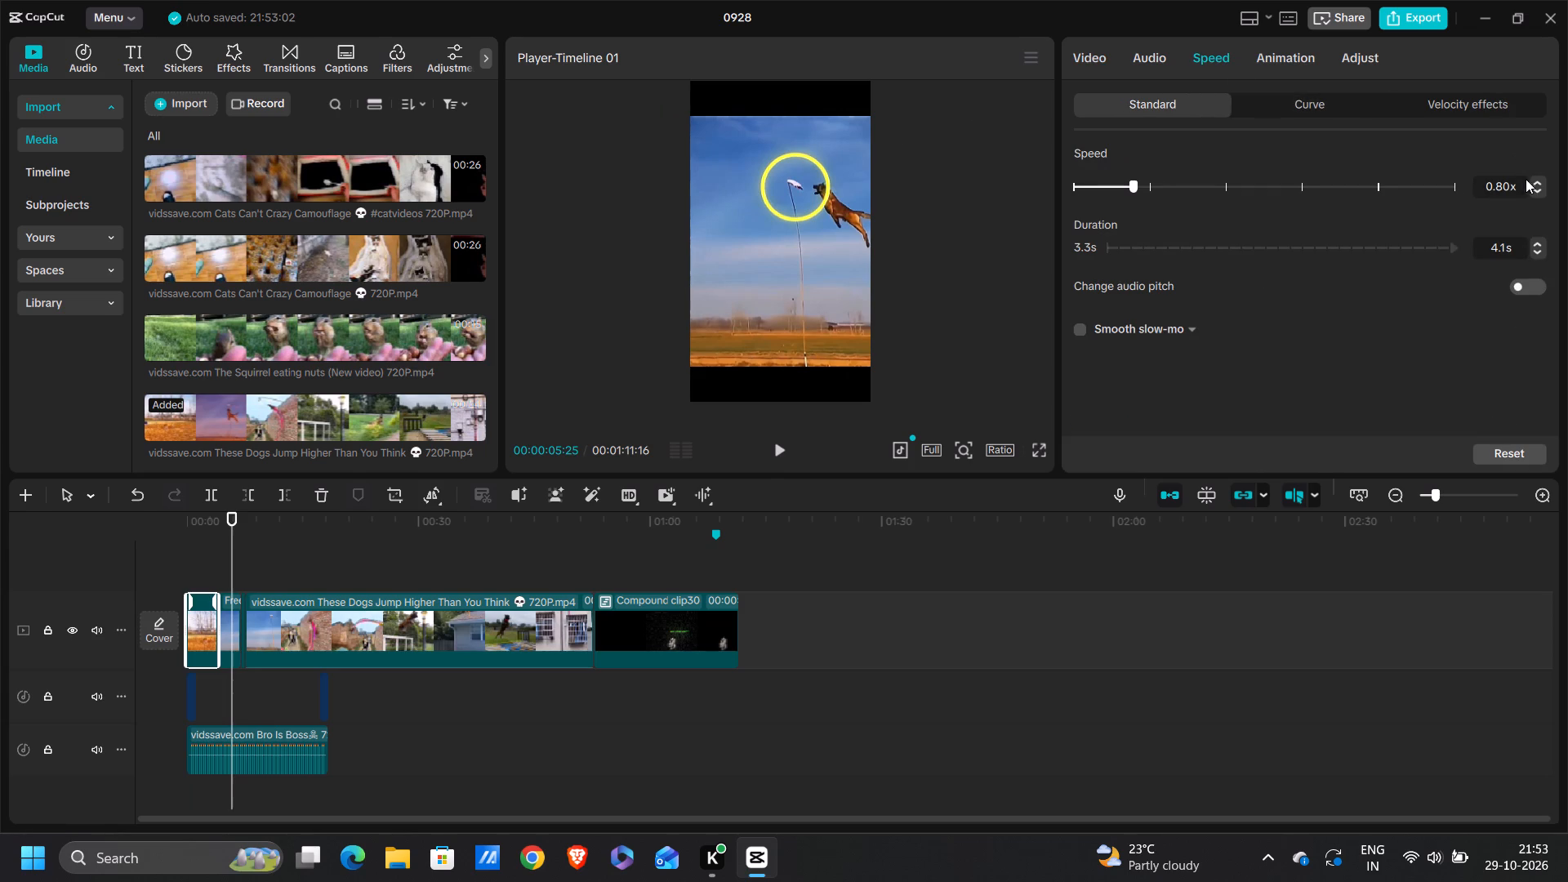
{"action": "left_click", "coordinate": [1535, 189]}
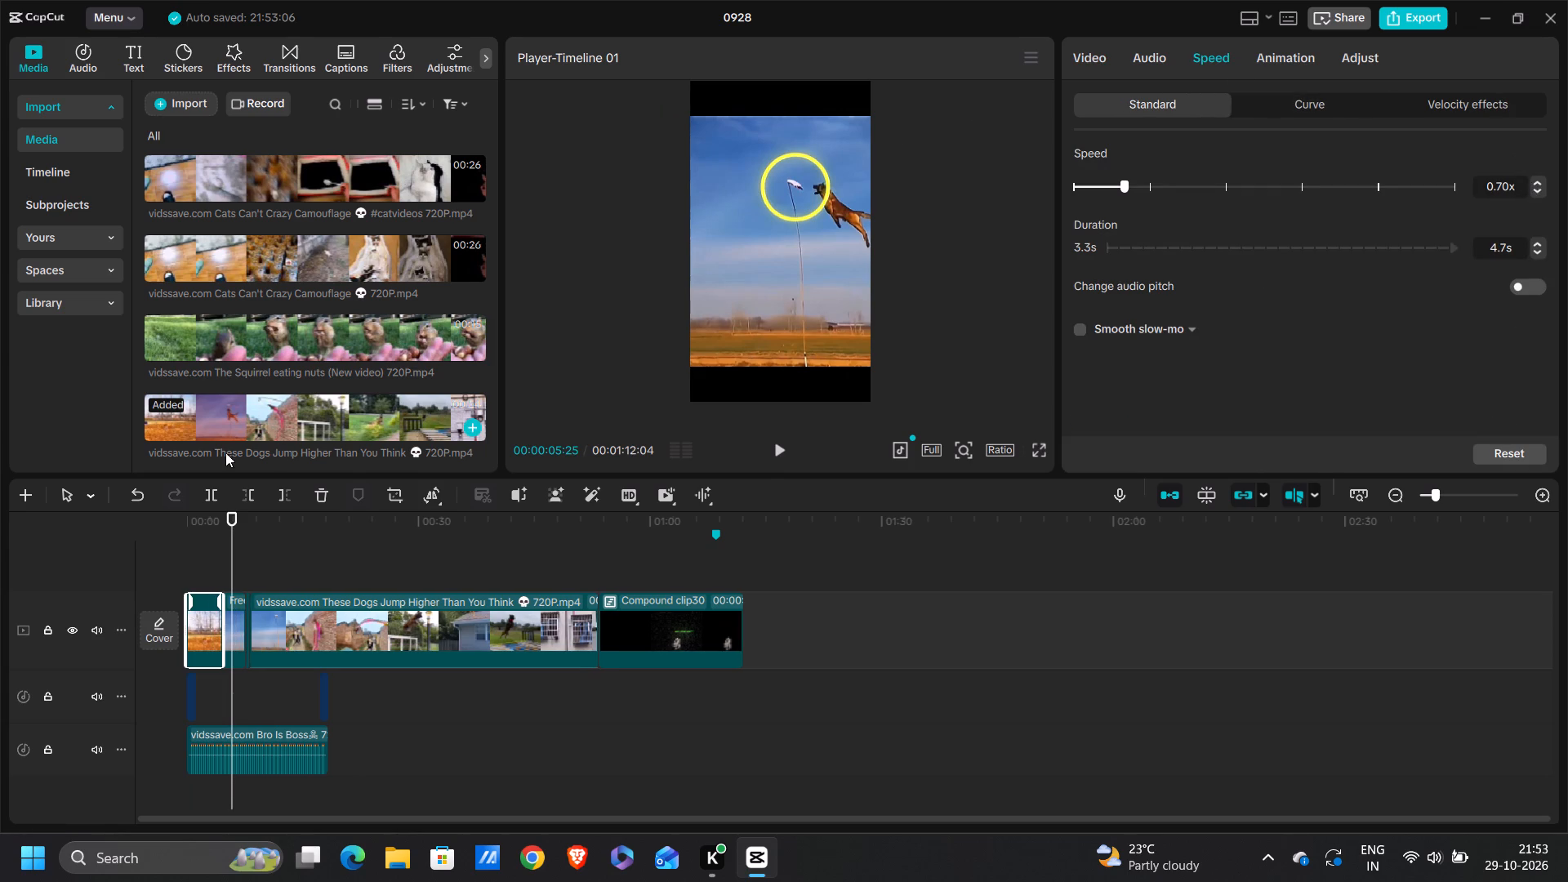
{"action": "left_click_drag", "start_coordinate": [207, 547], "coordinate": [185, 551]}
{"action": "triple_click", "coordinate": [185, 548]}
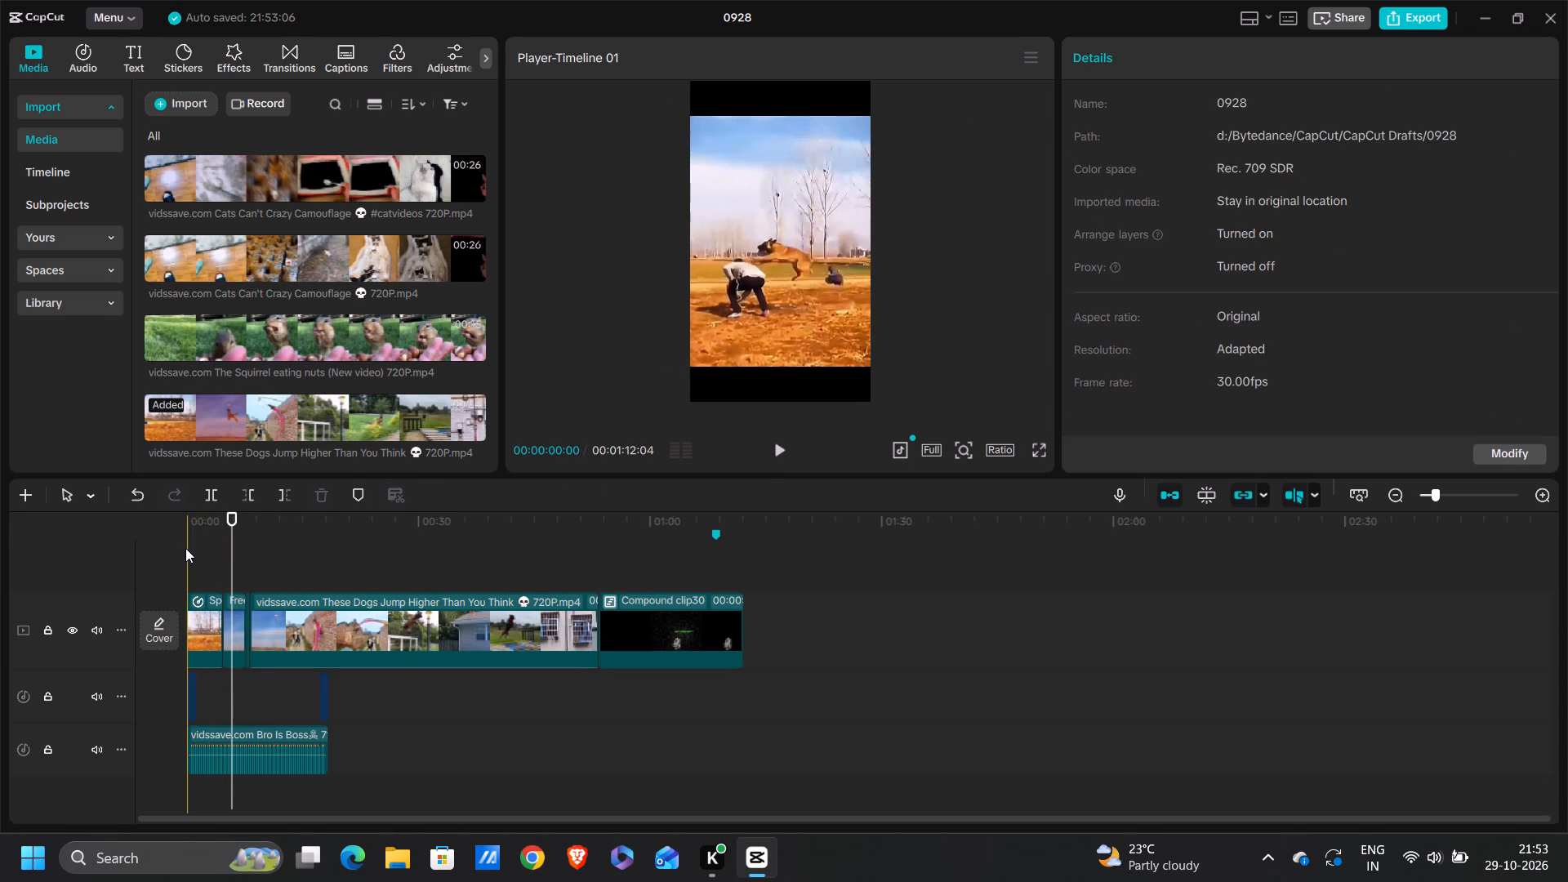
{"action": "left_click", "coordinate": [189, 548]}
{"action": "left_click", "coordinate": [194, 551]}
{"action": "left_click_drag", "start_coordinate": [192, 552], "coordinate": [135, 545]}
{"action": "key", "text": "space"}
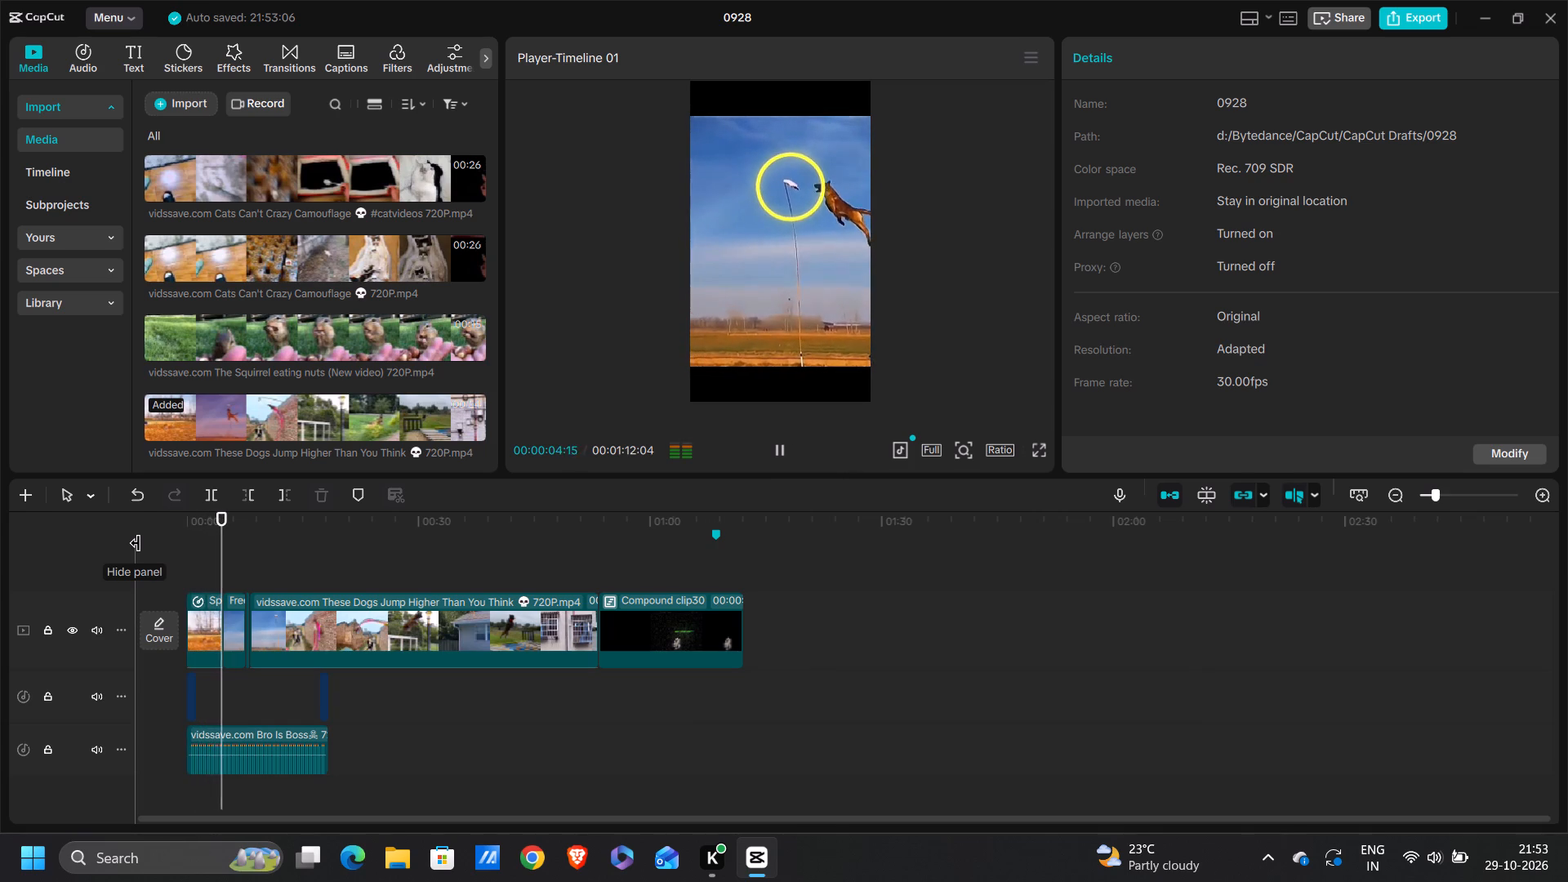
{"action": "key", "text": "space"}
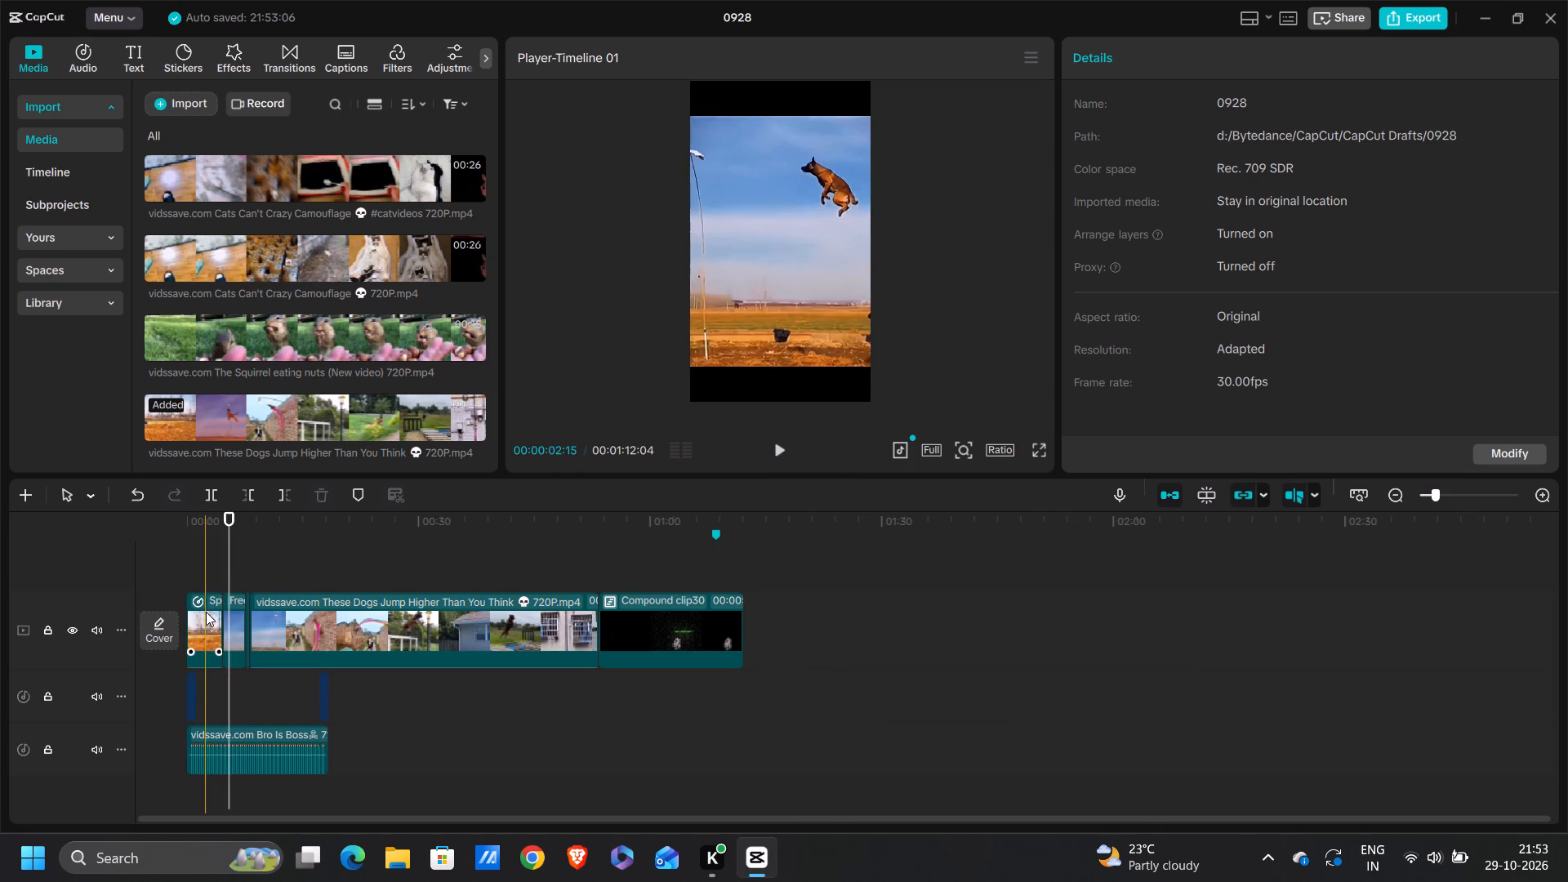
Slow the first dog jump clip to 0.60x speed and play it back into the freeze frame.
{"action": "left_click", "coordinate": [206, 613]}
{"action": "left_click", "coordinate": [1145, 60]}
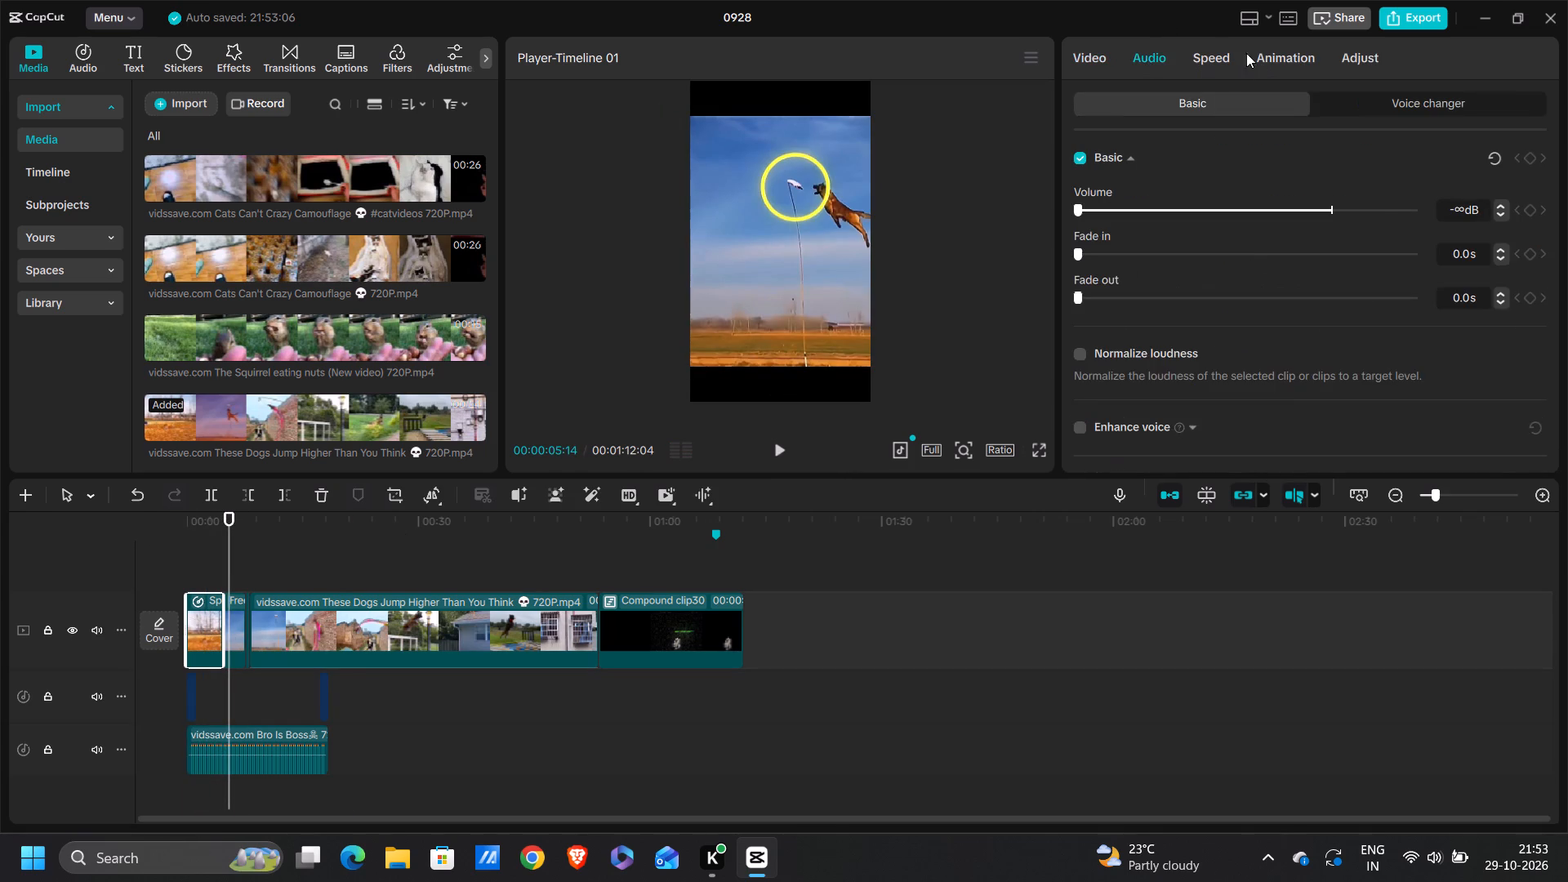
{"action": "left_click", "coordinate": [1195, 48]}
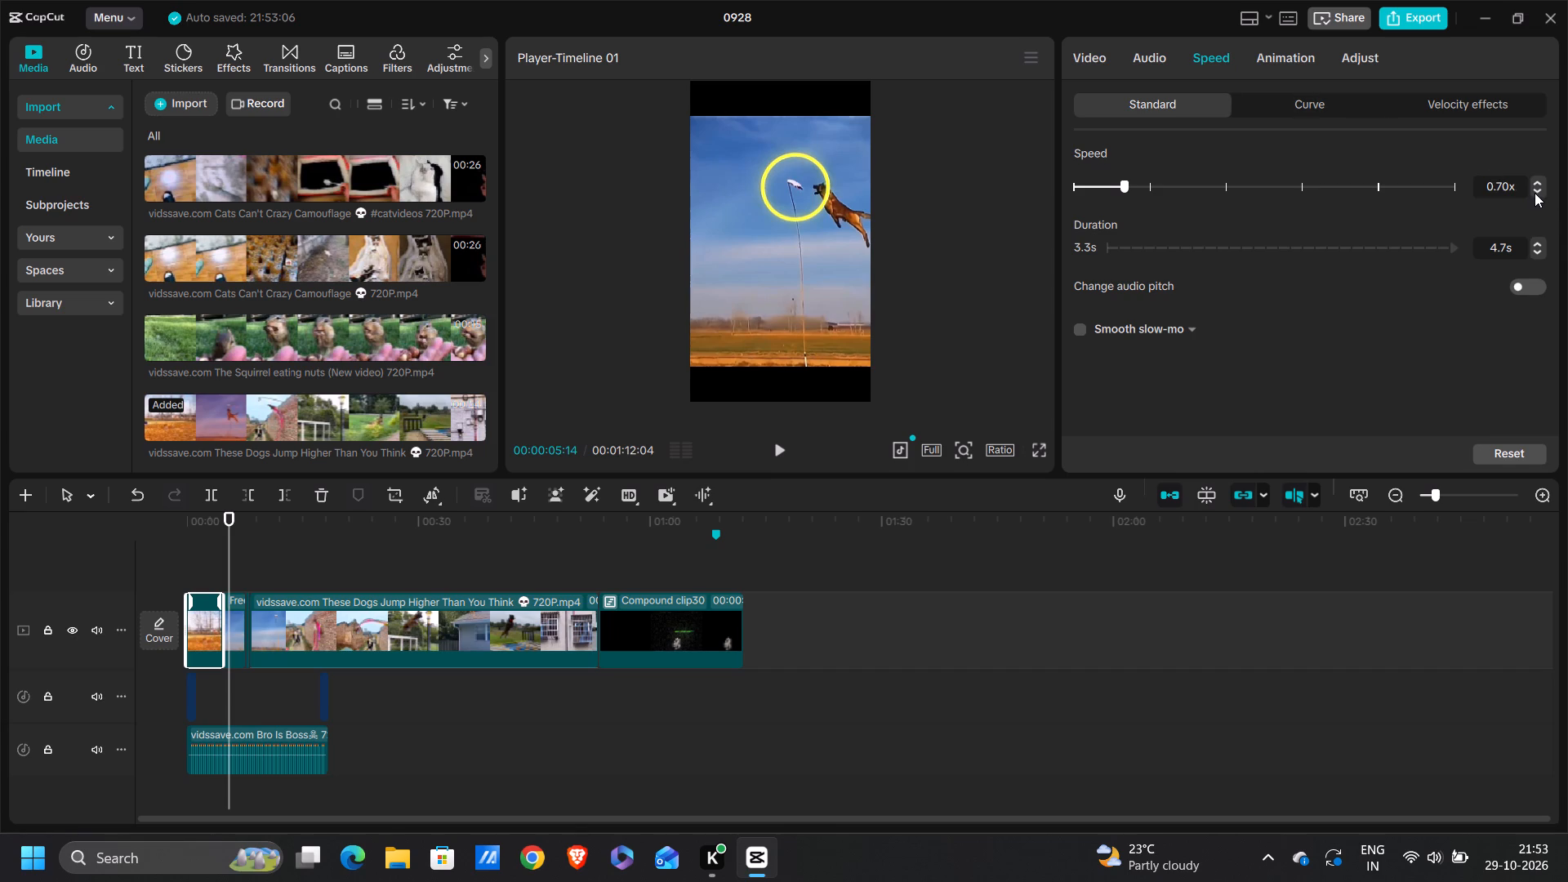
{"action": "left_click", "coordinate": [1535, 193]}
{"action": "left_click", "coordinate": [198, 540]}
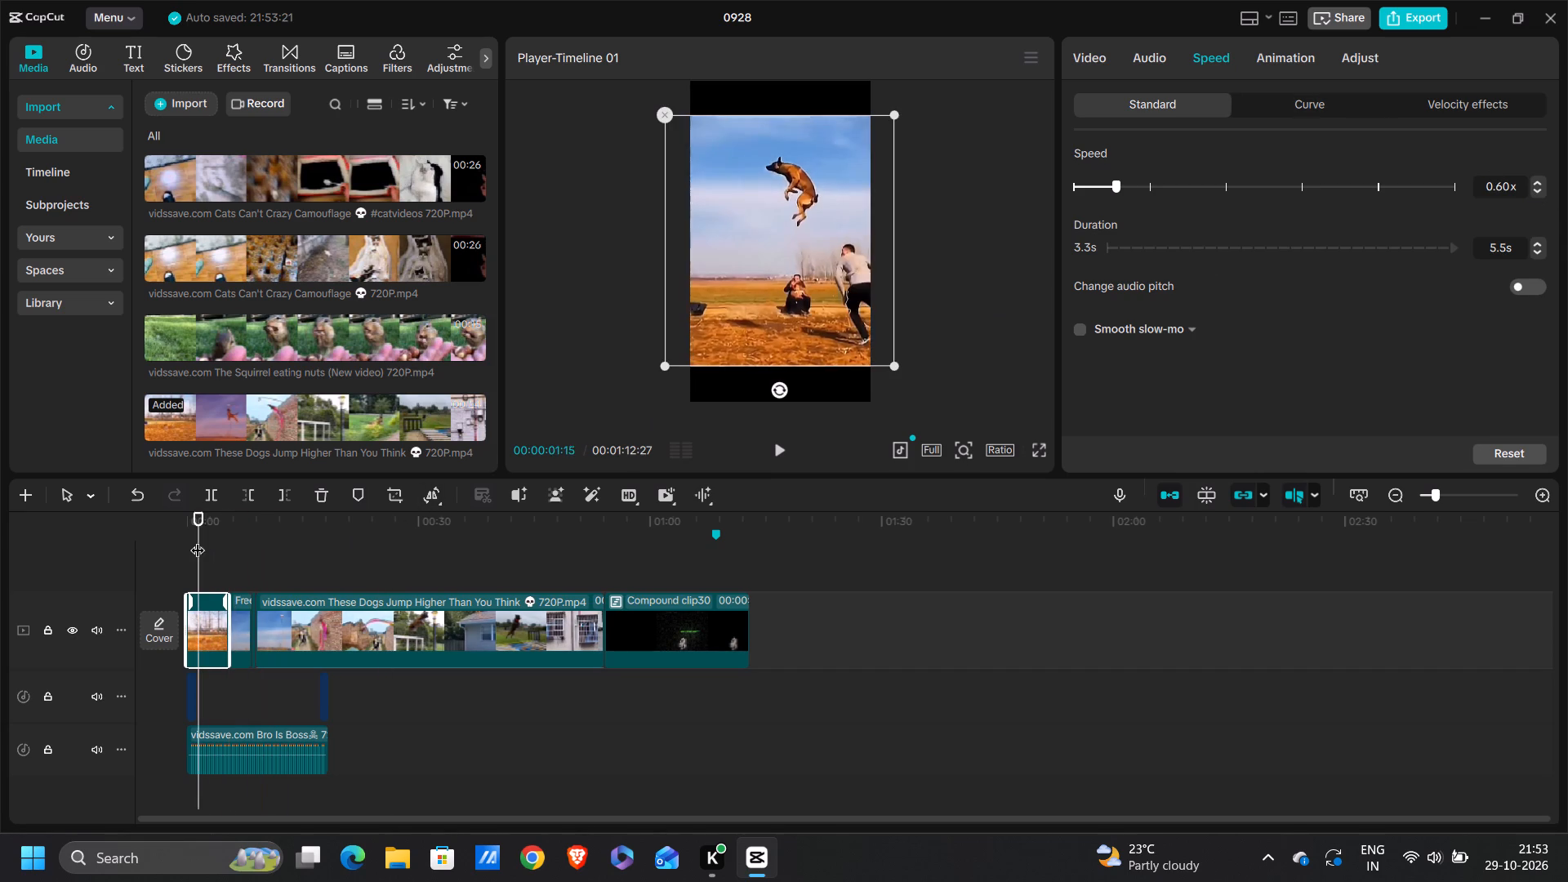
{"action": "left_click_drag", "start_coordinate": [197, 540], "coordinate": [158, 553]}
{"action": "key", "text": "space"}
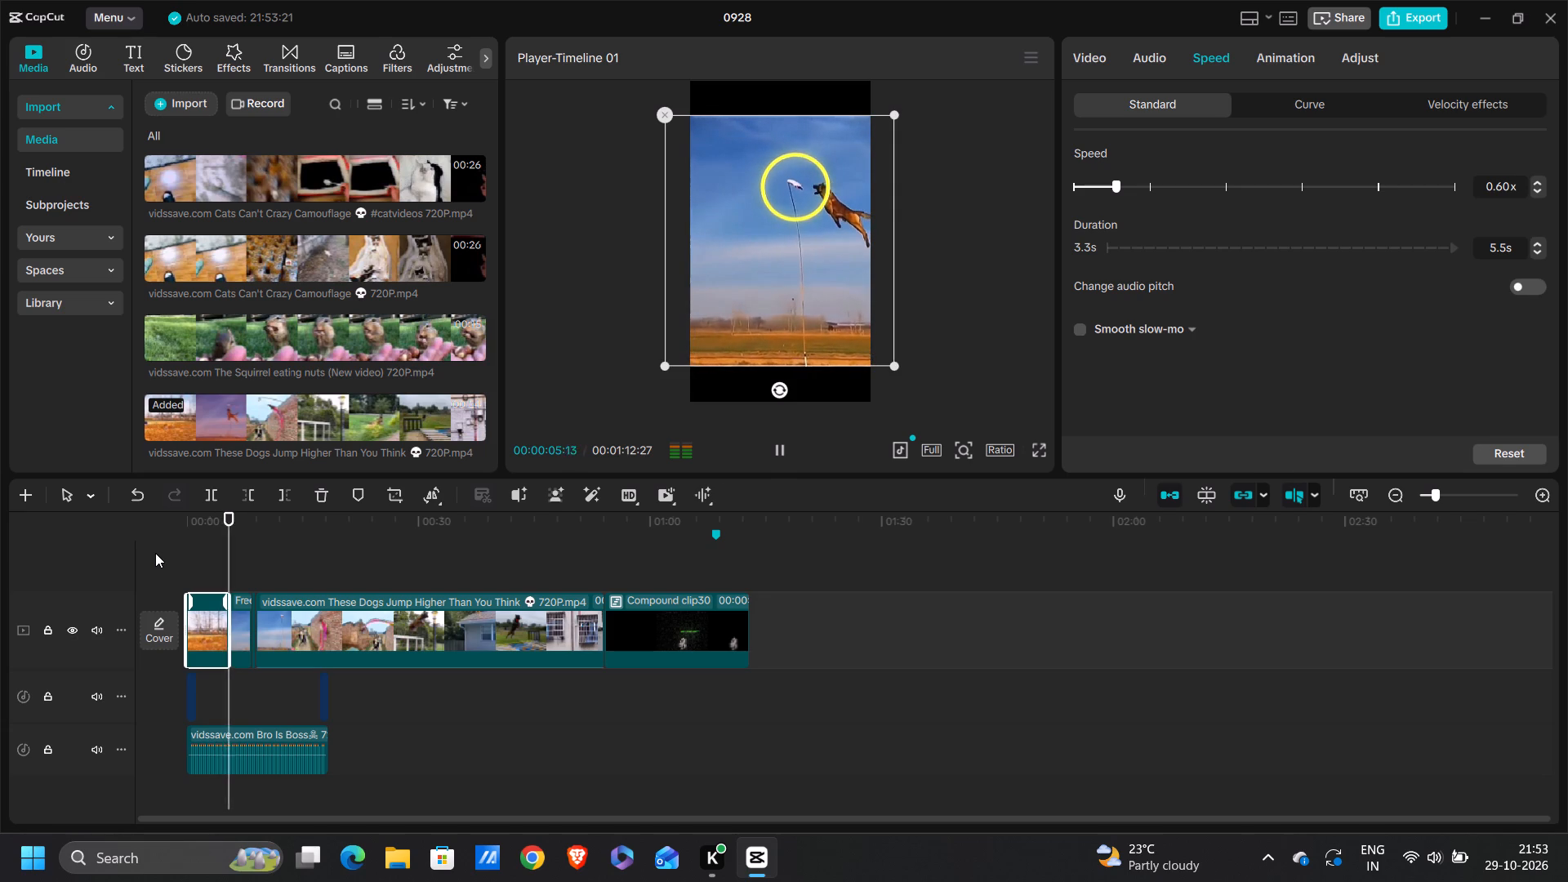
{"action": "key", "text": "space"}
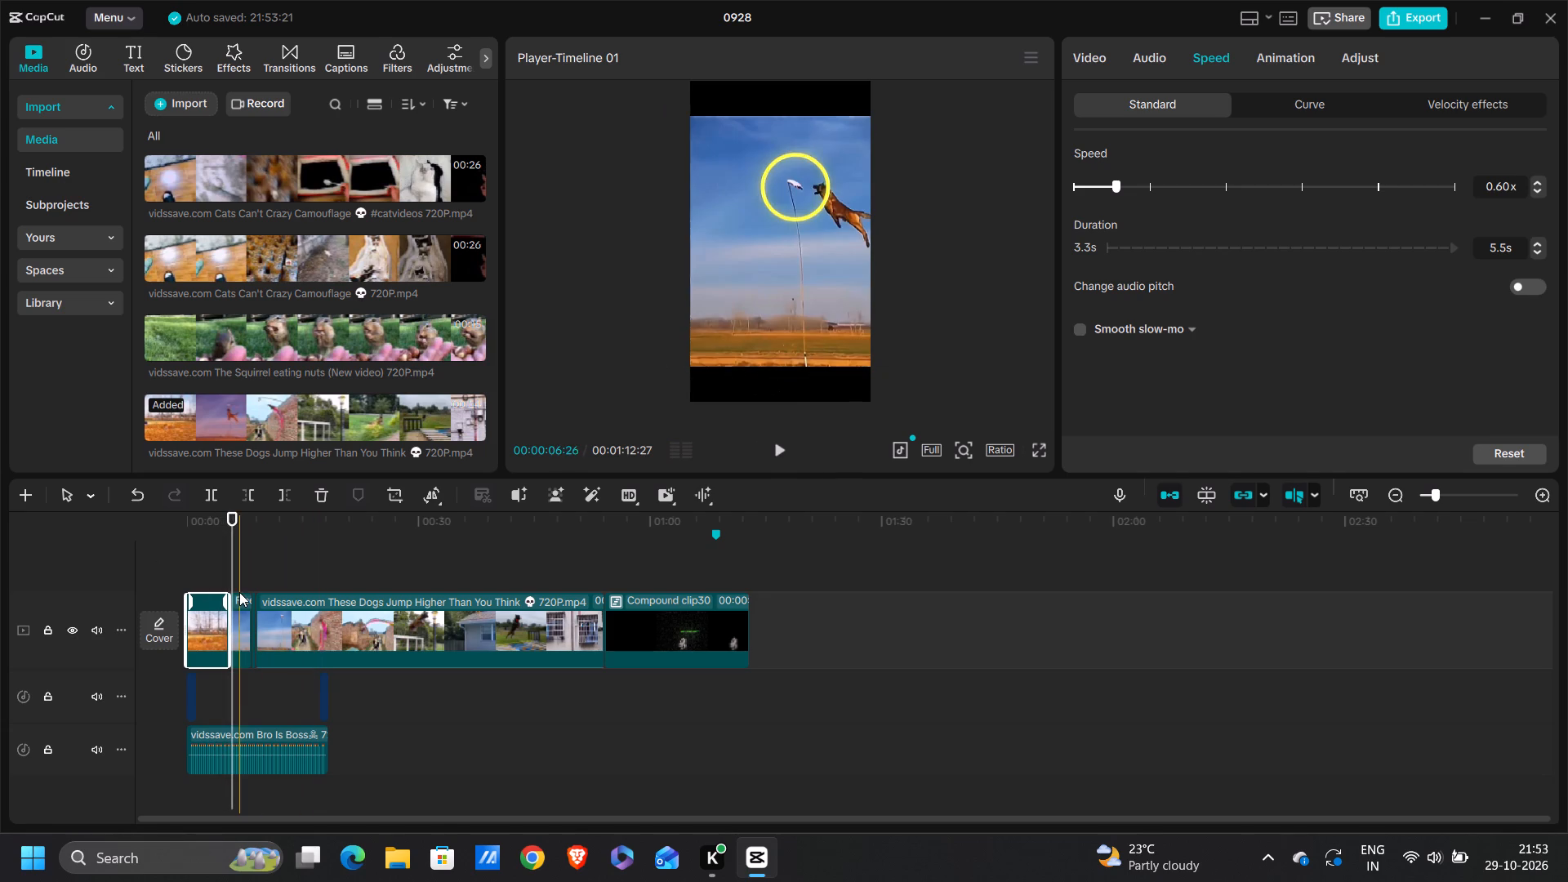
Delete the short leftover piece of the first dog jump between the freeze frame and the second dog clip.
{"action": "left_click", "coordinate": [254, 626]}
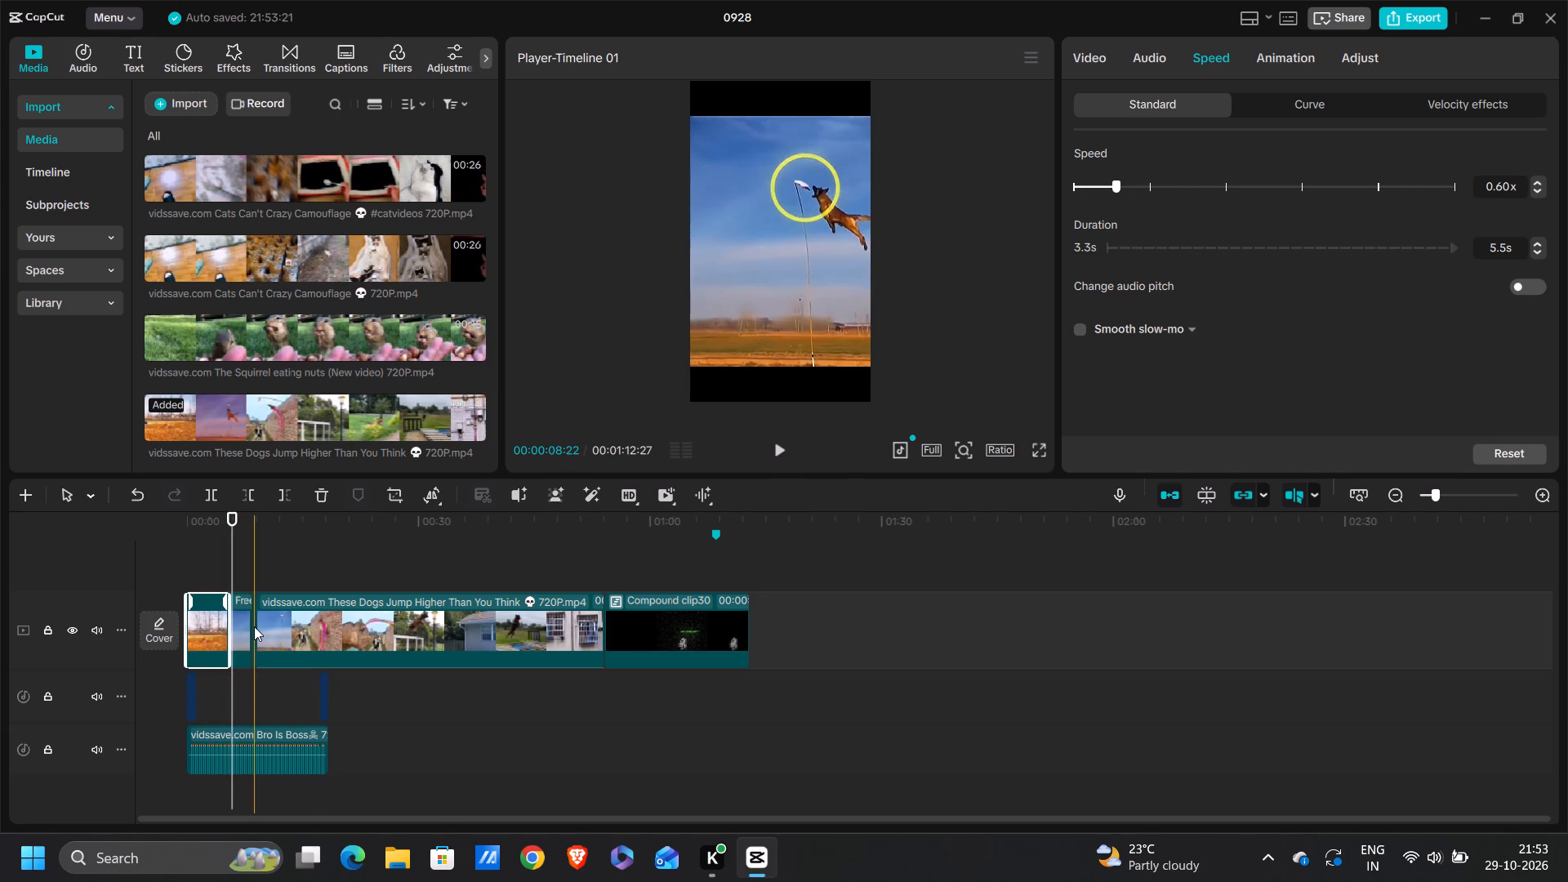
{"action": "key", "text": "BackSpace"}
Apply smooth slow-mo with frame blending to the first dog jump clip.
{"action": "scroll", "coordinate": [224, 584], "scroll_direction": "up", "scroll_amount": 4, "text": "ctrl"}
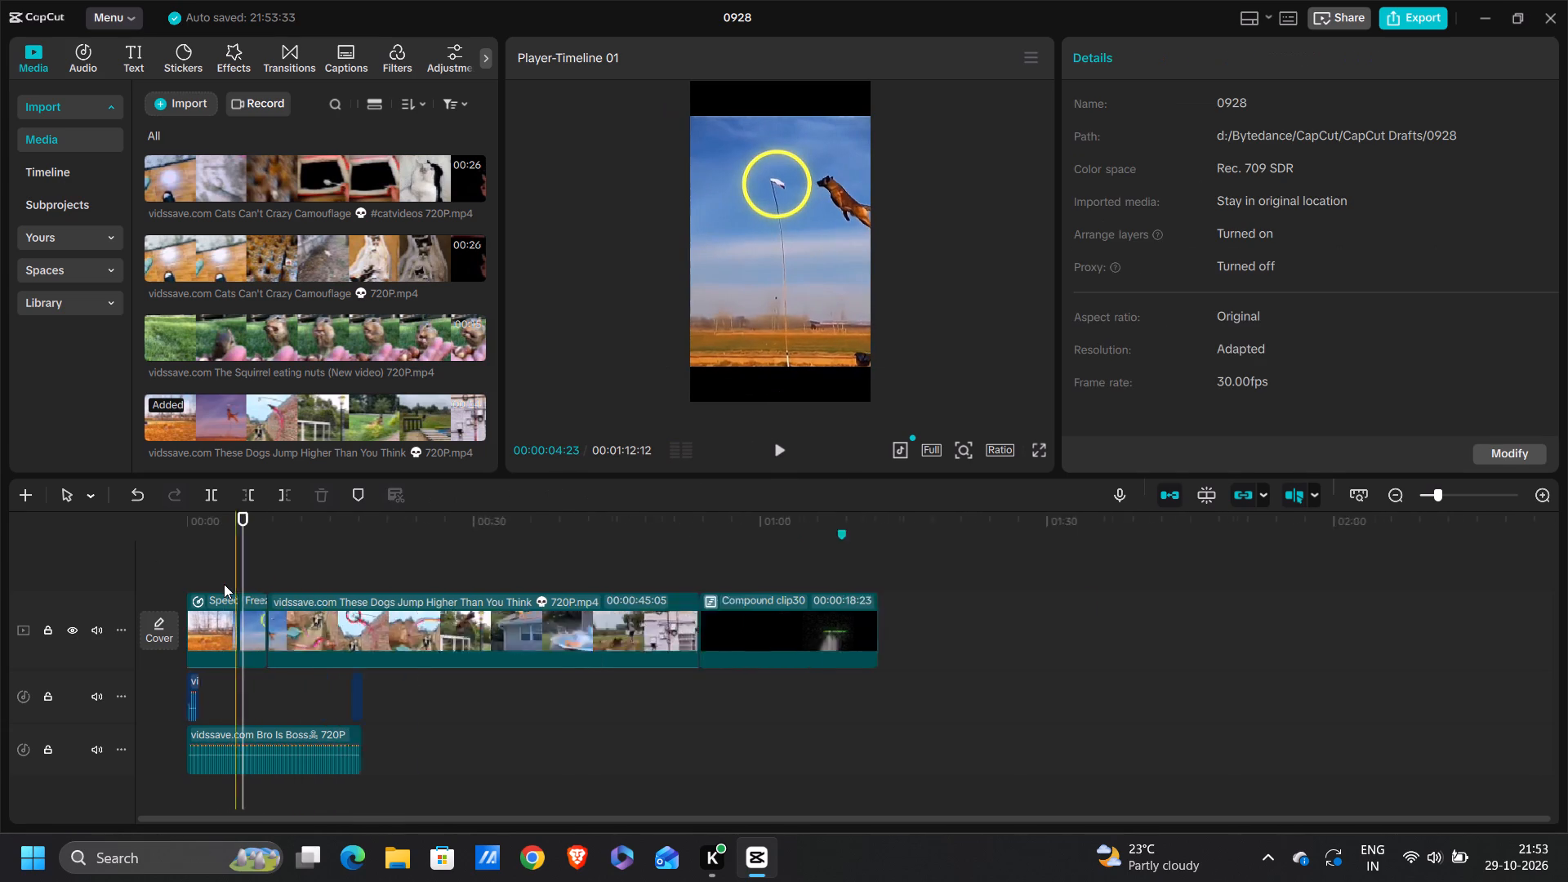
{"action": "scroll", "coordinate": [224, 584], "scroll_direction": "up", "scroll_amount": 2, "text": "ctrl"}
{"action": "scroll", "coordinate": [224, 584], "scroll_direction": "right", "scroll_amount": 1}
{"action": "scroll", "coordinate": [224, 584], "scroll_direction": "up", "scroll_amount": 3, "text": "ctrl"}
{"action": "left_click", "coordinate": [221, 635]}
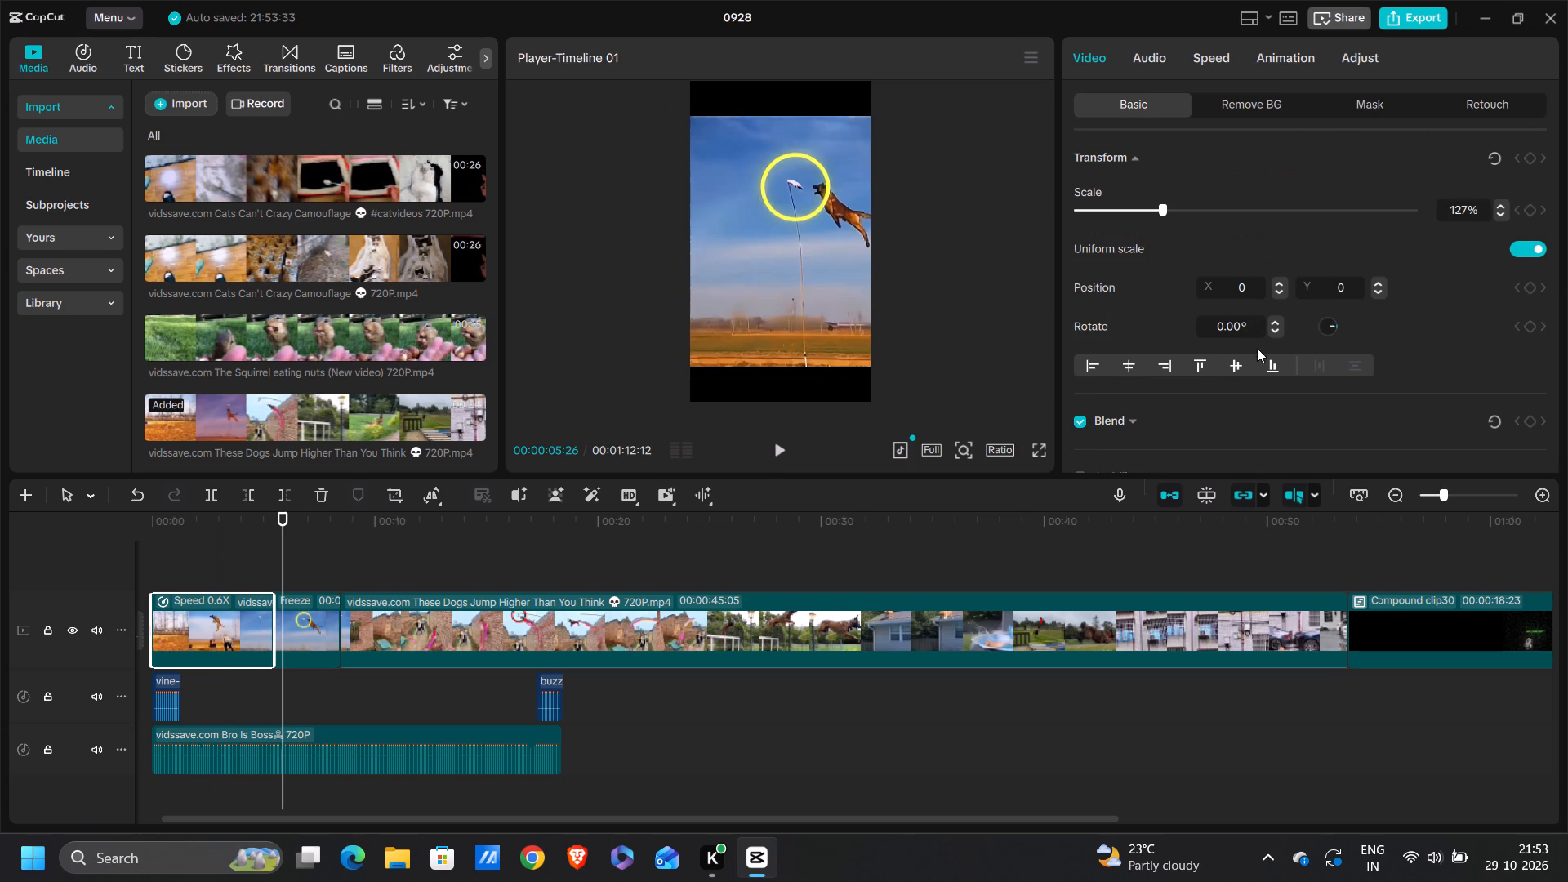
{"action": "left_click", "coordinate": [1197, 57]}
{"action": "left_click", "coordinate": [1076, 332]}
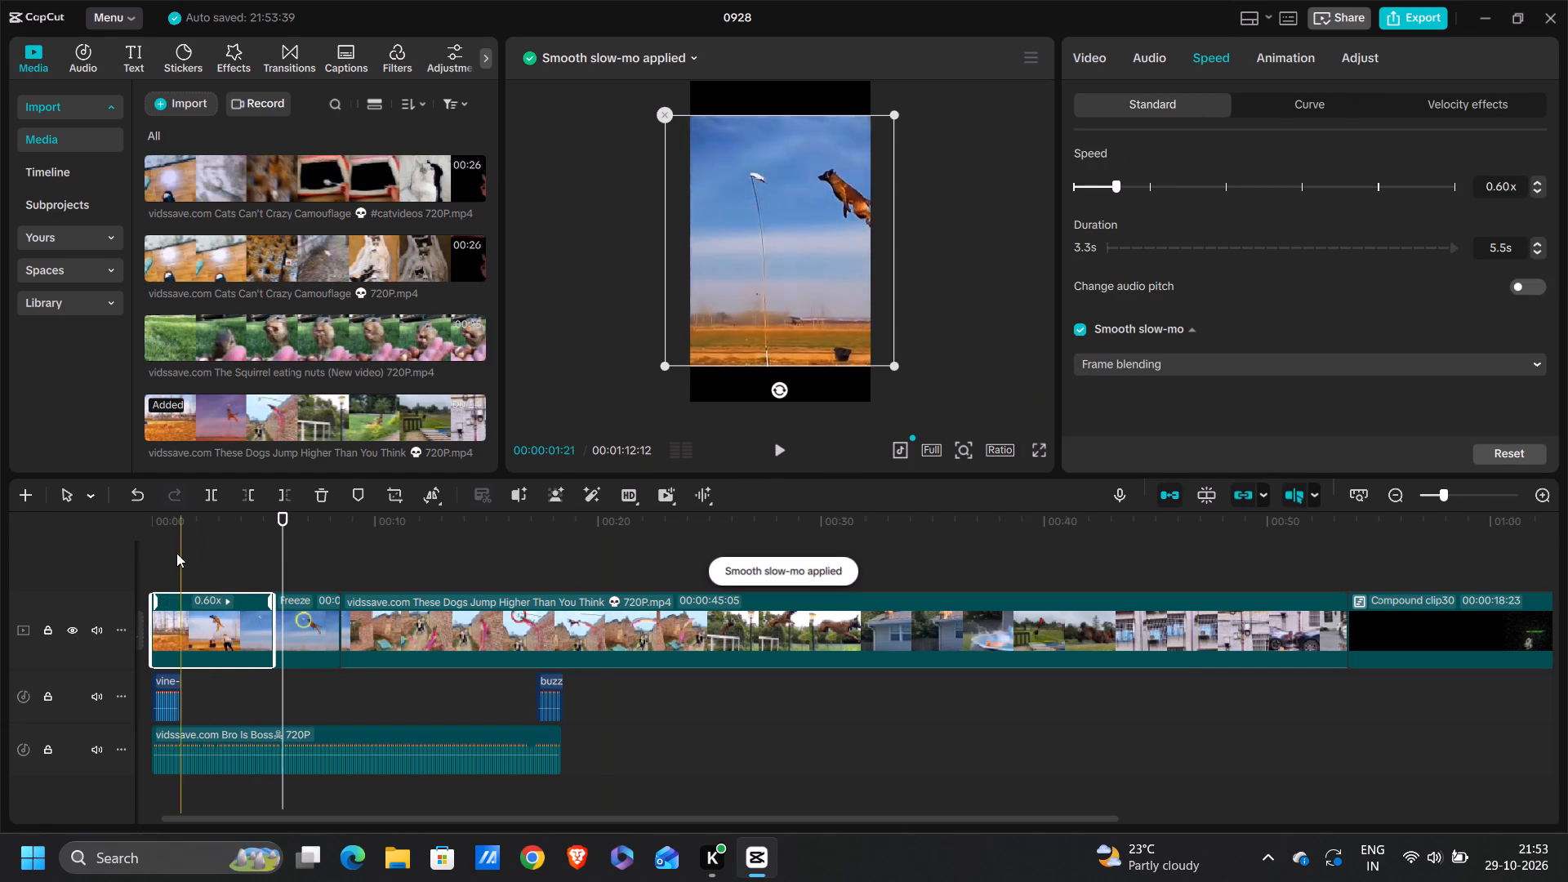
Play the slowed first dog jump from the start of the timeline and check where it meets the freeze frame.
{"action": "left_click", "coordinate": [145, 558]}
{"action": "left_click", "coordinate": [150, 557]}
{"action": "triple_click", "coordinate": [154, 559]}
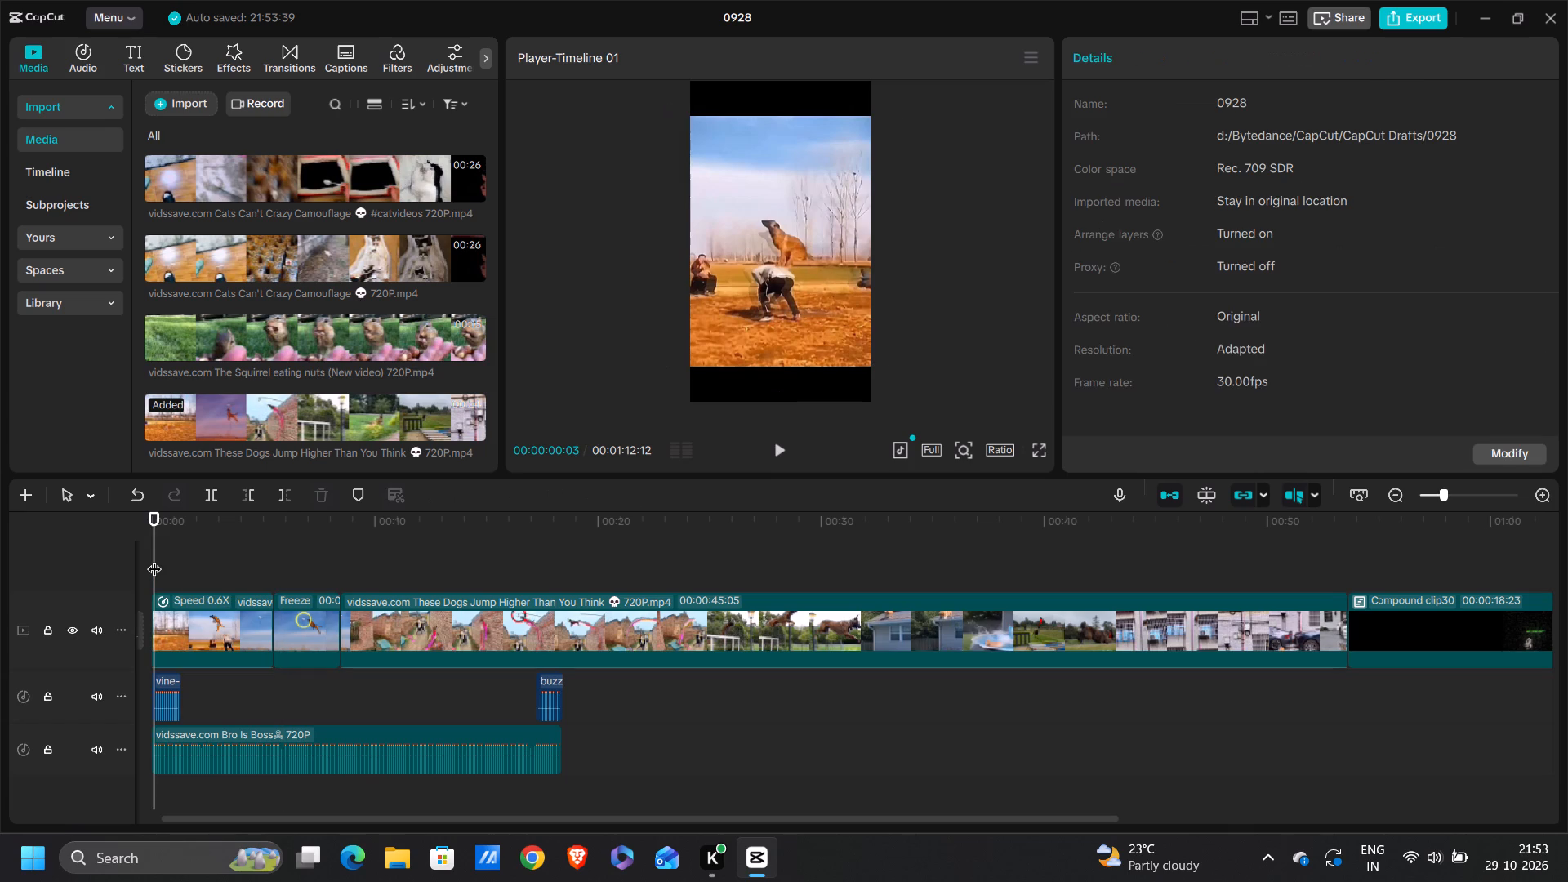
{"action": "left_click_drag", "start_coordinate": [154, 559], "coordinate": [105, 560]}
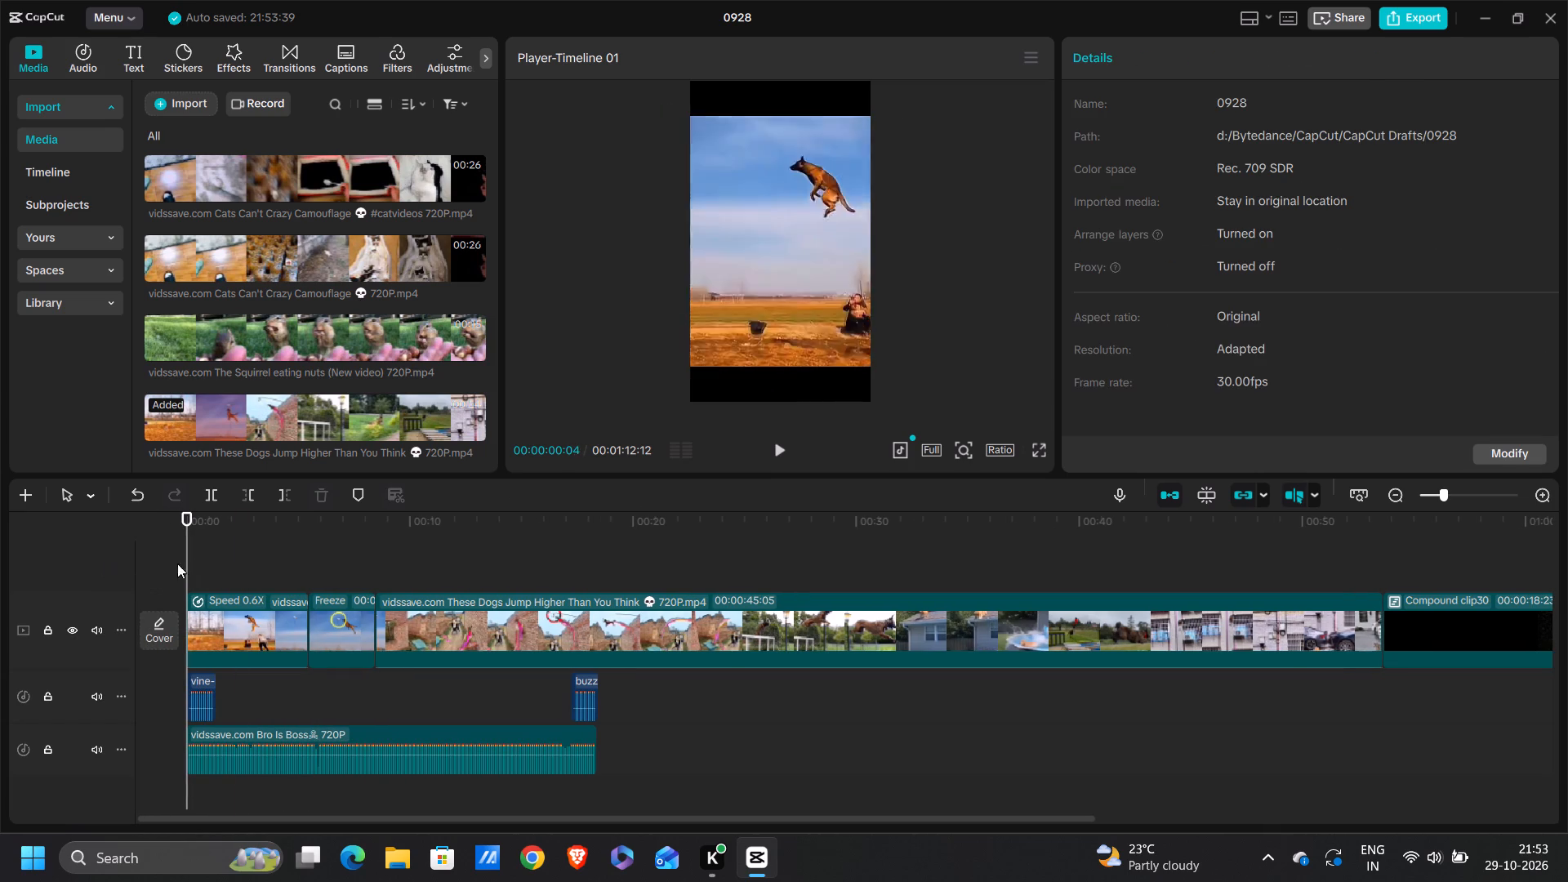
{"action": "left_click_drag", "start_coordinate": [187, 555], "coordinate": [165, 555]}
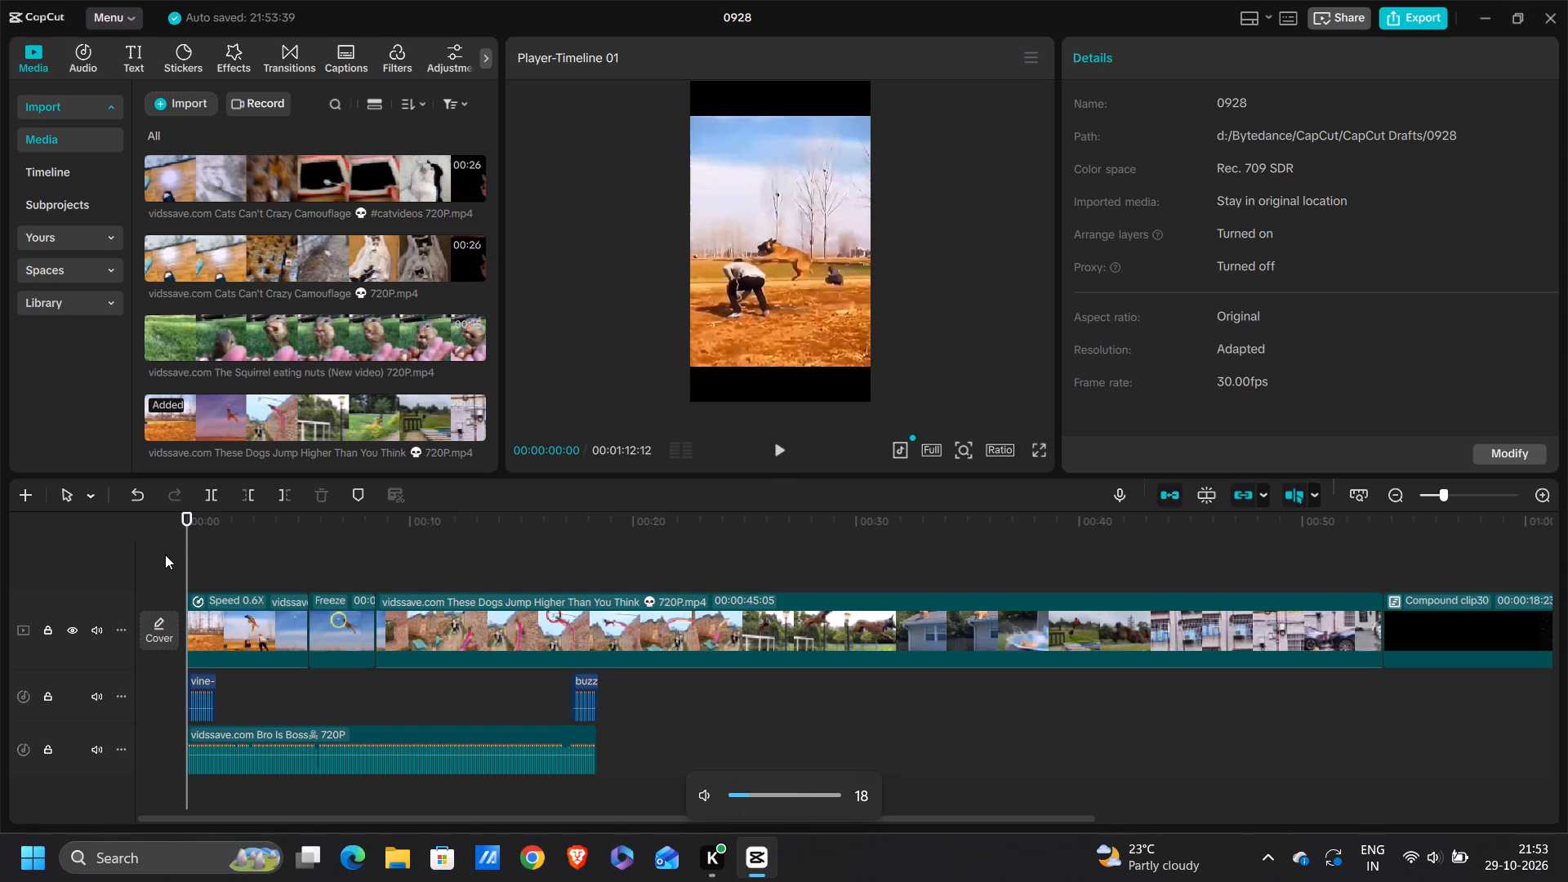
{"action": "key", "text": "space"}
{"action": "key", "text": "space"}
{"action": "key", "text": "space"}
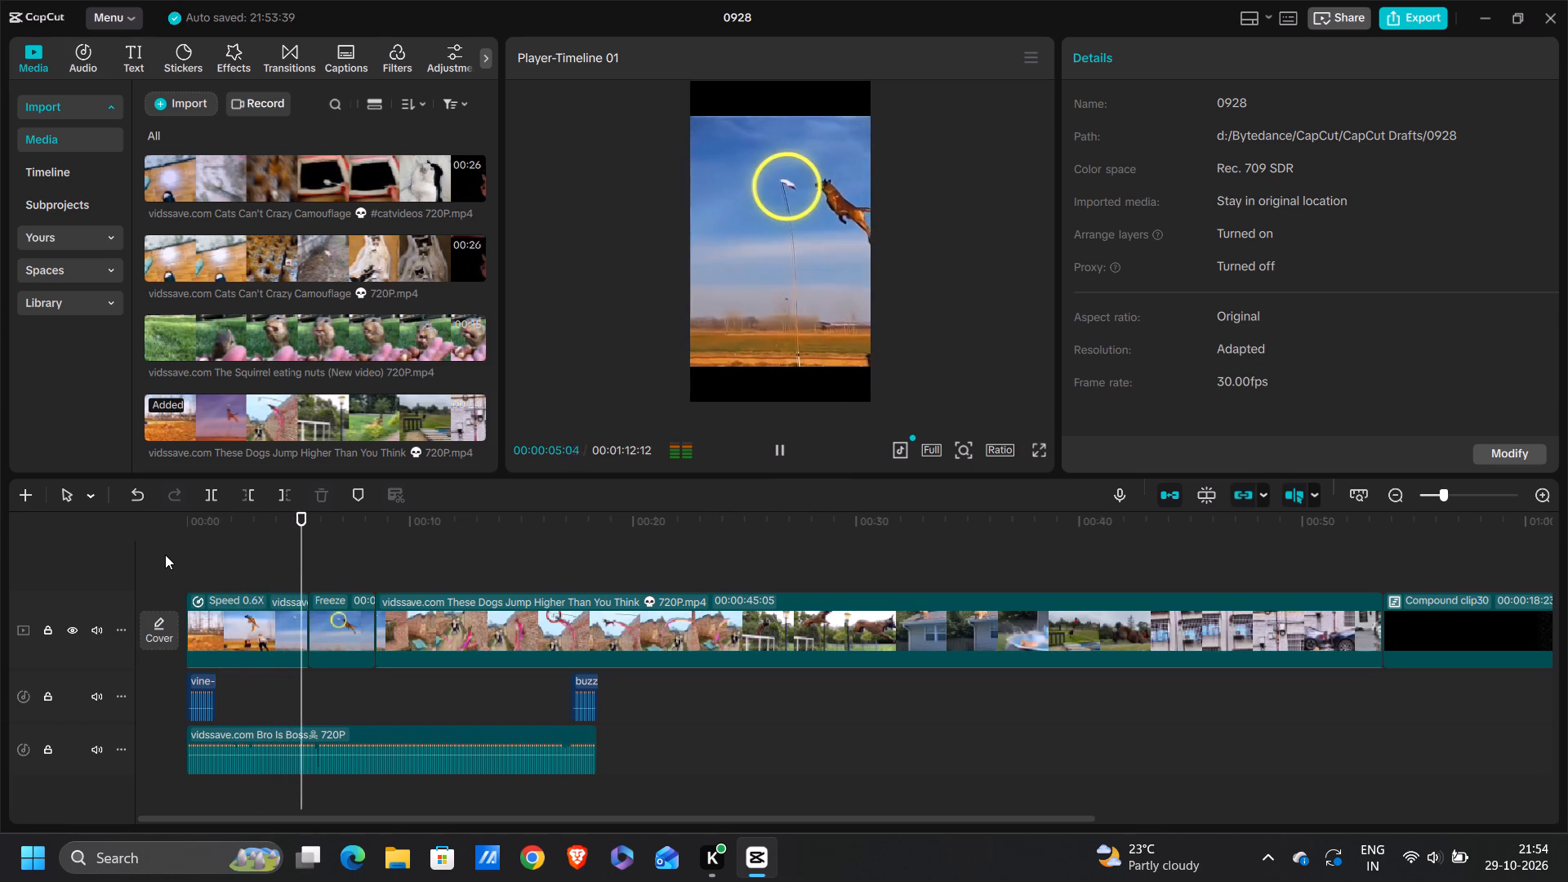
{"action": "key", "text": "space"}
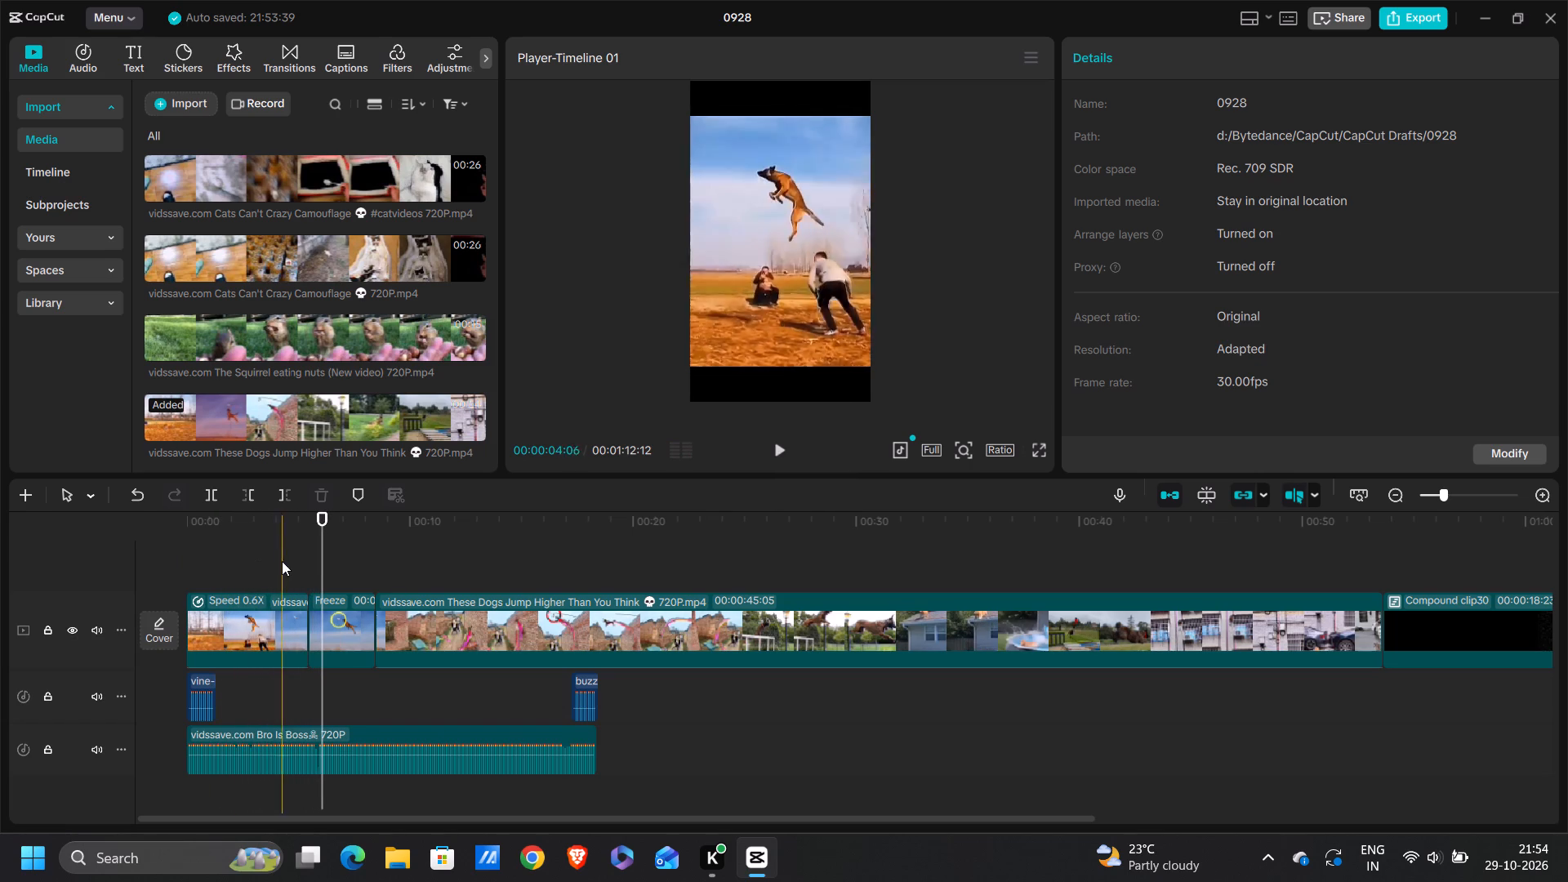
{"action": "left_click_drag", "start_coordinate": [323, 564], "coordinate": [321, 564]}
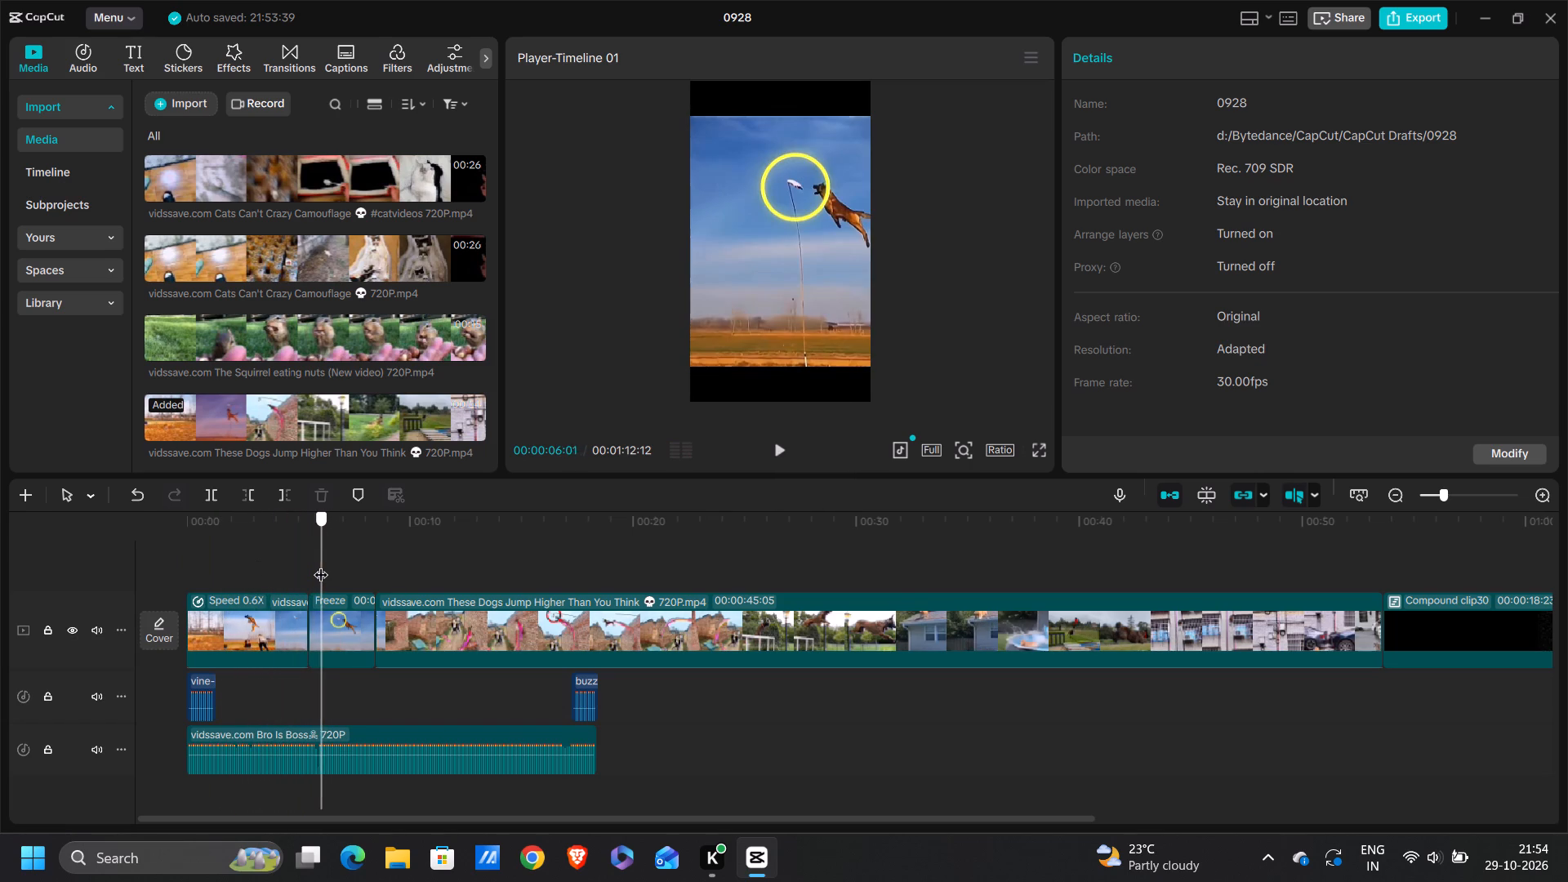
{"action": "left_click_drag", "start_coordinate": [321, 564], "coordinate": [312, 563]}
{"action": "left_click", "coordinate": [314, 563]}
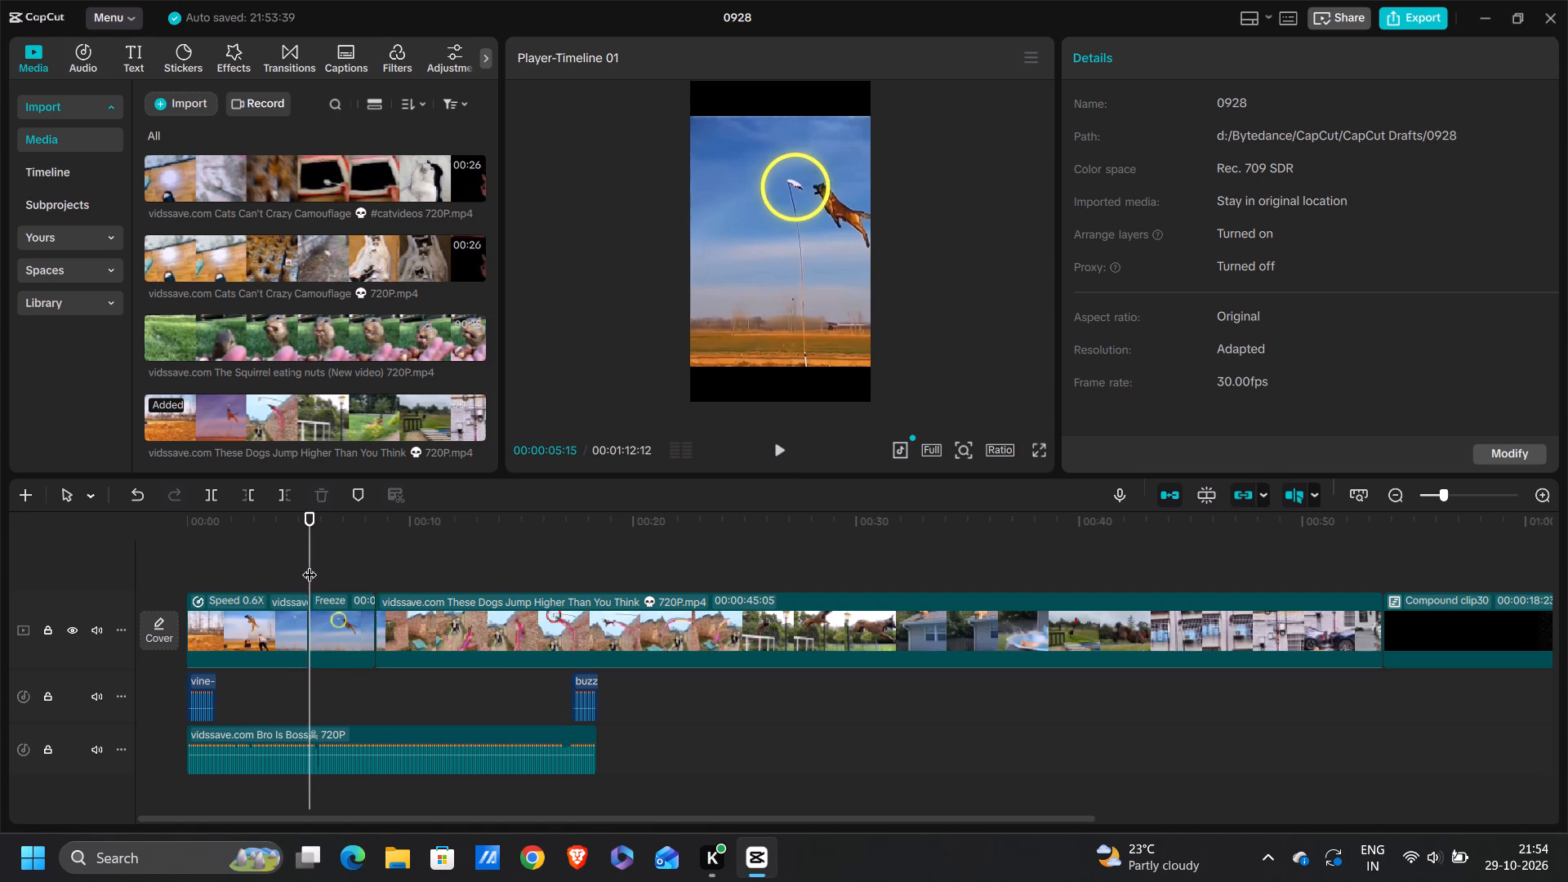
Move Compound clip30 from the end of the main track to an overlay track above, starting at 00:00.
{"action": "scroll", "coordinate": [979, 639], "scroll_direction": "up", "scroll_amount": 1}
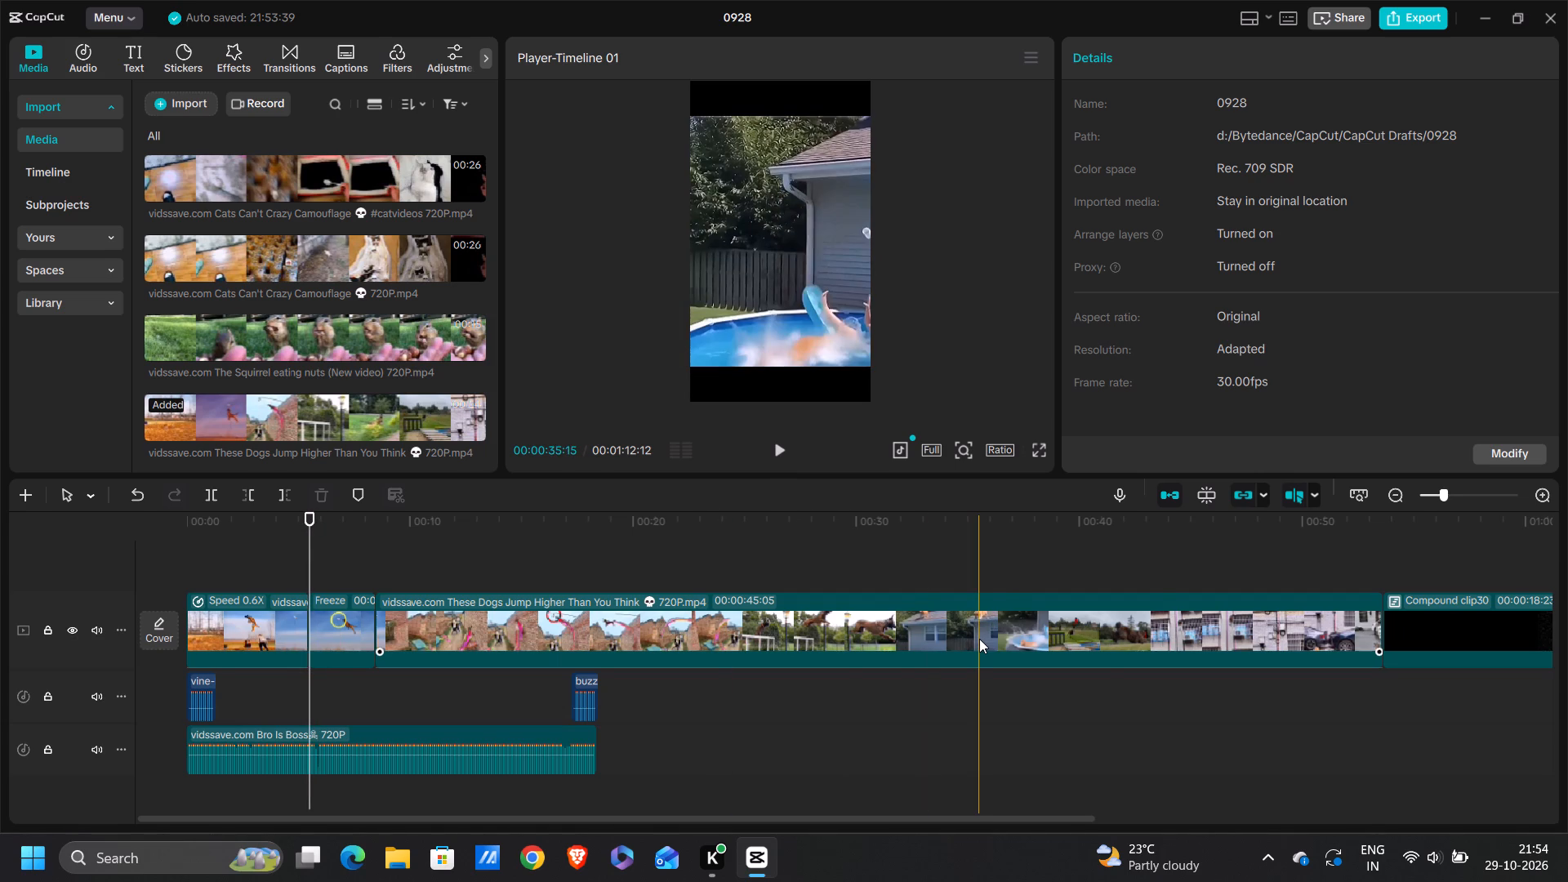
{"action": "scroll", "coordinate": [979, 639], "scroll_direction": "down", "scroll_amount": 8, "text": "ctrl"}
{"action": "left_click_drag", "start_coordinate": [733, 639], "coordinate": [389, 608]}
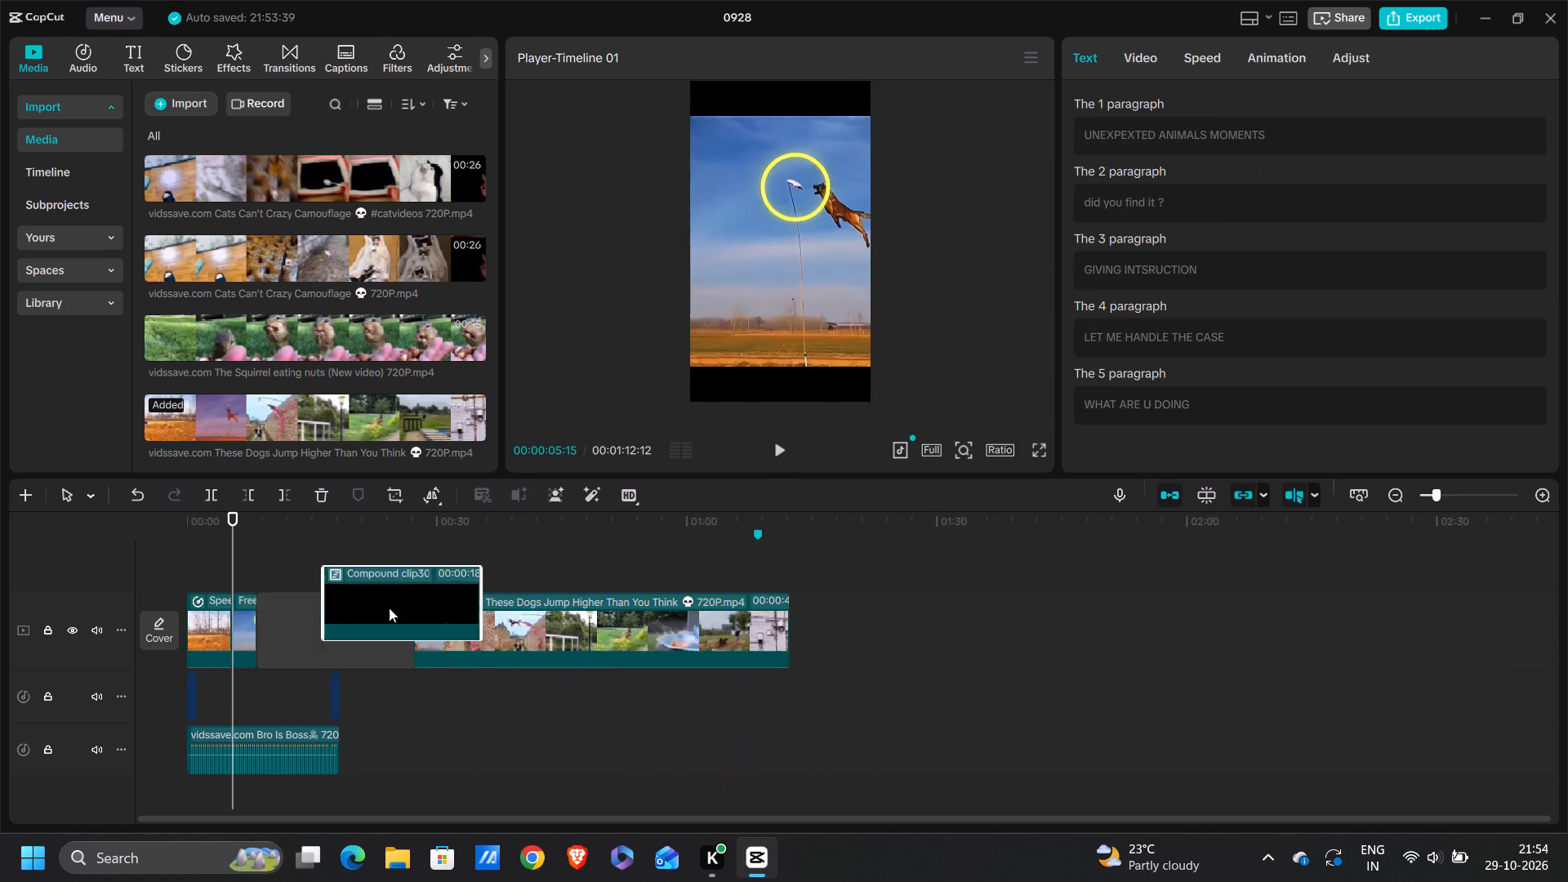
{"action": "left_click_drag", "start_coordinate": [389, 608], "coordinate": [286, 571]}
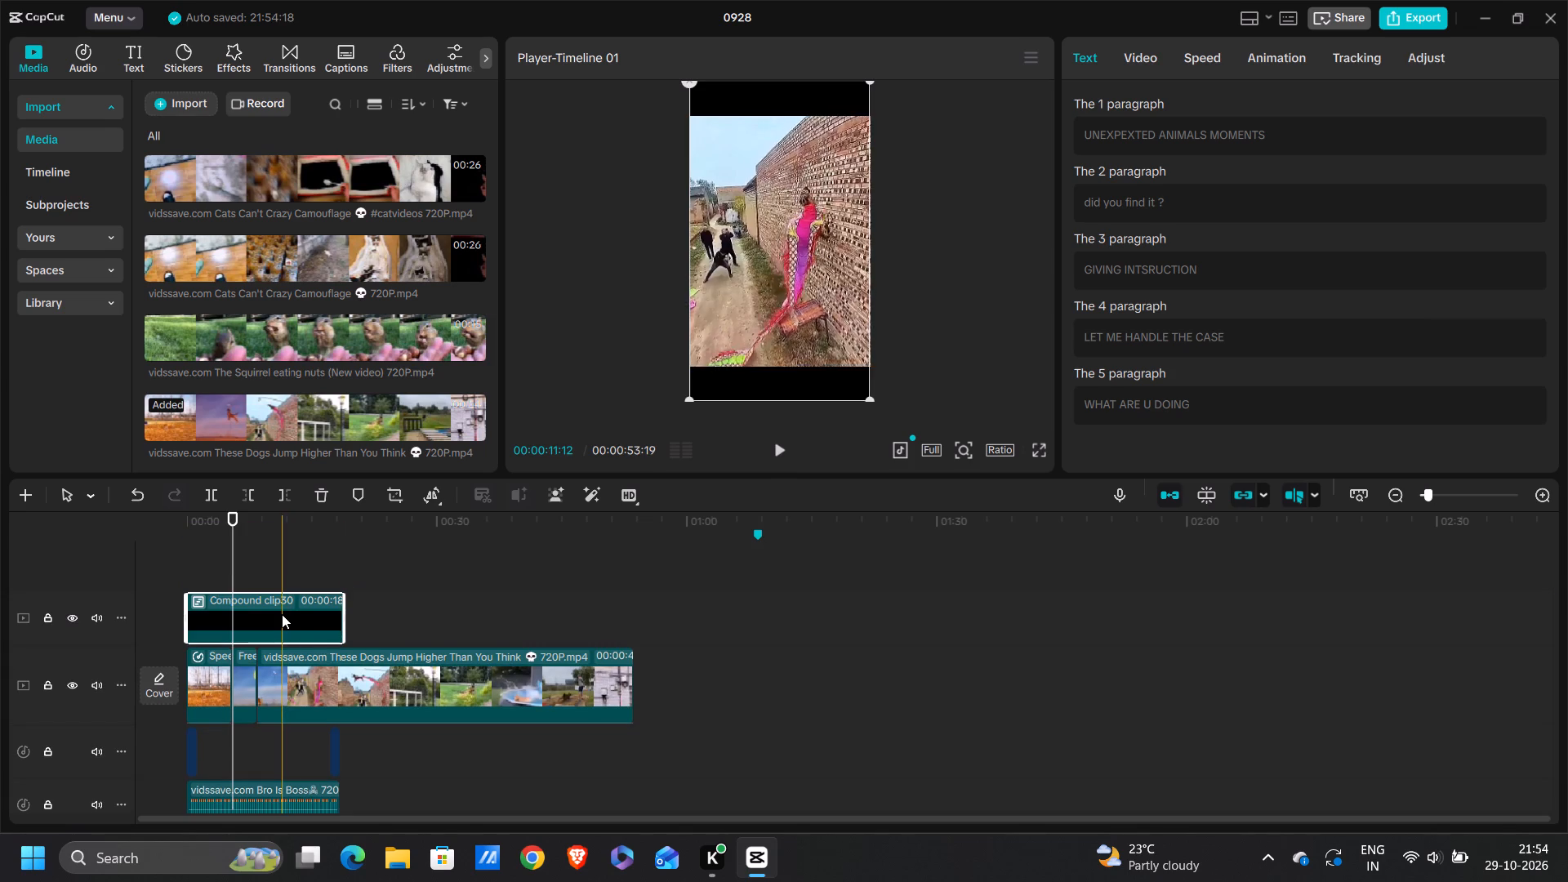
Undo the compound clip on Compound clip30 so its texts, images and effects lie on separate tracks.
{"action": "right_click", "coordinate": [282, 616]}
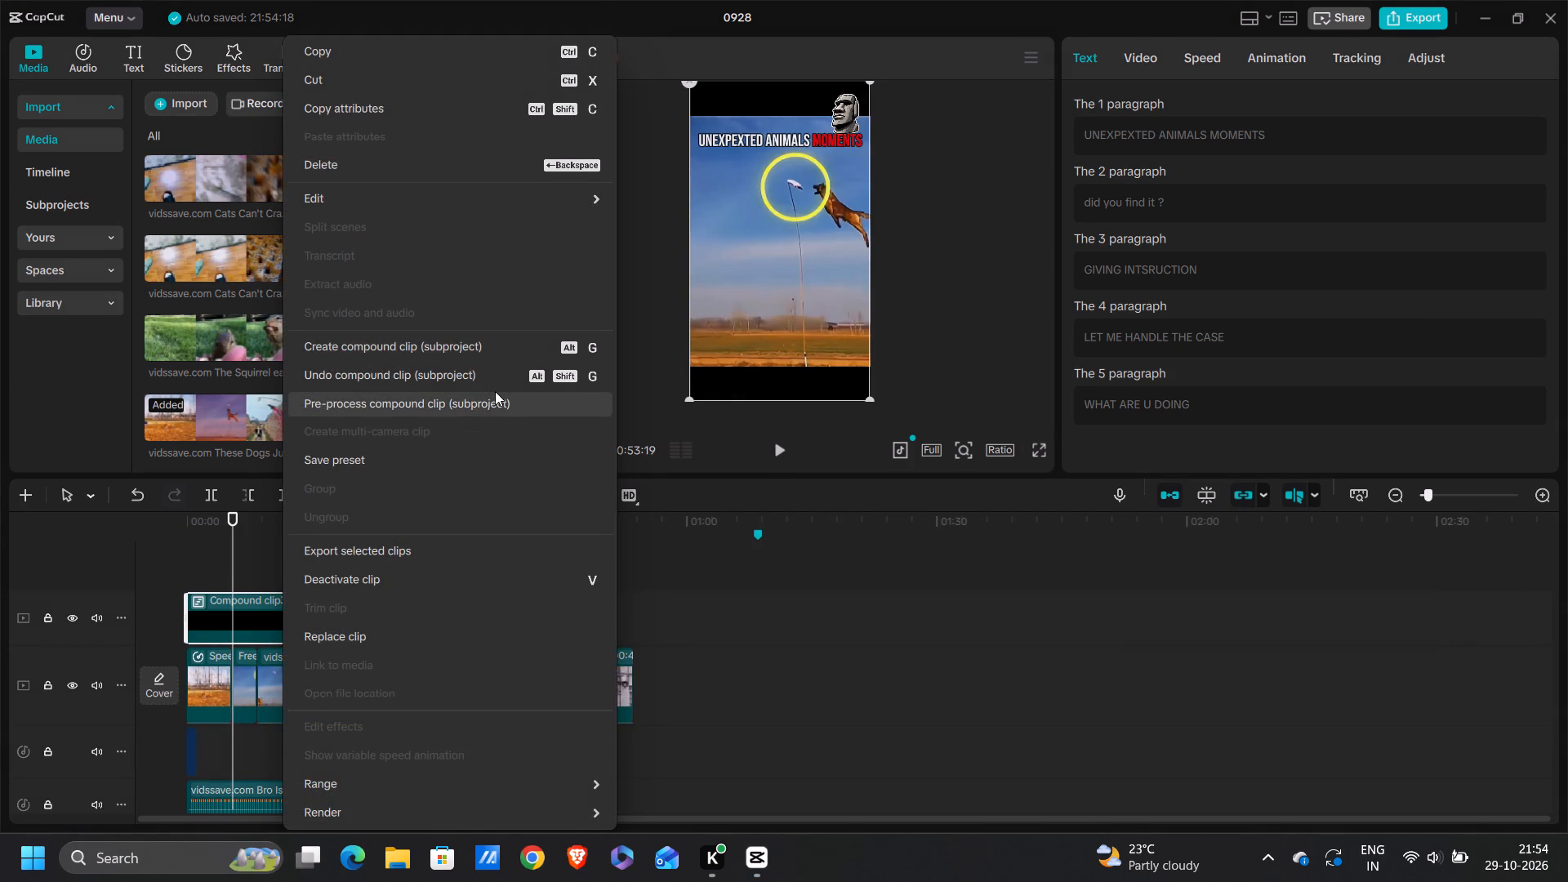
{"action": "left_click", "coordinate": [497, 383]}
{"action": "scroll", "coordinate": [286, 687], "scroll_direction": "down", "scroll_amount": 2}
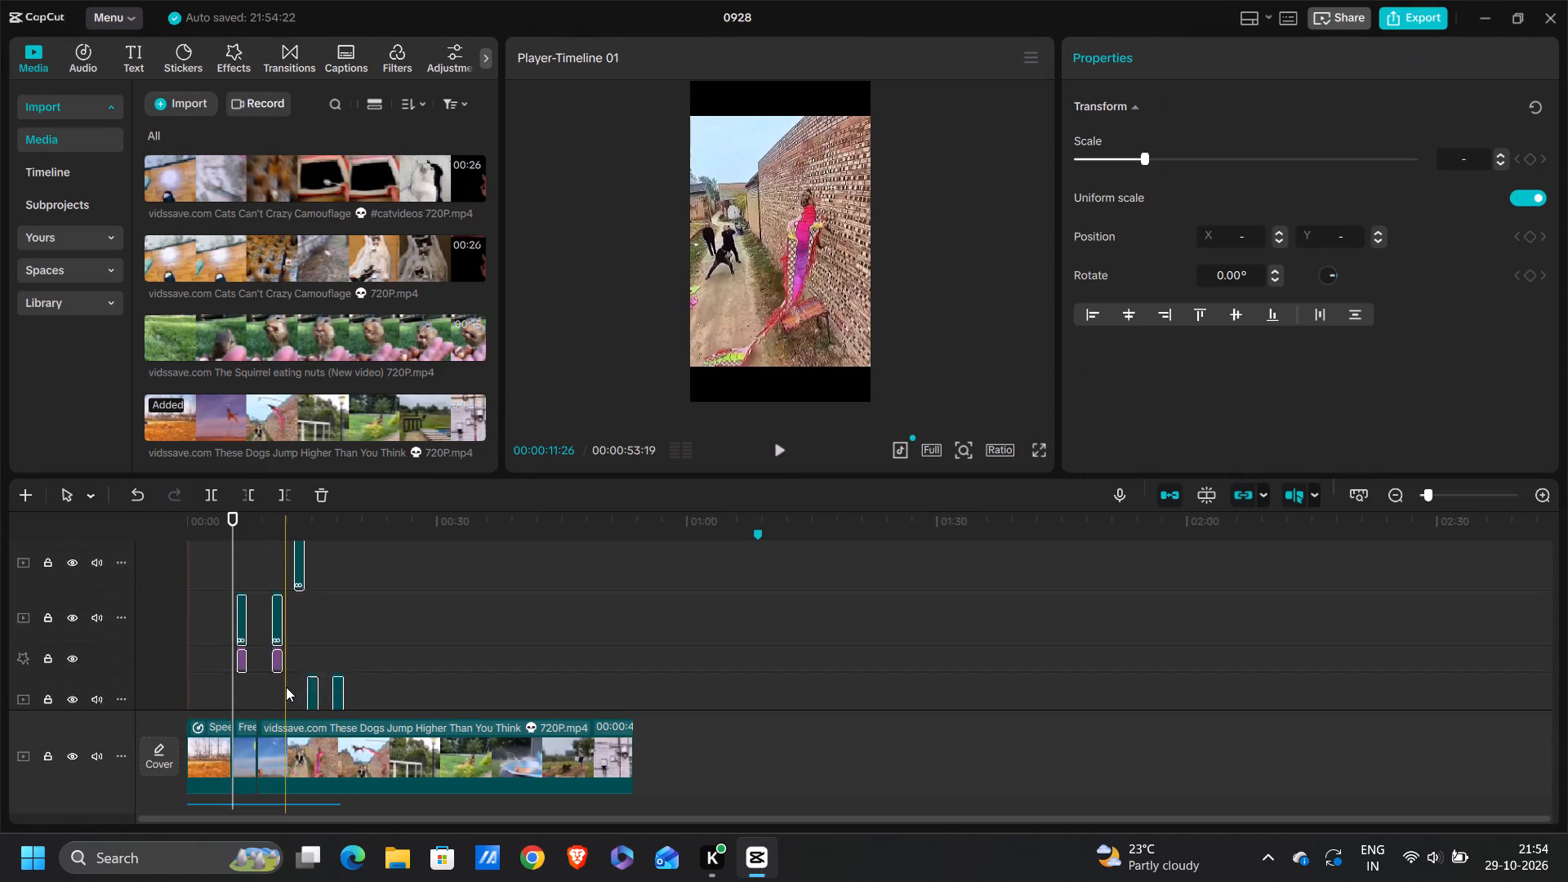
{"action": "scroll", "coordinate": [286, 687], "scroll_direction": "down", "scroll_amount": 4}
{"action": "scroll", "coordinate": [286, 687], "scroll_direction": "up", "scroll_amount": 5, "text": "ctrl"}
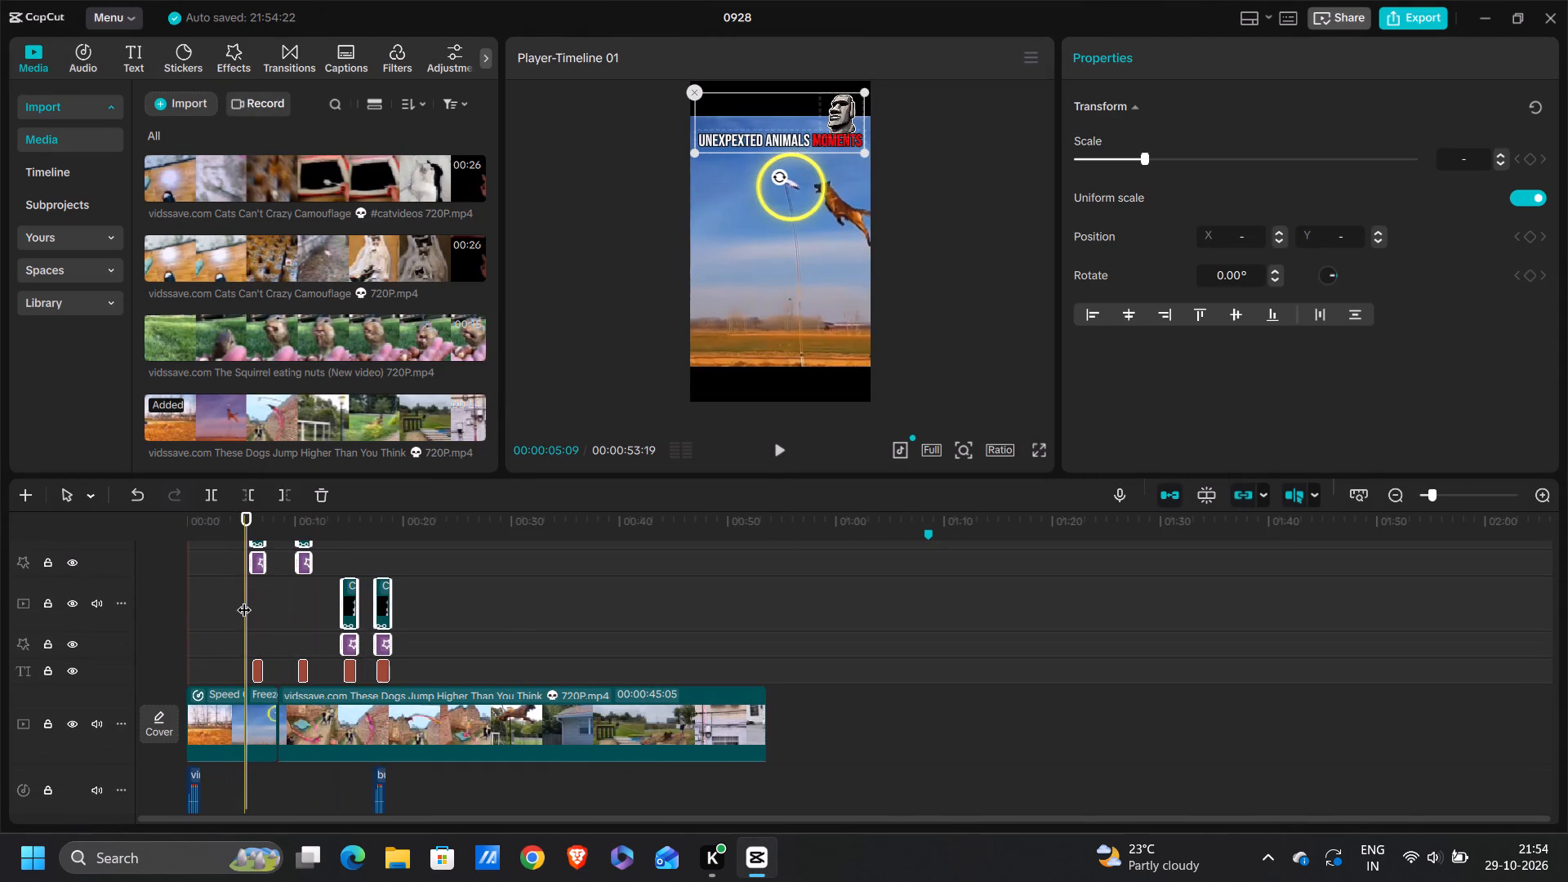
{"action": "left_click", "coordinate": [244, 599]}
{"action": "scroll", "coordinate": [244, 599], "scroll_direction": "up", "scroll_amount": 11, "text": "ctrl"}
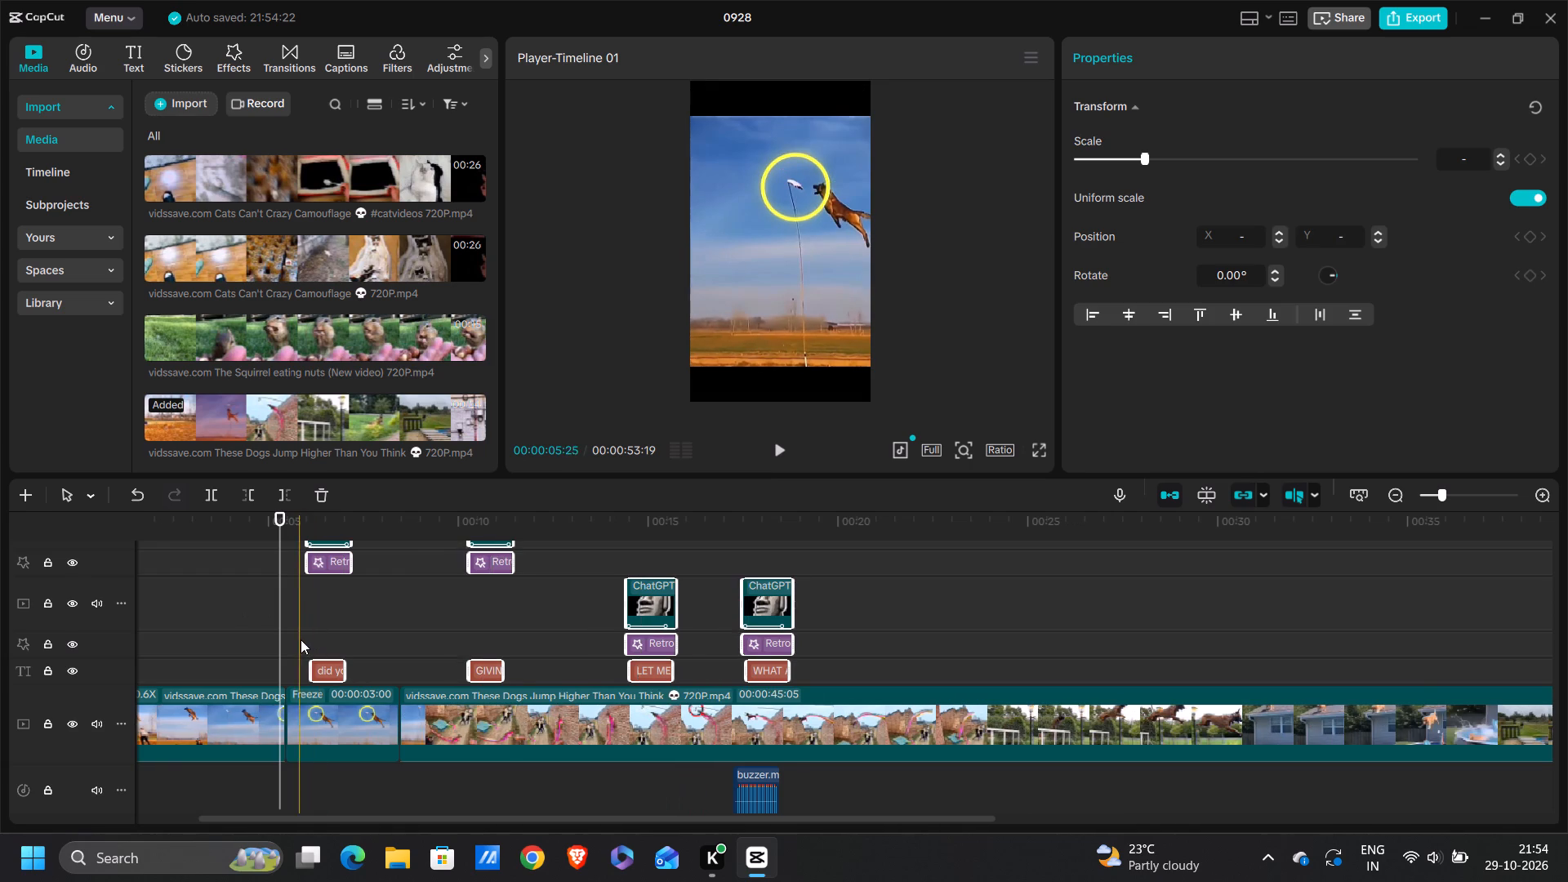
{"action": "left_click", "coordinate": [299, 639]}
{"action": "scroll", "coordinate": [299, 637], "scroll_direction": "up", "scroll_amount": 1}
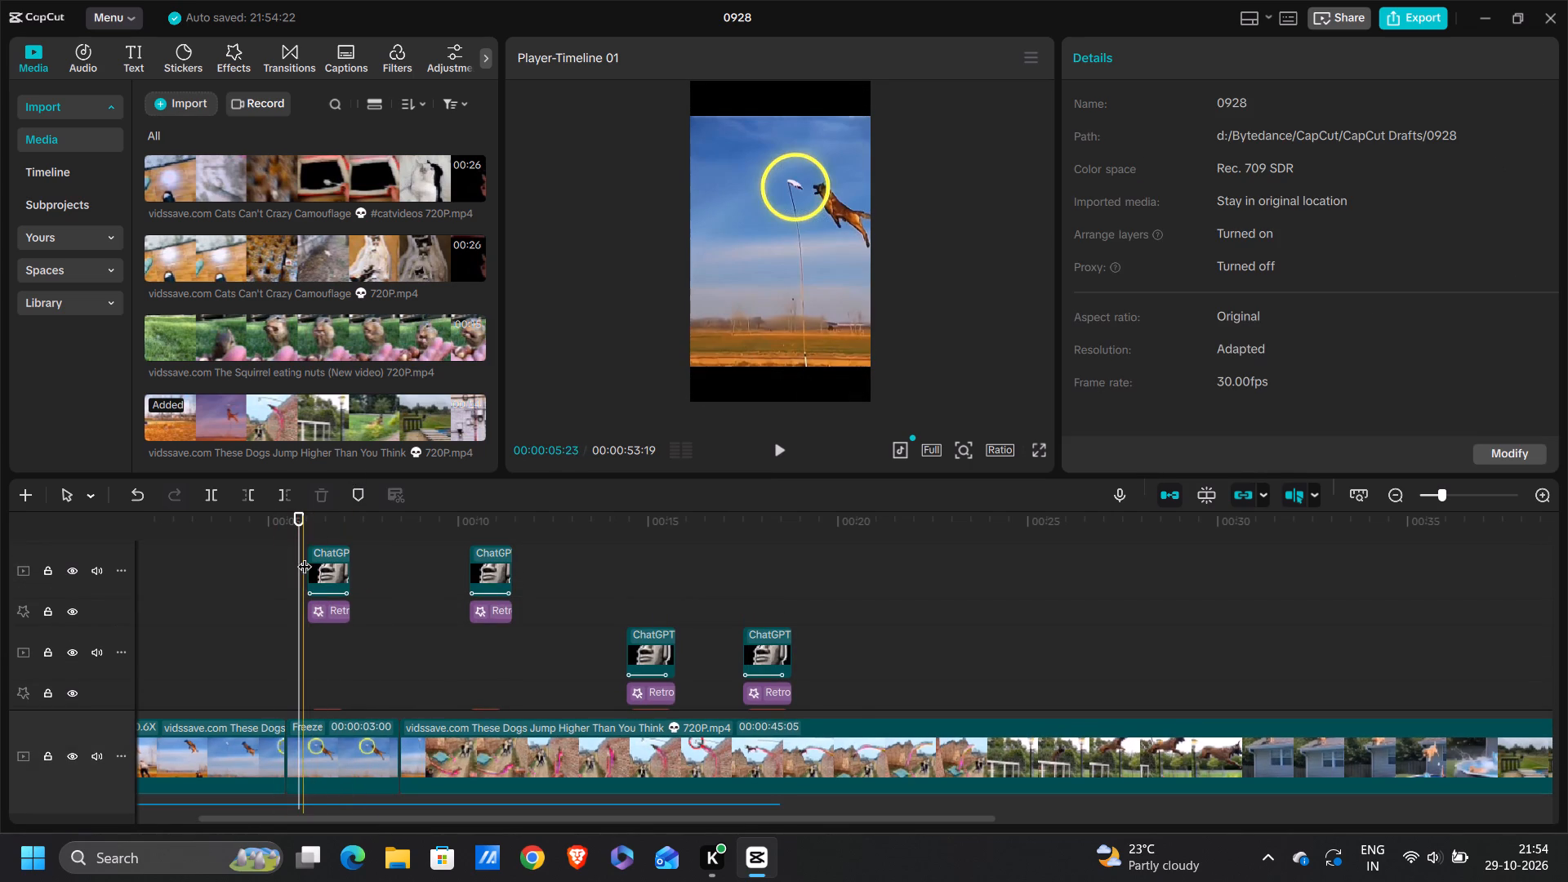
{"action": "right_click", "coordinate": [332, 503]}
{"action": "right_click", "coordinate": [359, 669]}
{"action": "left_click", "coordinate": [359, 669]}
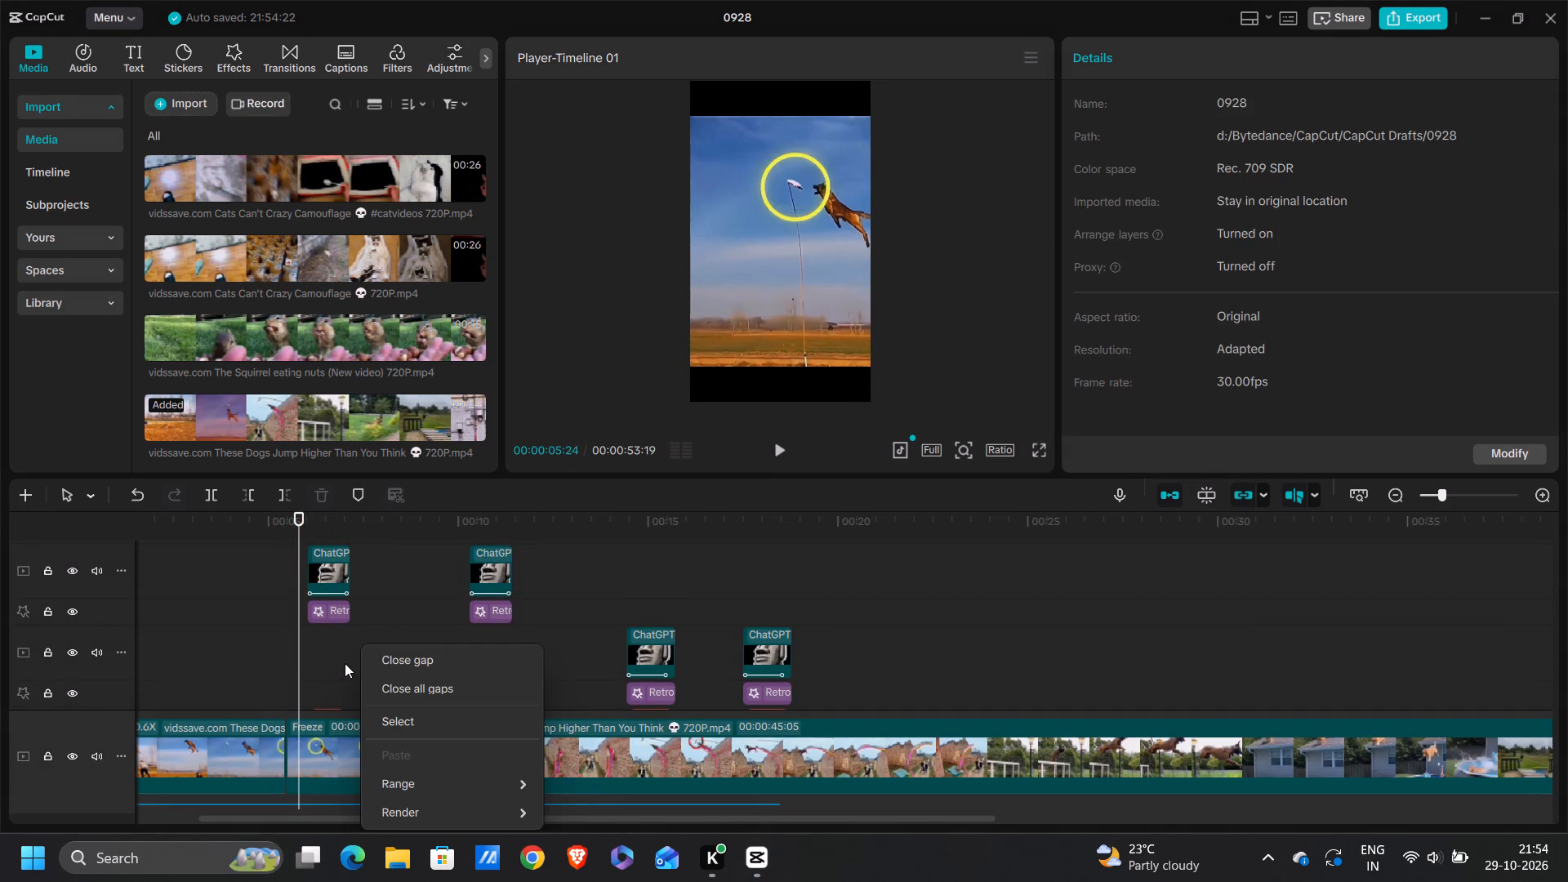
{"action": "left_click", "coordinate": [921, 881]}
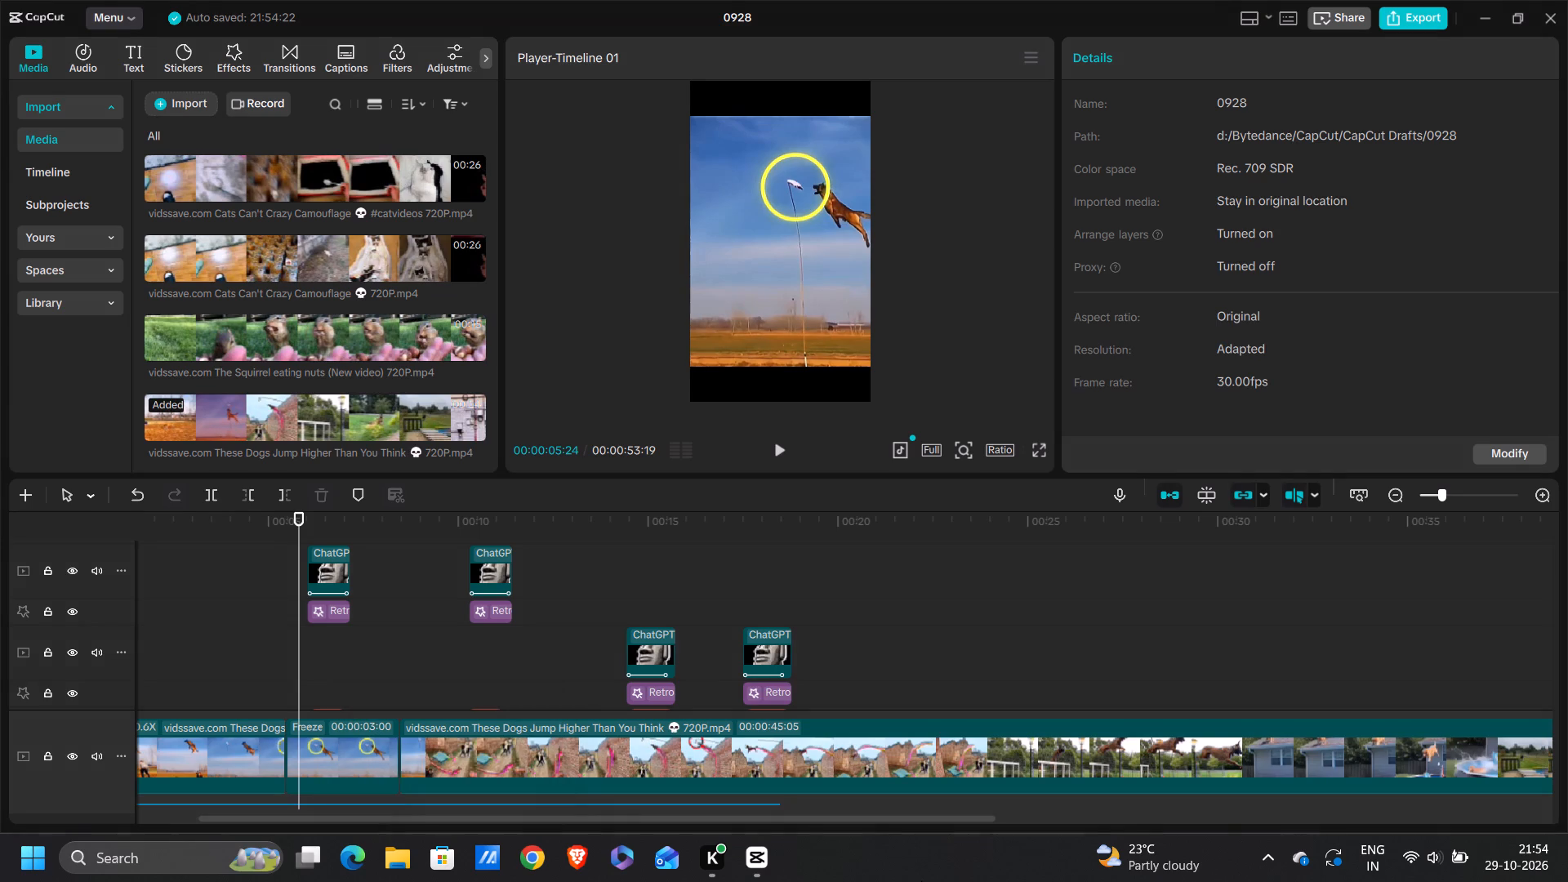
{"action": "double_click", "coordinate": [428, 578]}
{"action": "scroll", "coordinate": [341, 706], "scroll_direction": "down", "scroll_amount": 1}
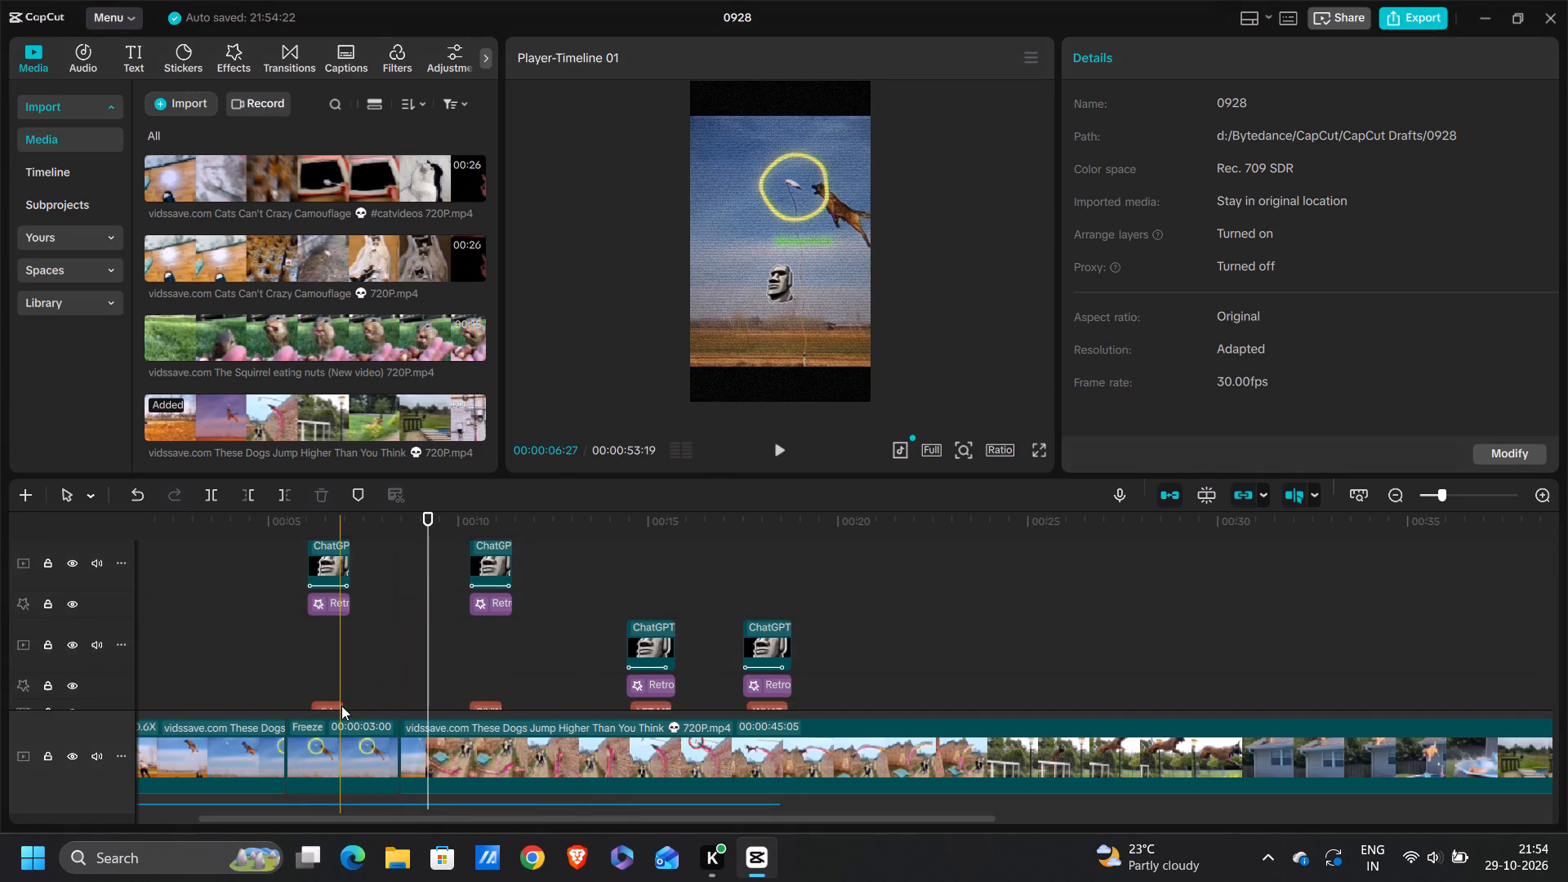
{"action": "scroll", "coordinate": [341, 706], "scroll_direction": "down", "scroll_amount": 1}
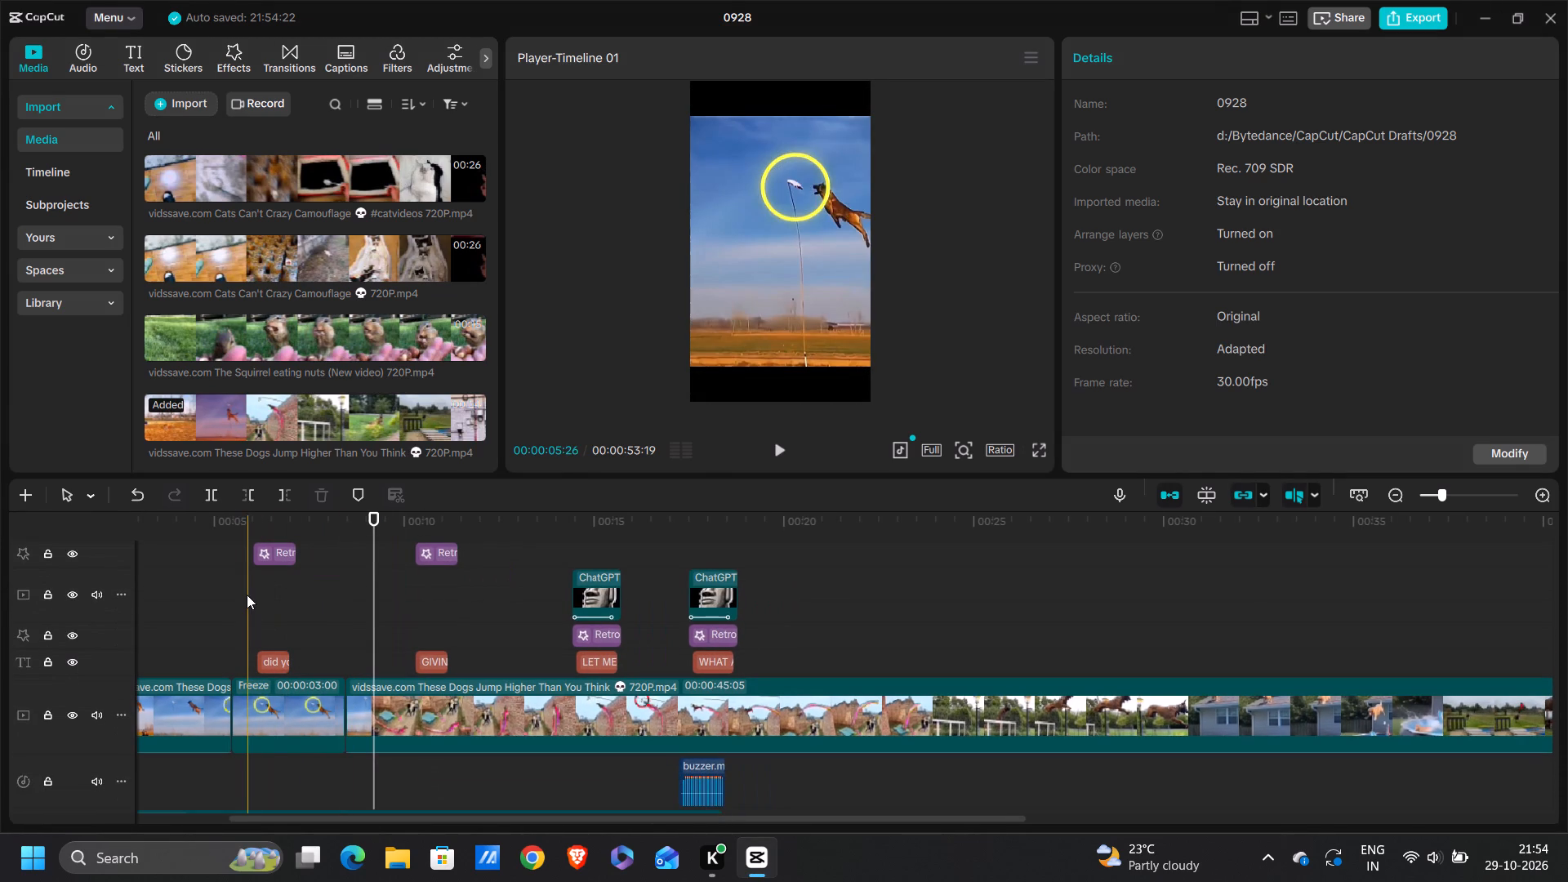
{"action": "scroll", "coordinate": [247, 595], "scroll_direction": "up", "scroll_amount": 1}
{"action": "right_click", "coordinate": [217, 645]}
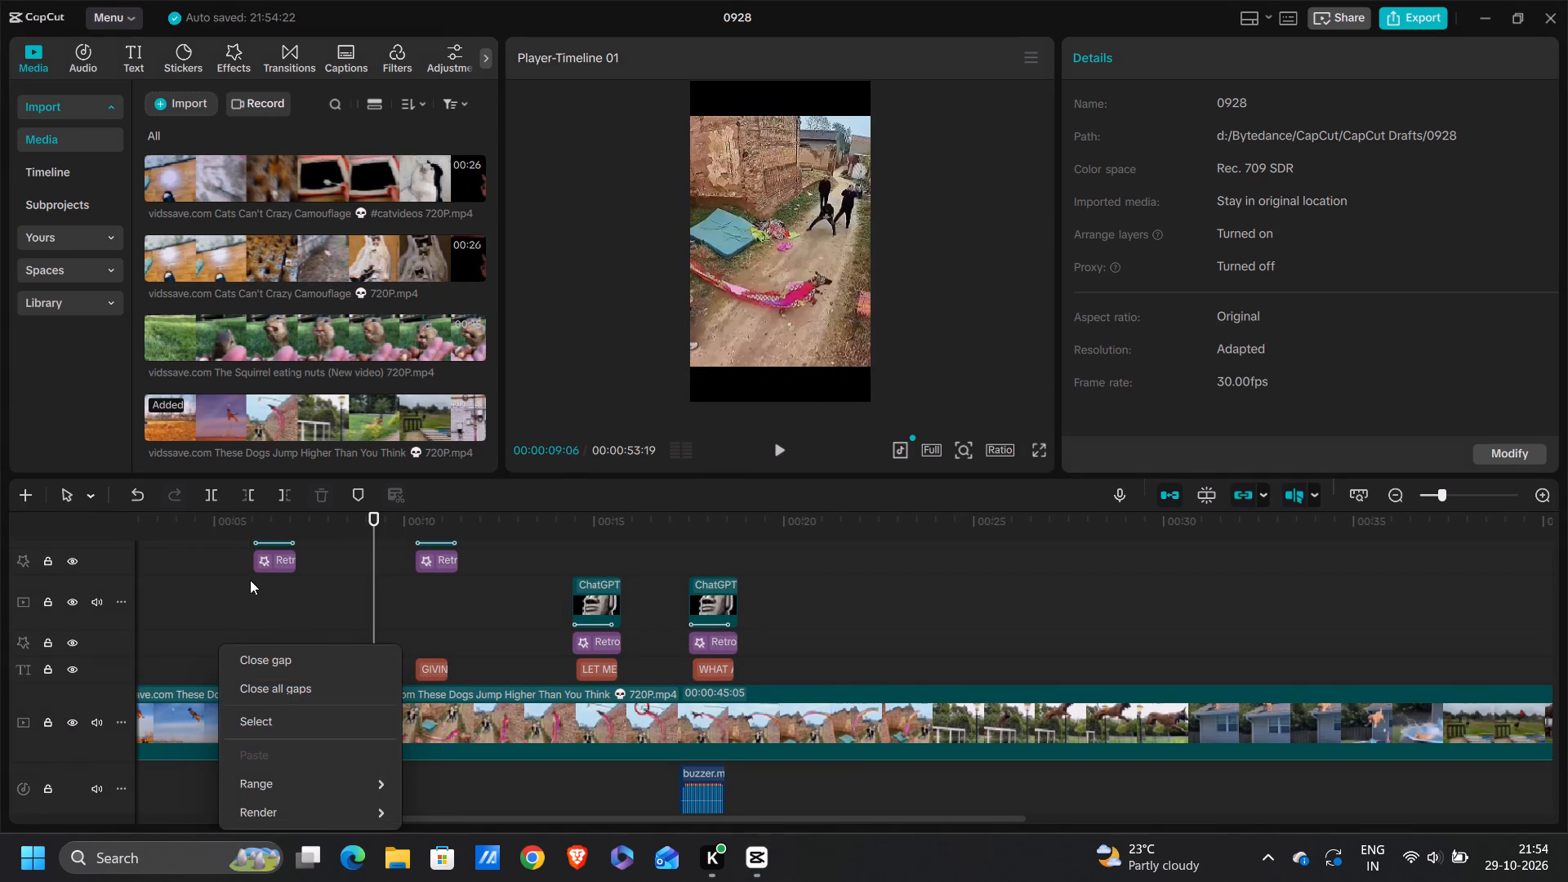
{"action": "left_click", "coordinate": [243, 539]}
Select the first stone-face image with its Retro Wave effect and "did you find it ?" text, and extend their starts slightly earlier.
{"action": "left_click_drag", "start_coordinate": [243, 541], "coordinate": [301, 634]}
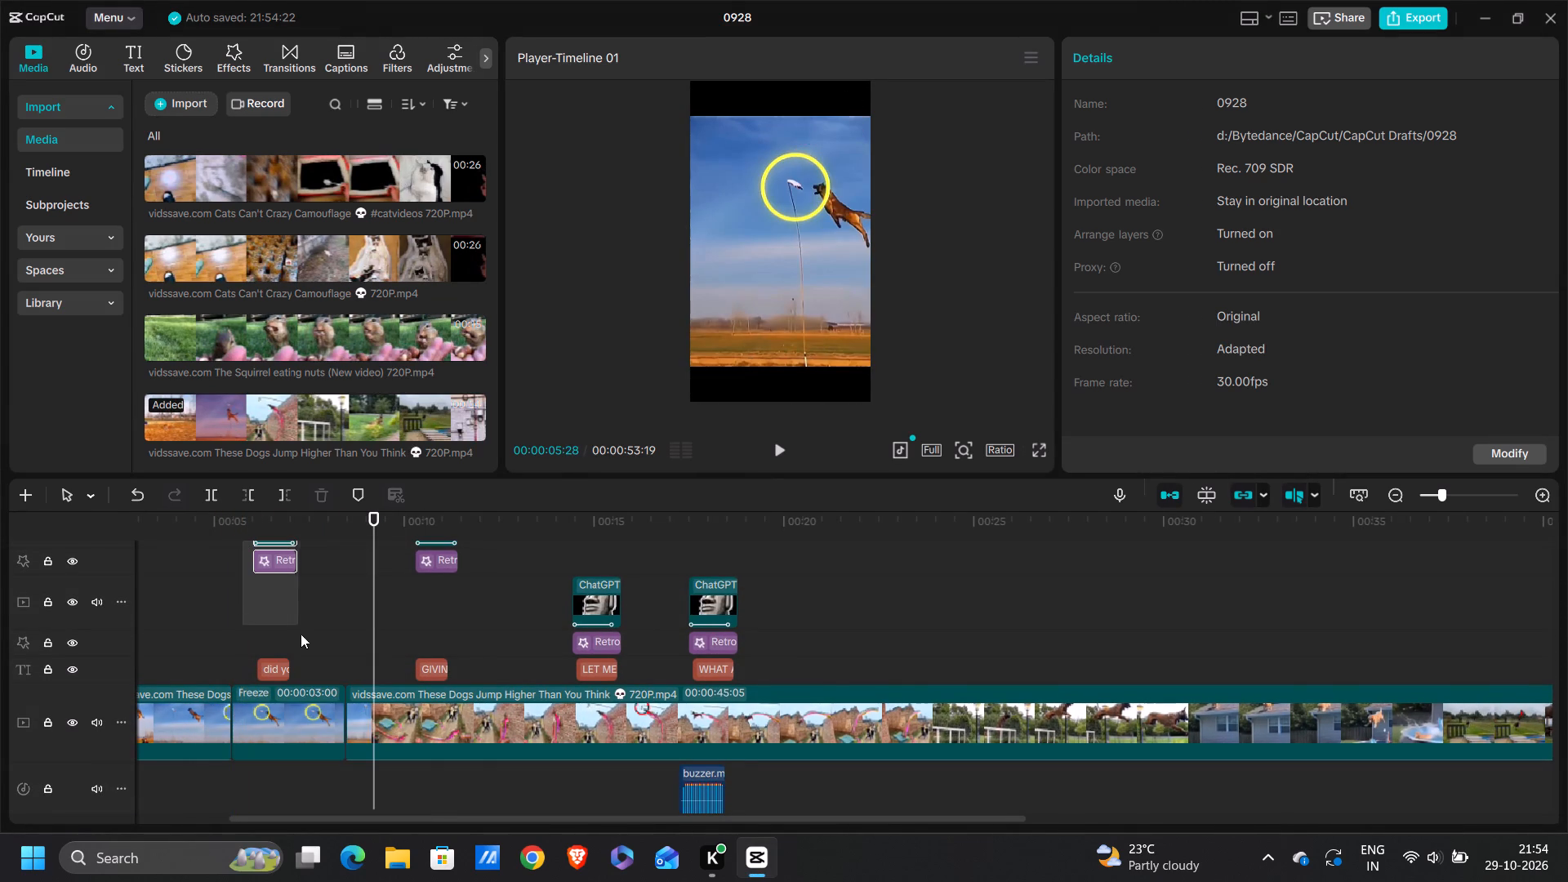
{"action": "left_click_drag", "start_coordinate": [301, 634], "coordinate": [316, 682]}
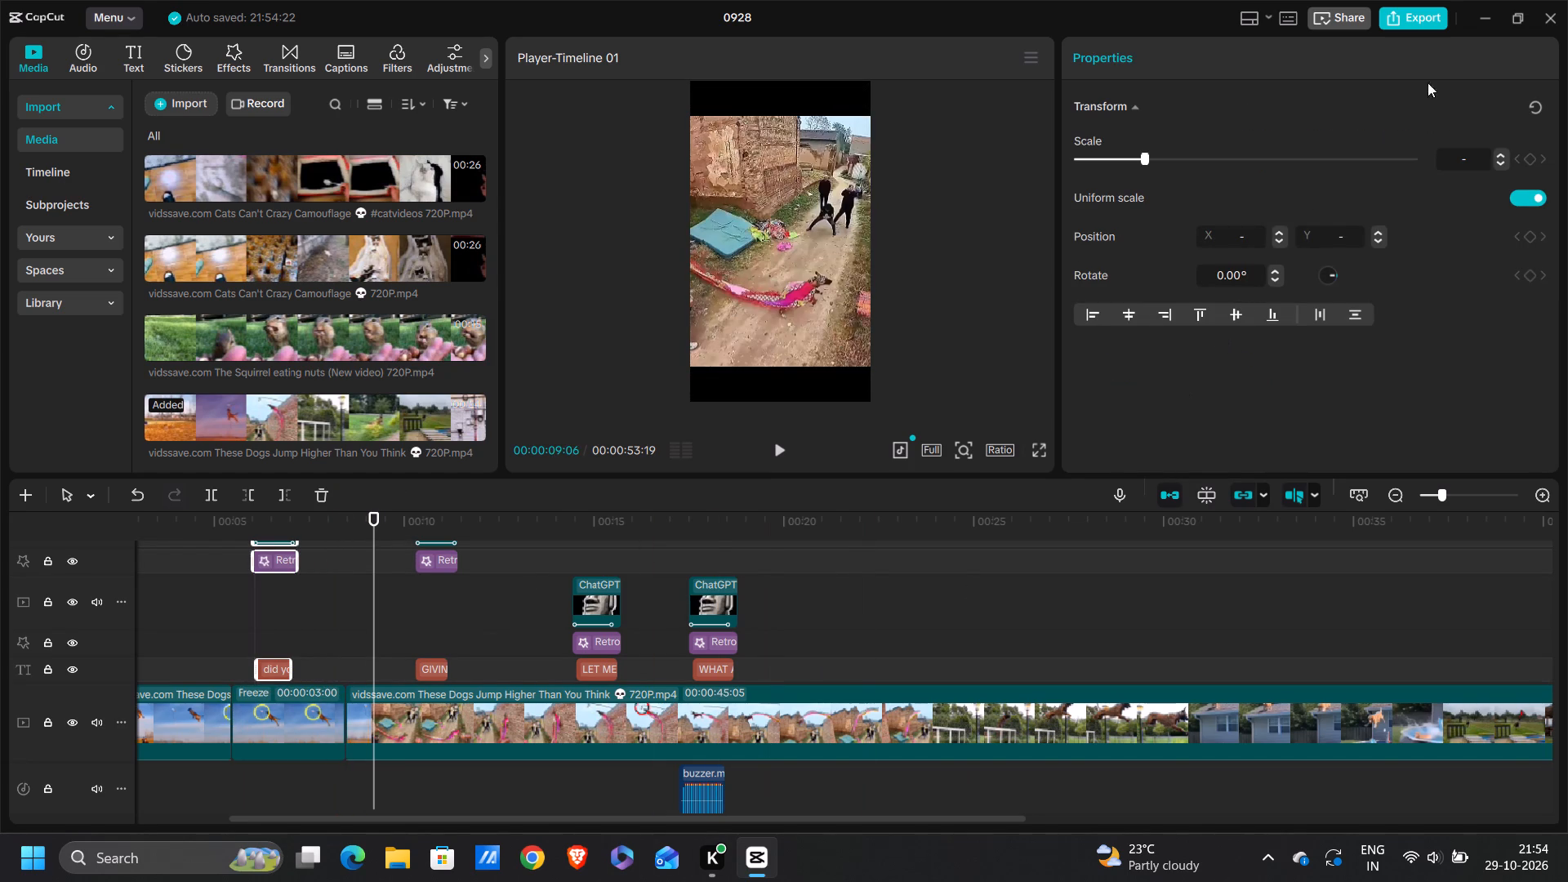
{"action": "left_click", "coordinate": [1529, 11]}
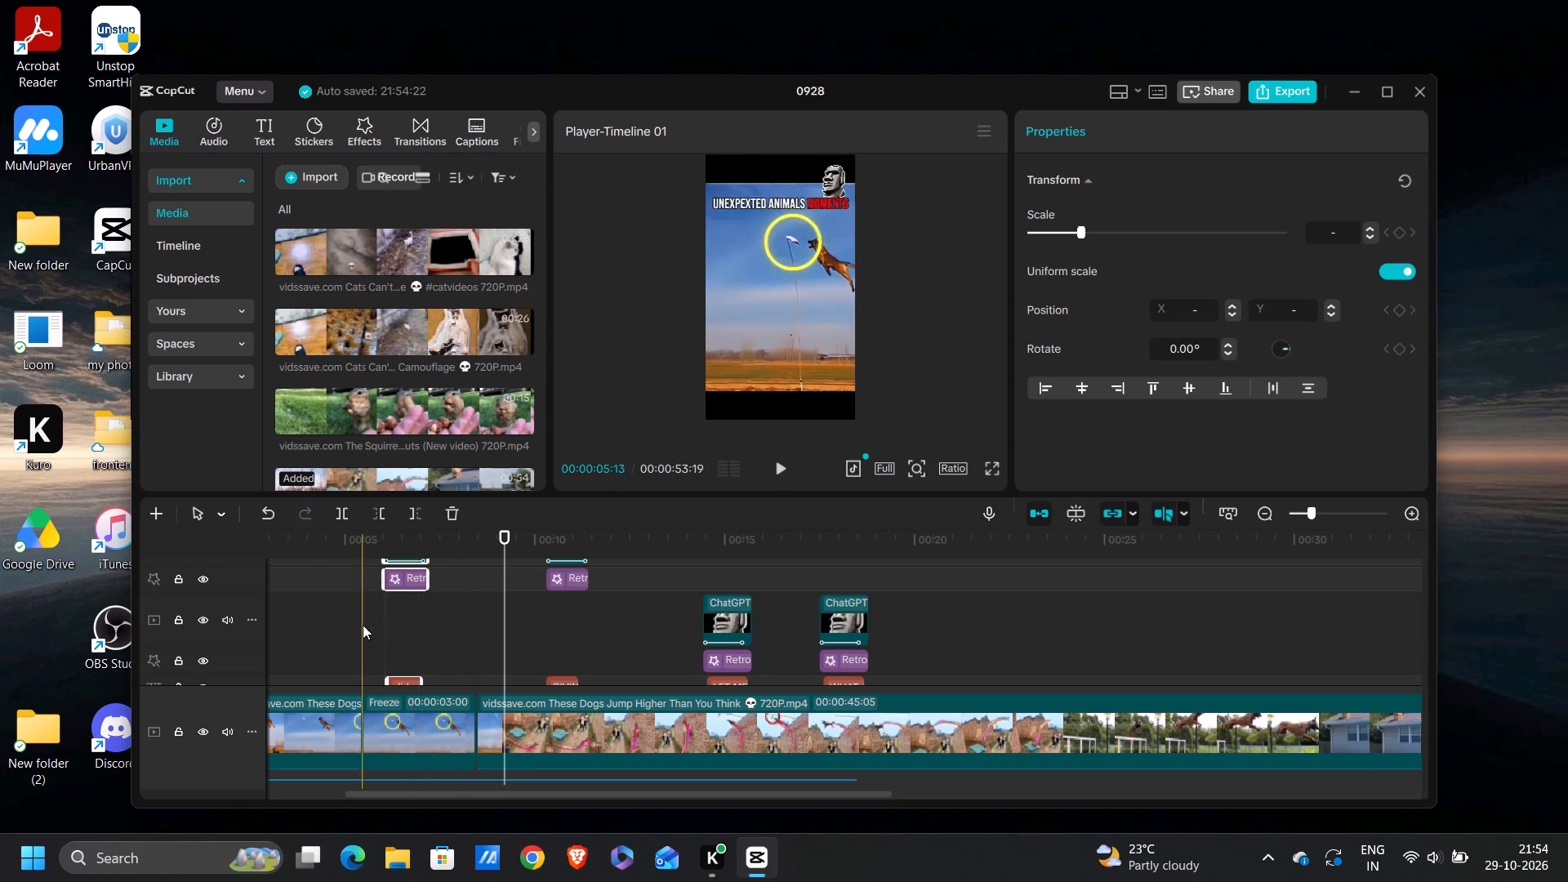
{"action": "left_click", "coordinate": [388, 681]}
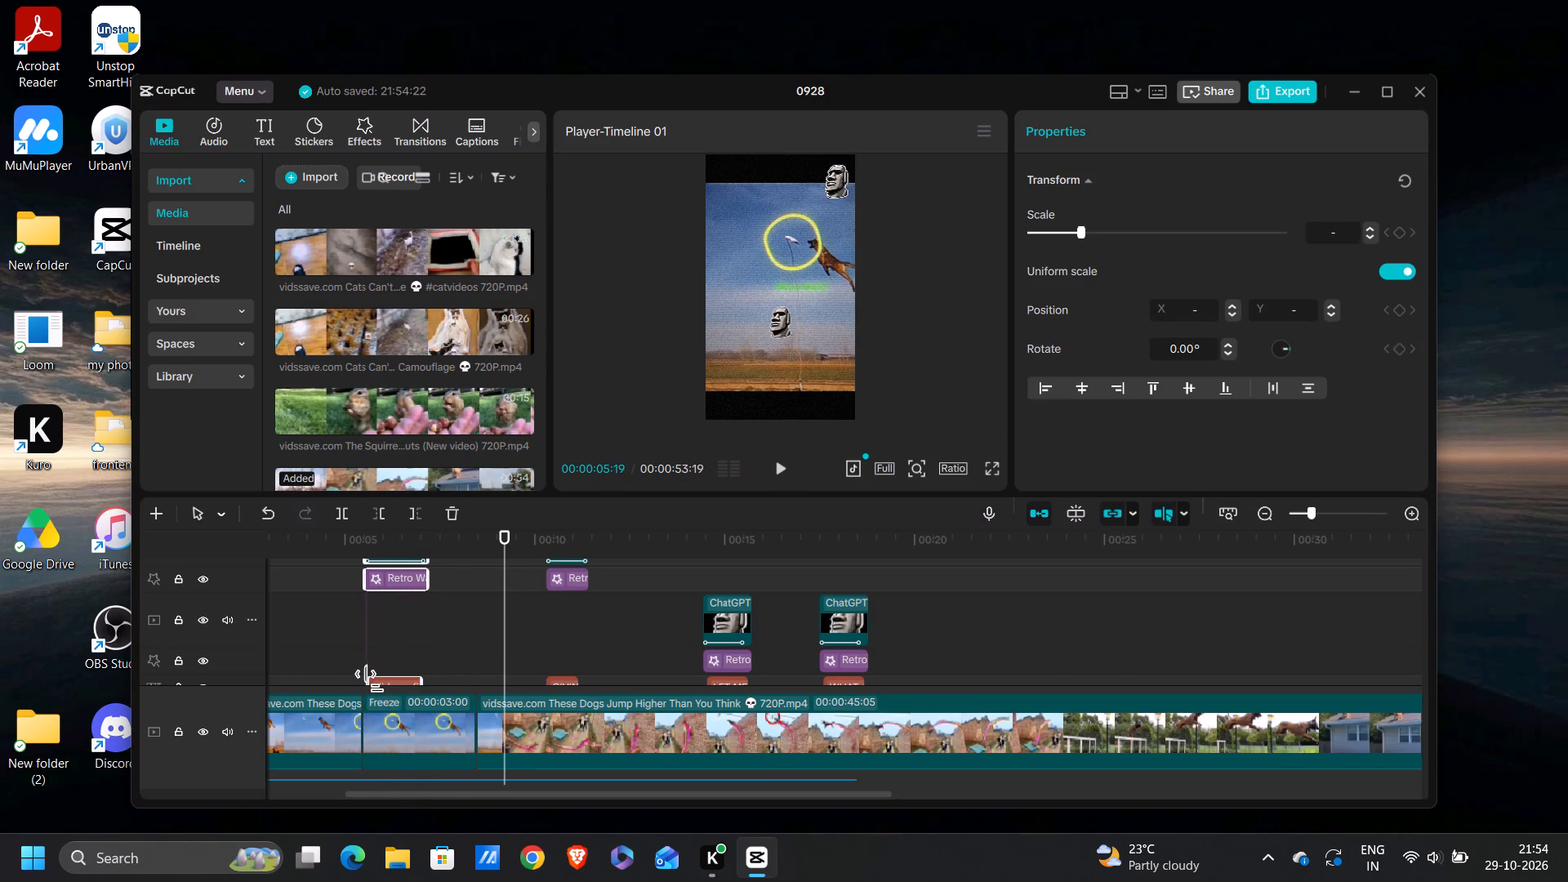
{"action": "scroll", "coordinate": [475, 632], "scroll_direction": "up", "scroll_amount": 1}
{"action": "left_click", "coordinate": [475, 632]}
{"action": "right_click", "coordinate": [475, 632]}
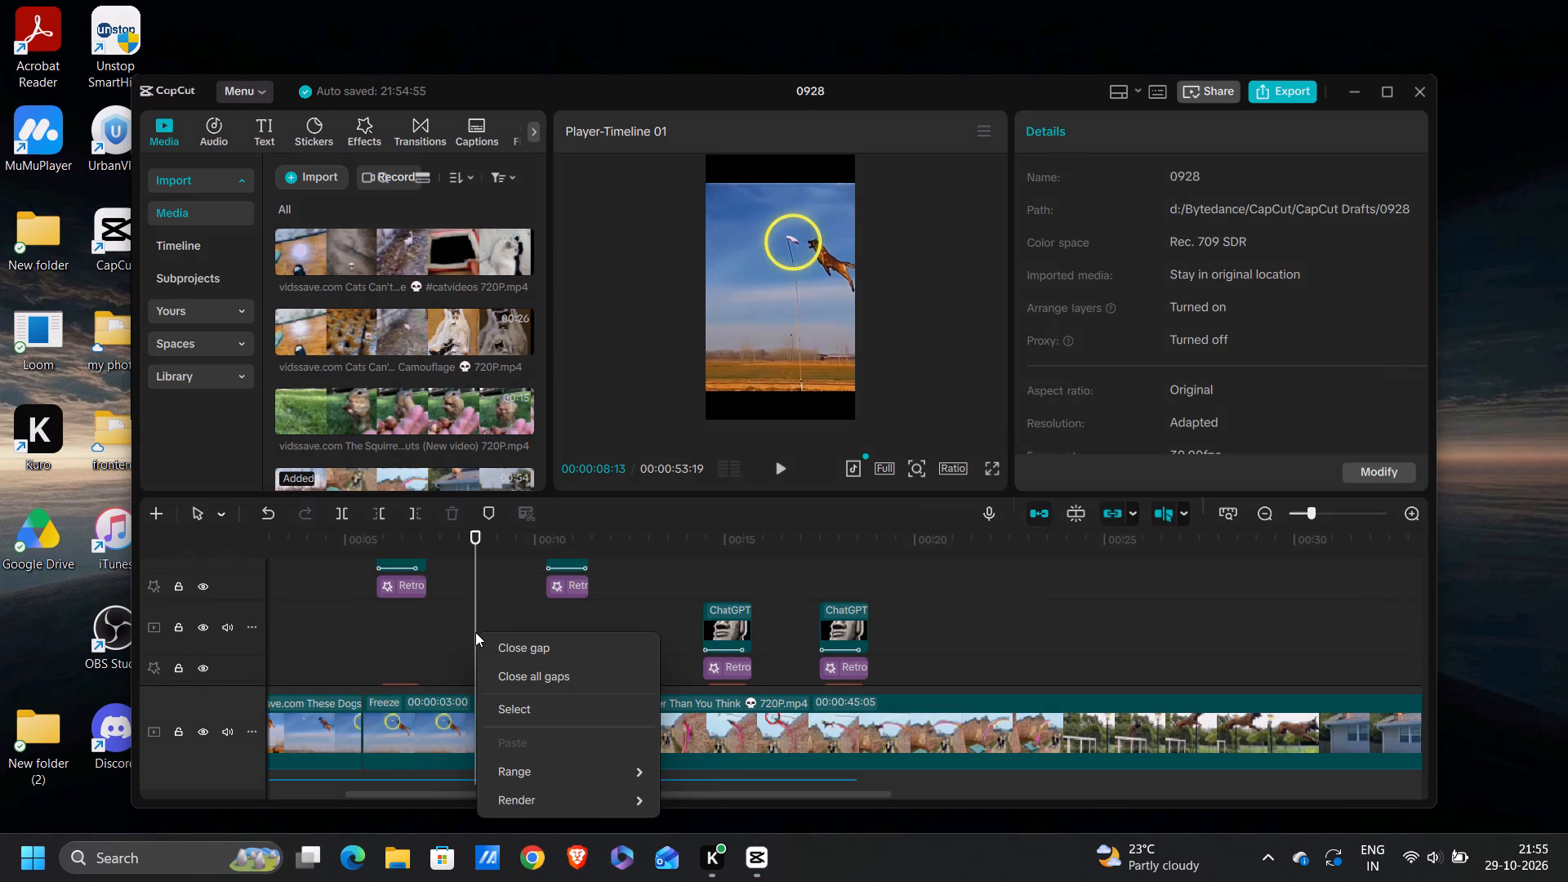
{"action": "left_click", "coordinate": [553, 604]}
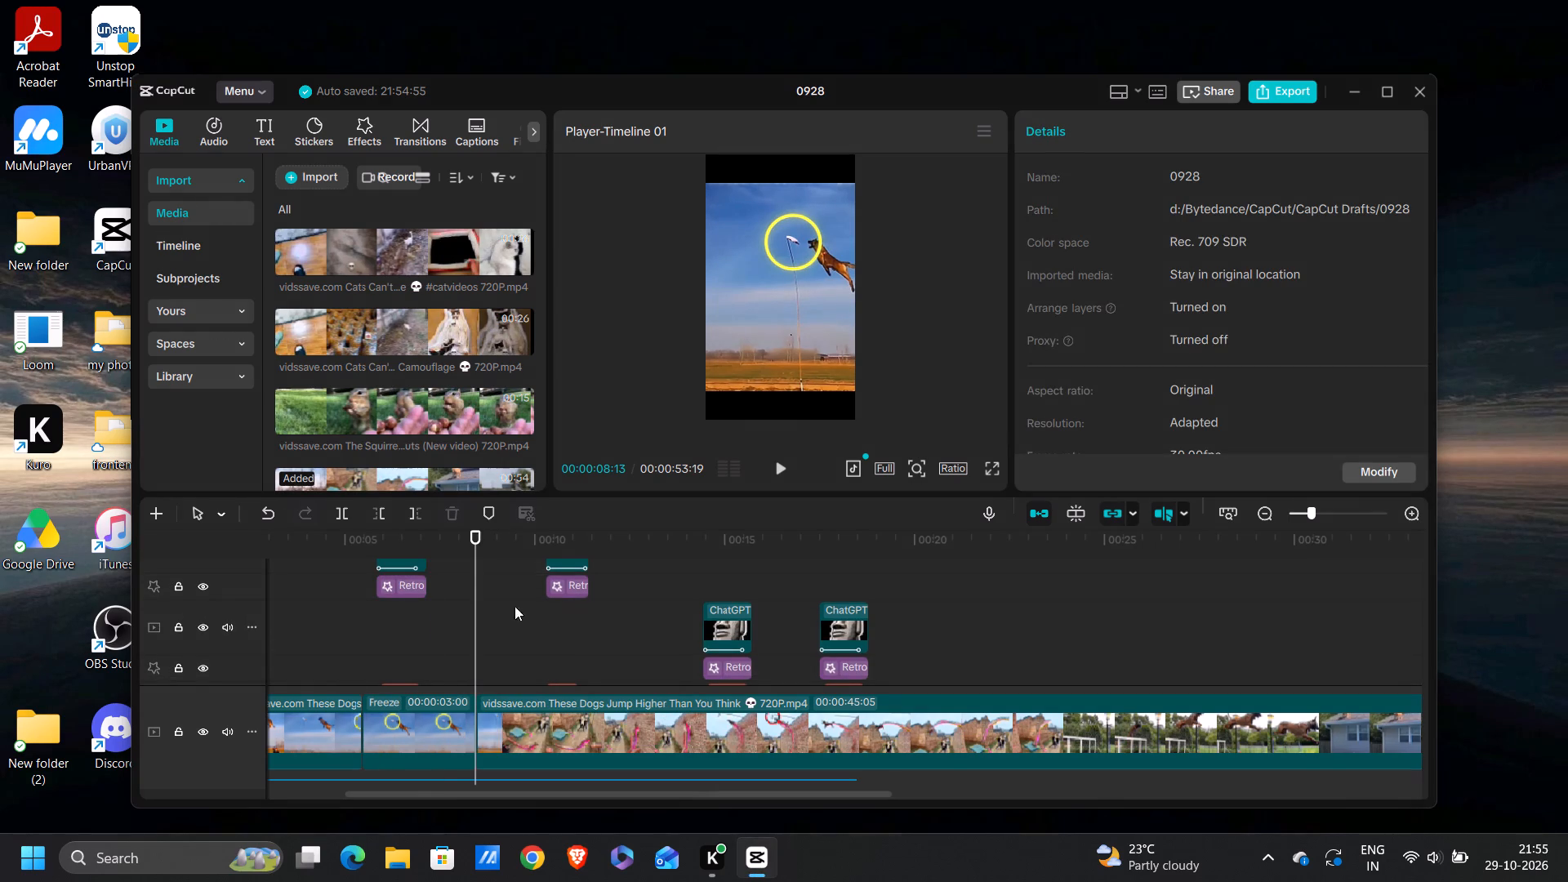
Play the beginning of the freeze frame to check when the first overlay group appears.
{"action": "scroll", "coordinate": [433, 619], "scroll_direction": "up", "scroll_amount": 1}
{"action": "left_click", "coordinate": [380, 625]}
{"action": "left_click_drag", "start_coordinate": [364, 626], "coordinate": [348, 635]}
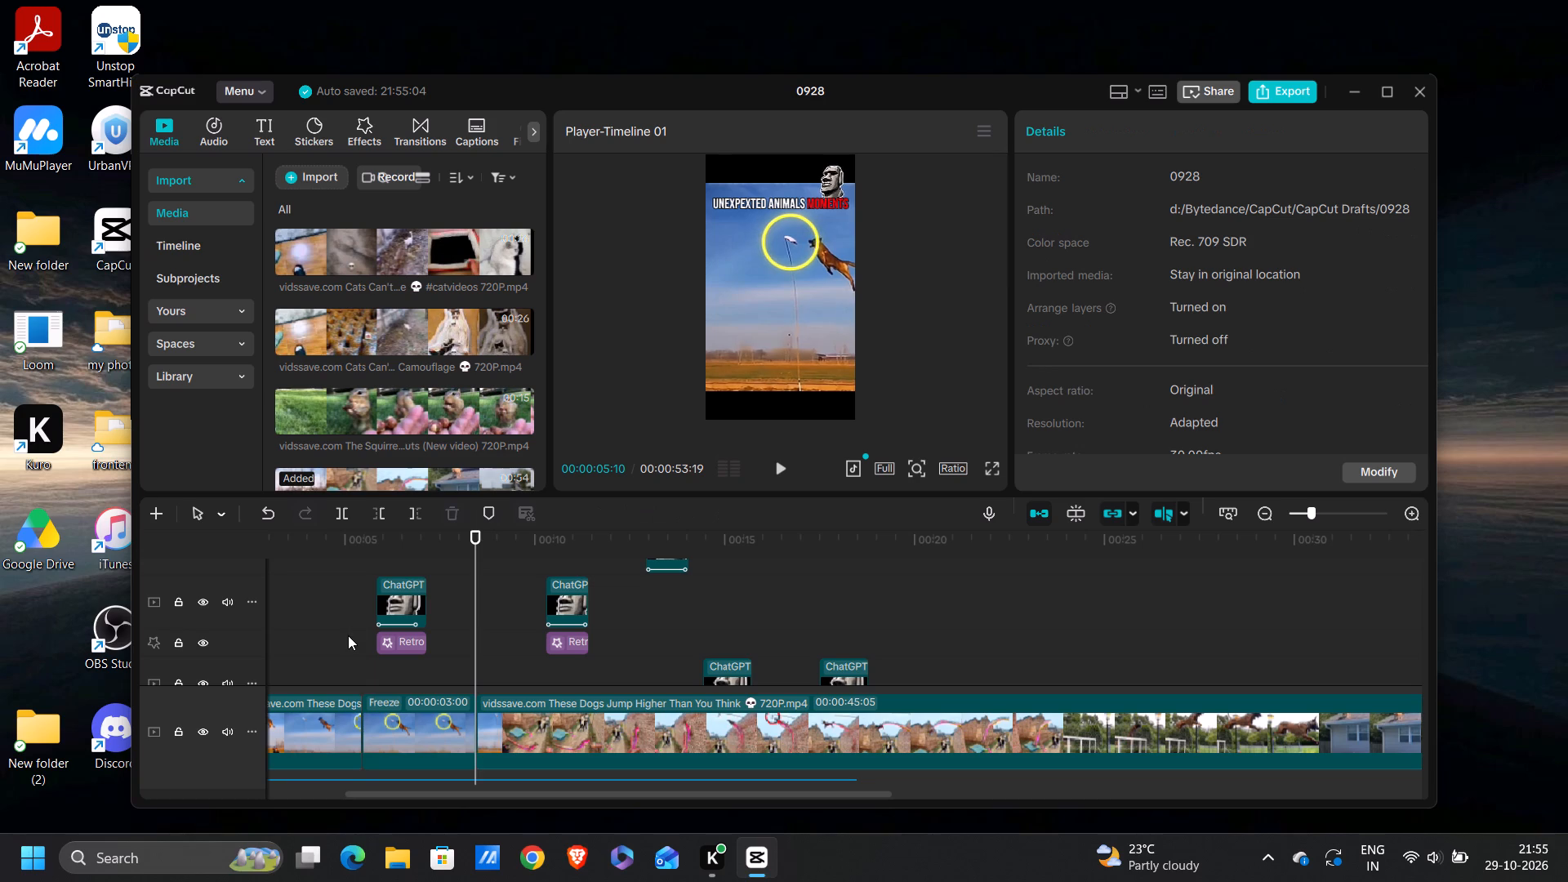
{"action": "left_click", "coordinate": [348, 635]}
{"action": "key", "text": "space"}
{"action": "key", "text": "space"}
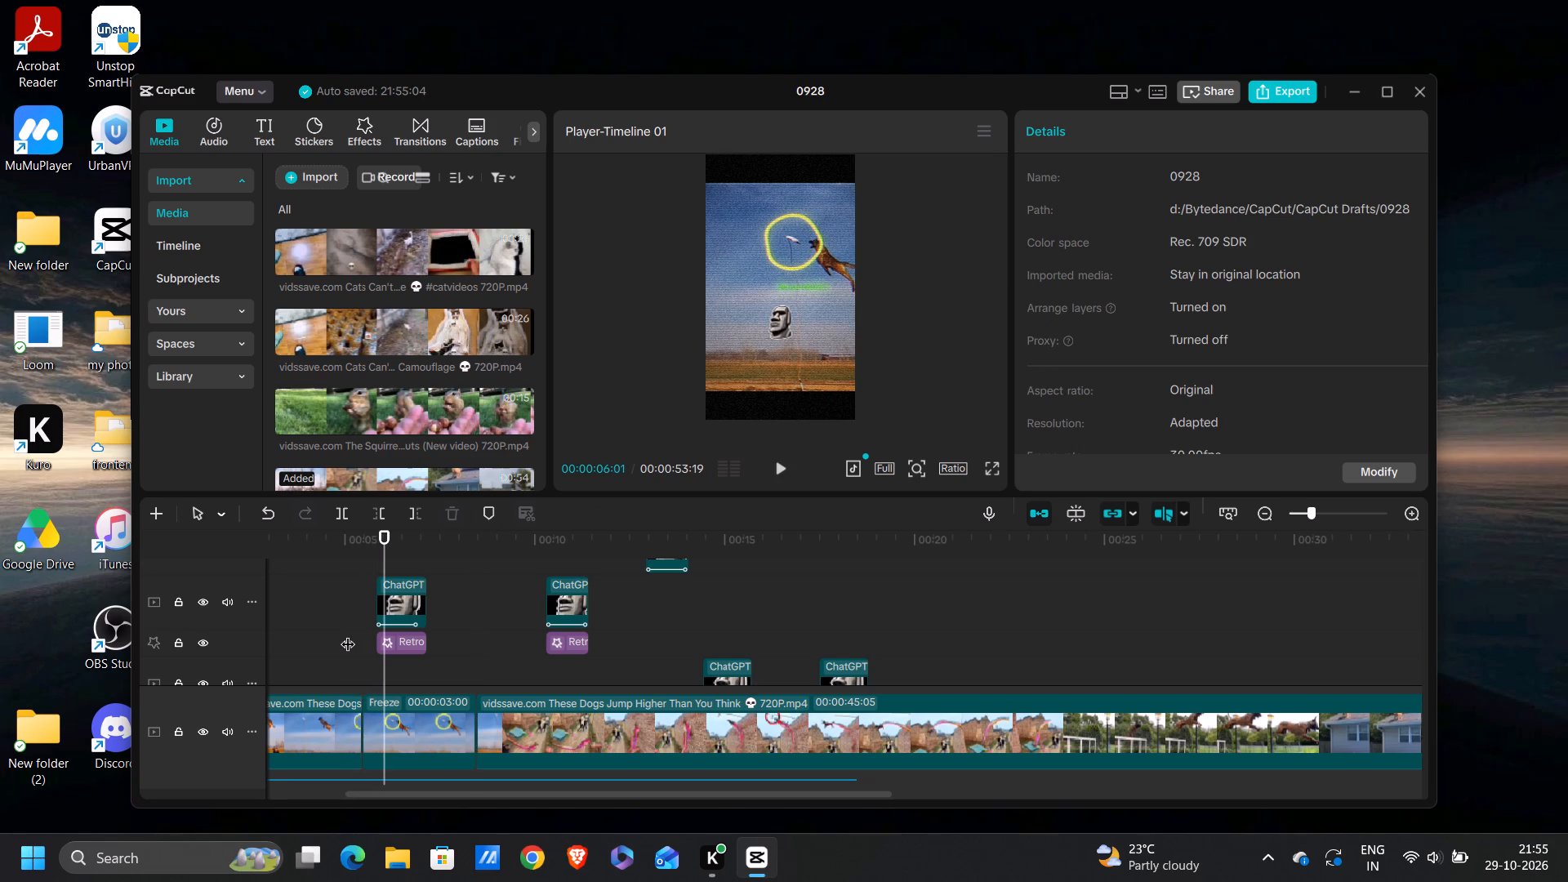
Move the first Retro Wave effect and its stone-face image down onto the lower tracks used by the last two groups.
{"action": "scroll", "coordinate": [348, 634], "scroll_direction": "down", "scroll_amount": 4}
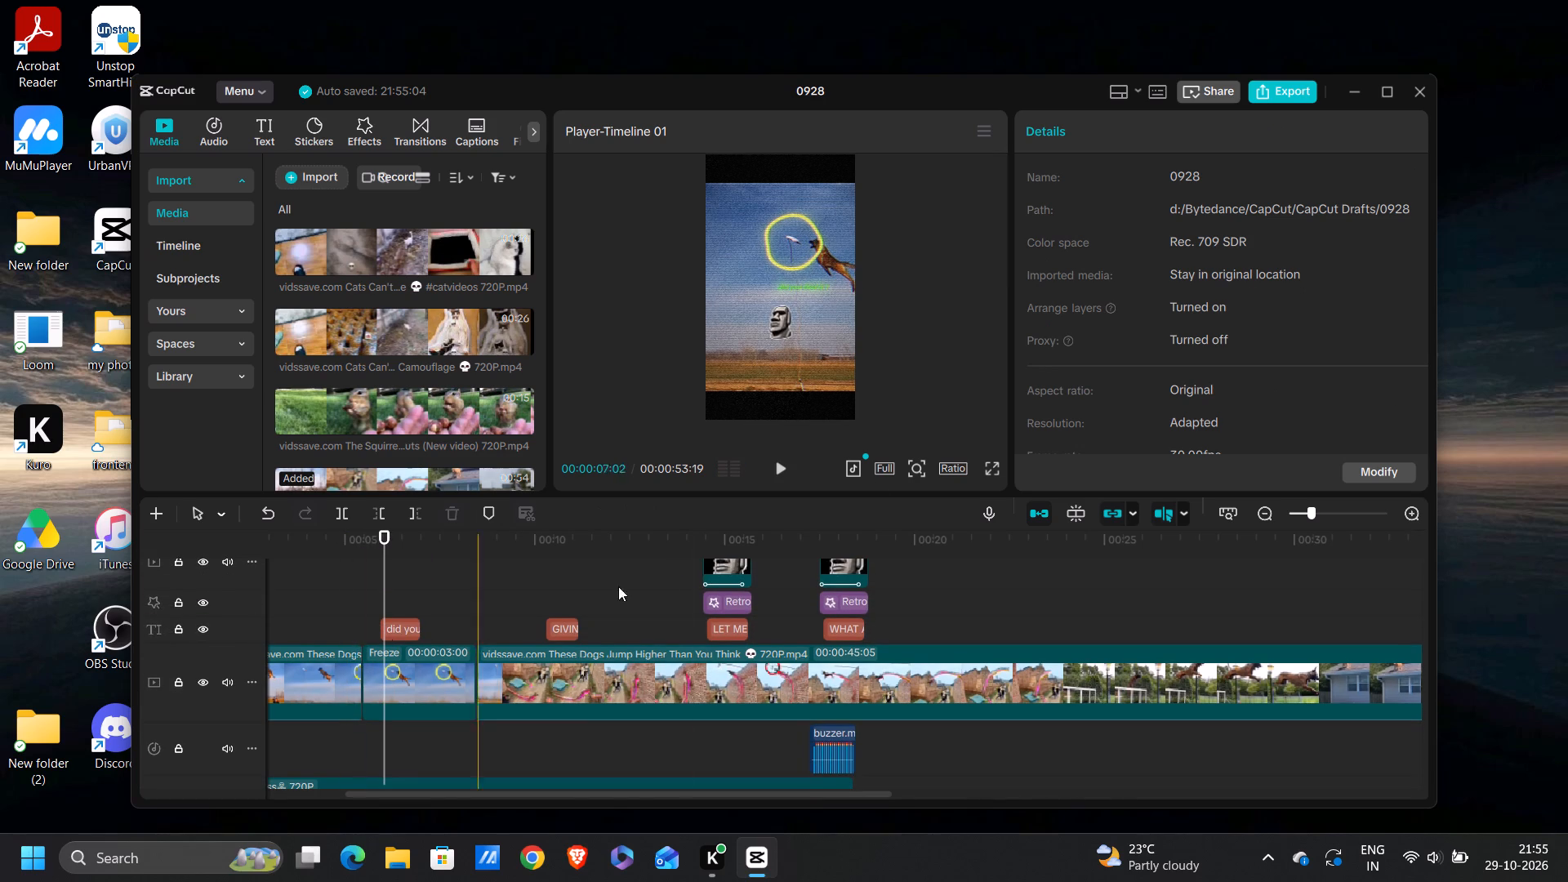
{"action": "left_click", "coordinate": [1376, 105]}
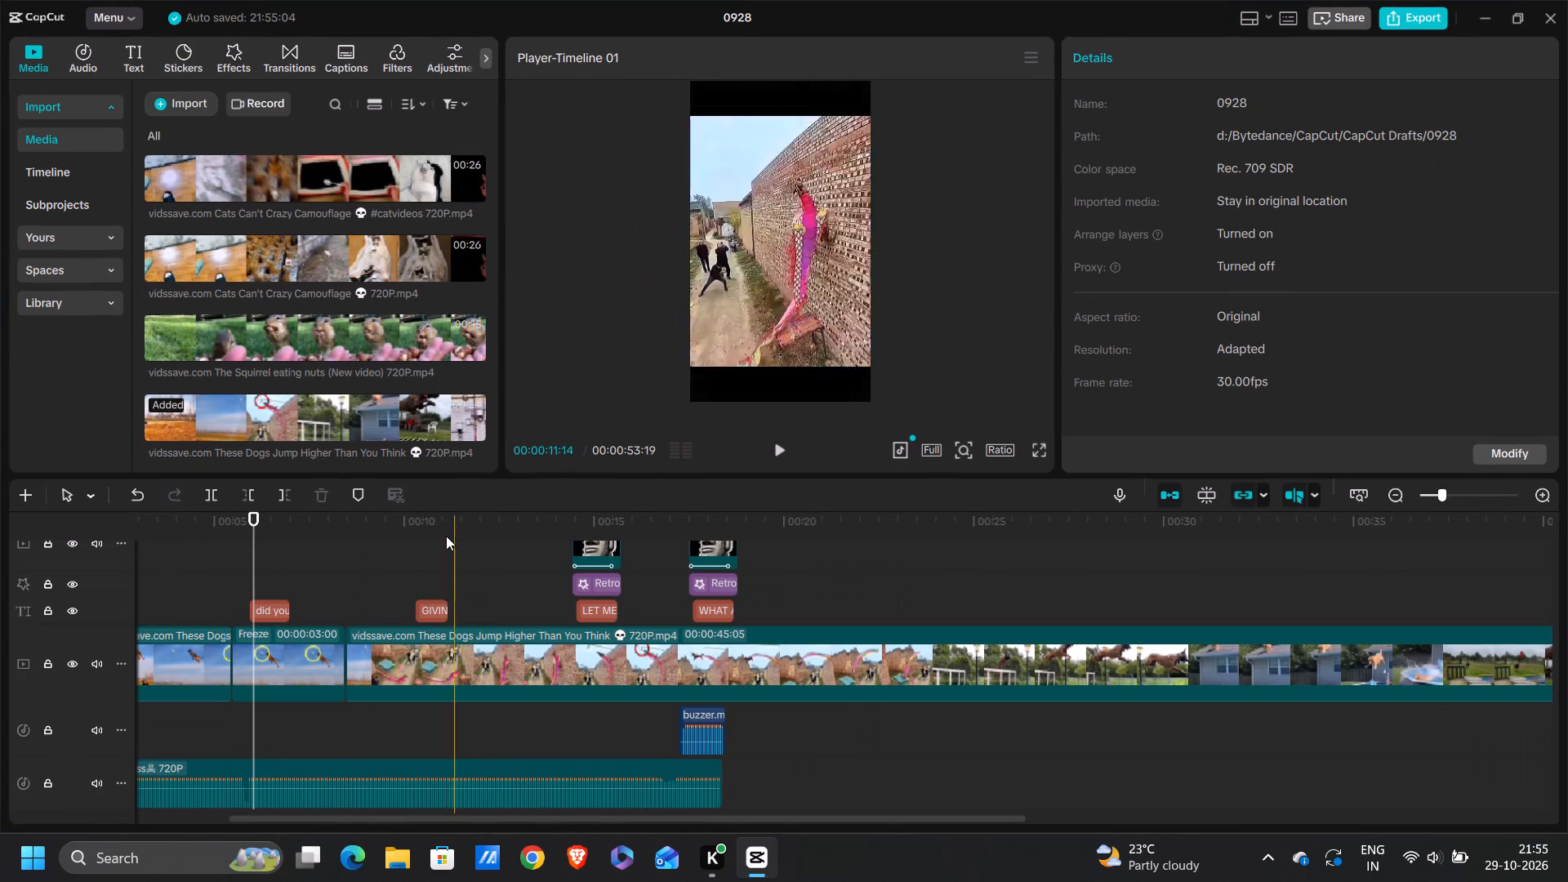
{"action": "scroll", "coordinate": [439, 536], "scroll_direction": "up", "scroll_amount": 4}
{"action": "scroll", "coordinate": [317, 568], "scroll_direction": "up", "scroll_amount": 2}
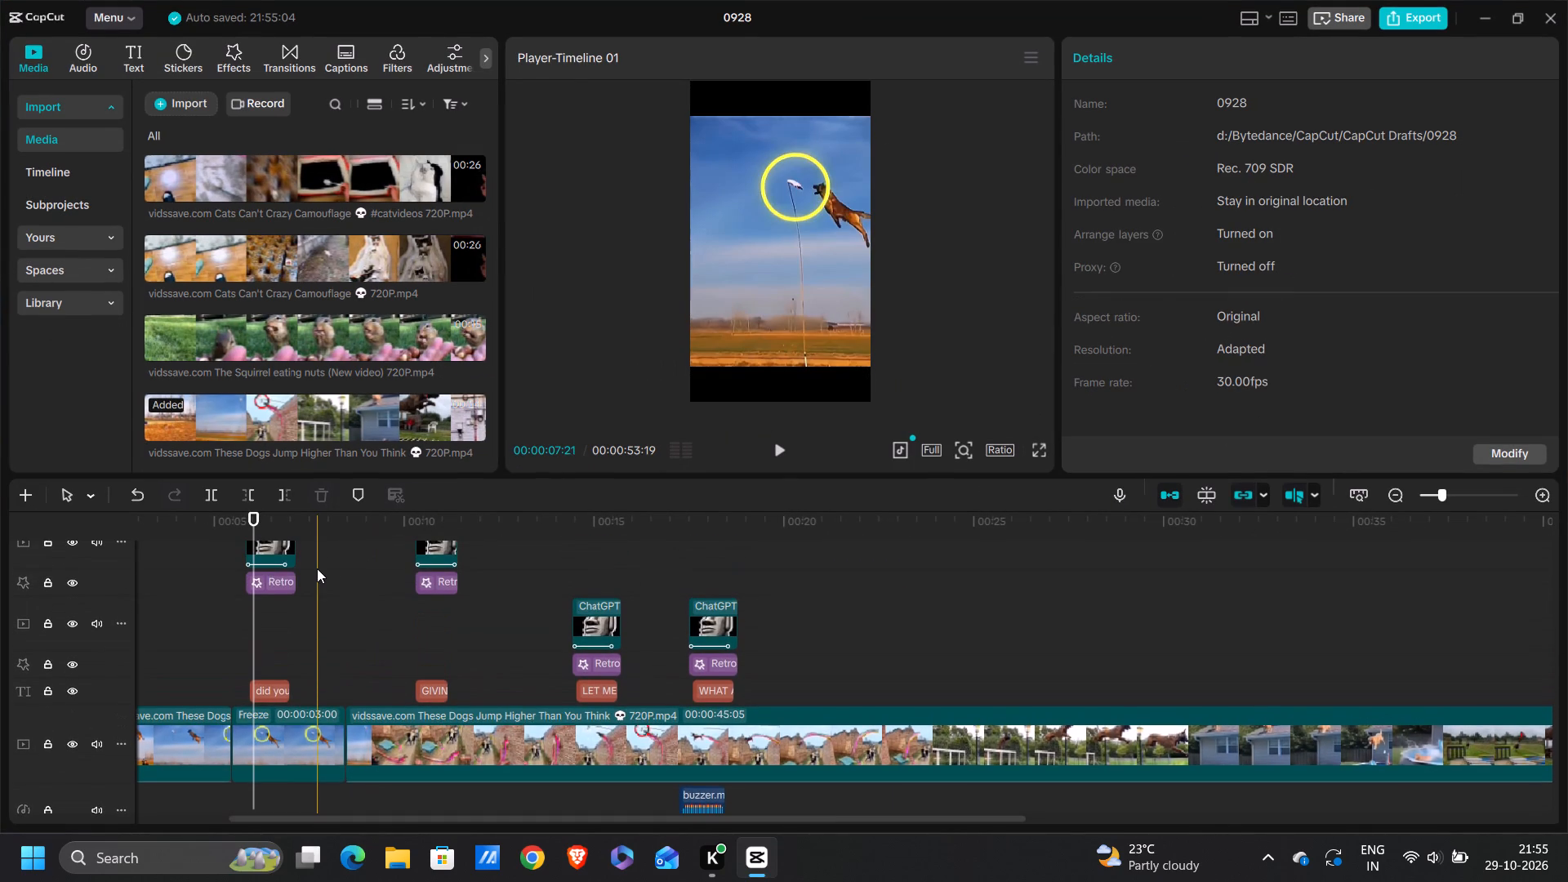
{"action": "left_click_drag", "start_coordinate": [273, 581], "coordinate": [273, 666]}
{"action": "left_click_drag", "start_coordinate": [274, 549], "coordinate": [274, 632]}
Shift the first stone-face image and its Retro Wave effect earlier to line up with the start of the freeze frame.
{"action": "scroll", "coordinate": [290, 666], "scroll_direction": "down", "scroll_amount": 1}
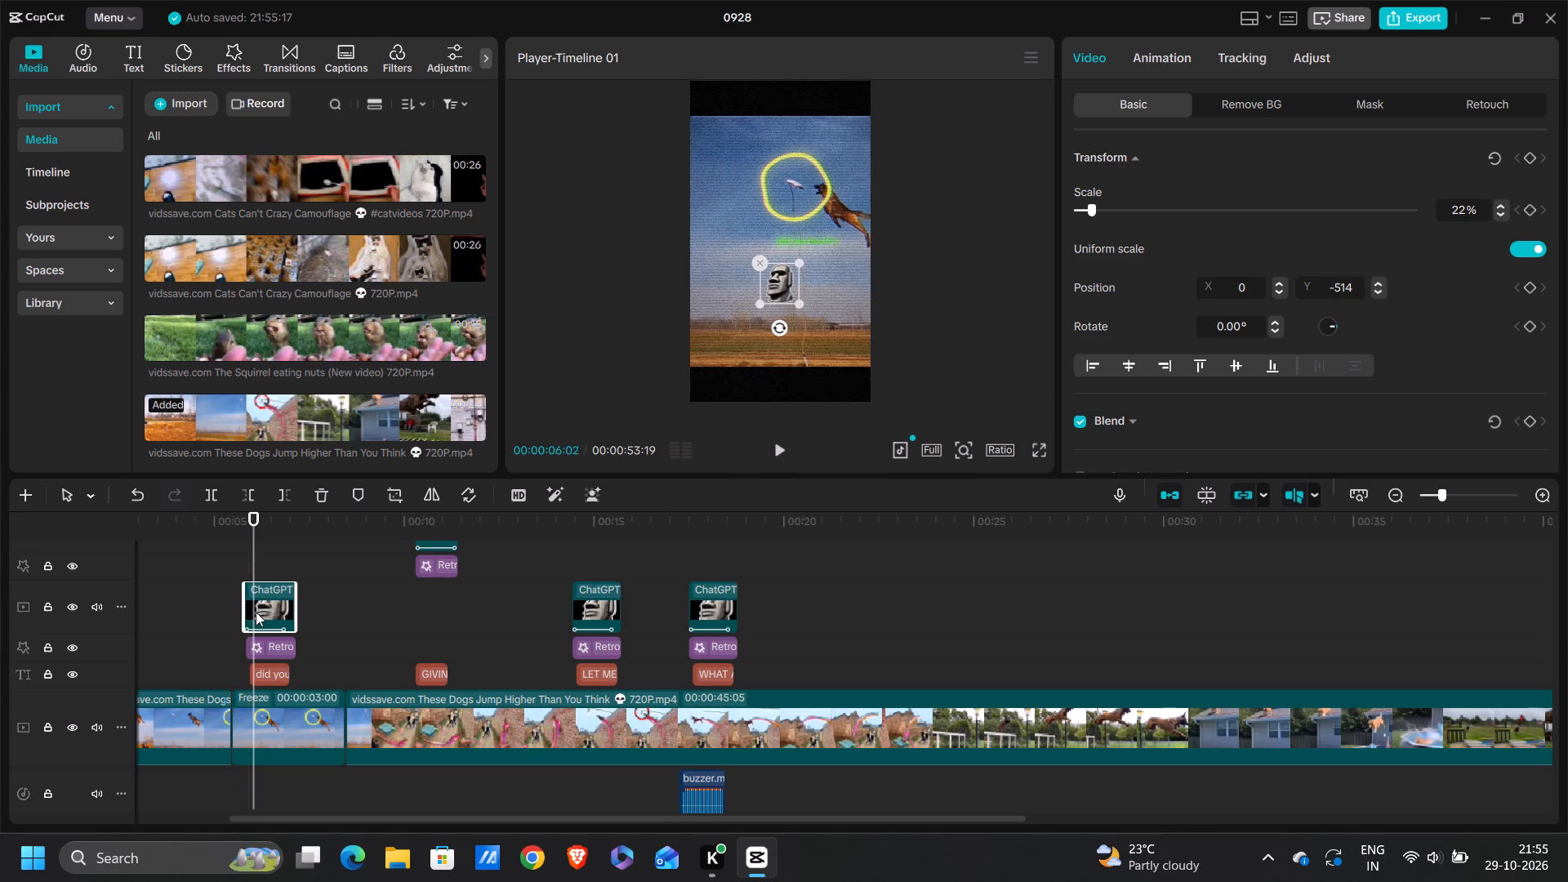
{"action": "left_click_drag", "start_coordinate": [260, 614], "coordinate": [247, 616]}
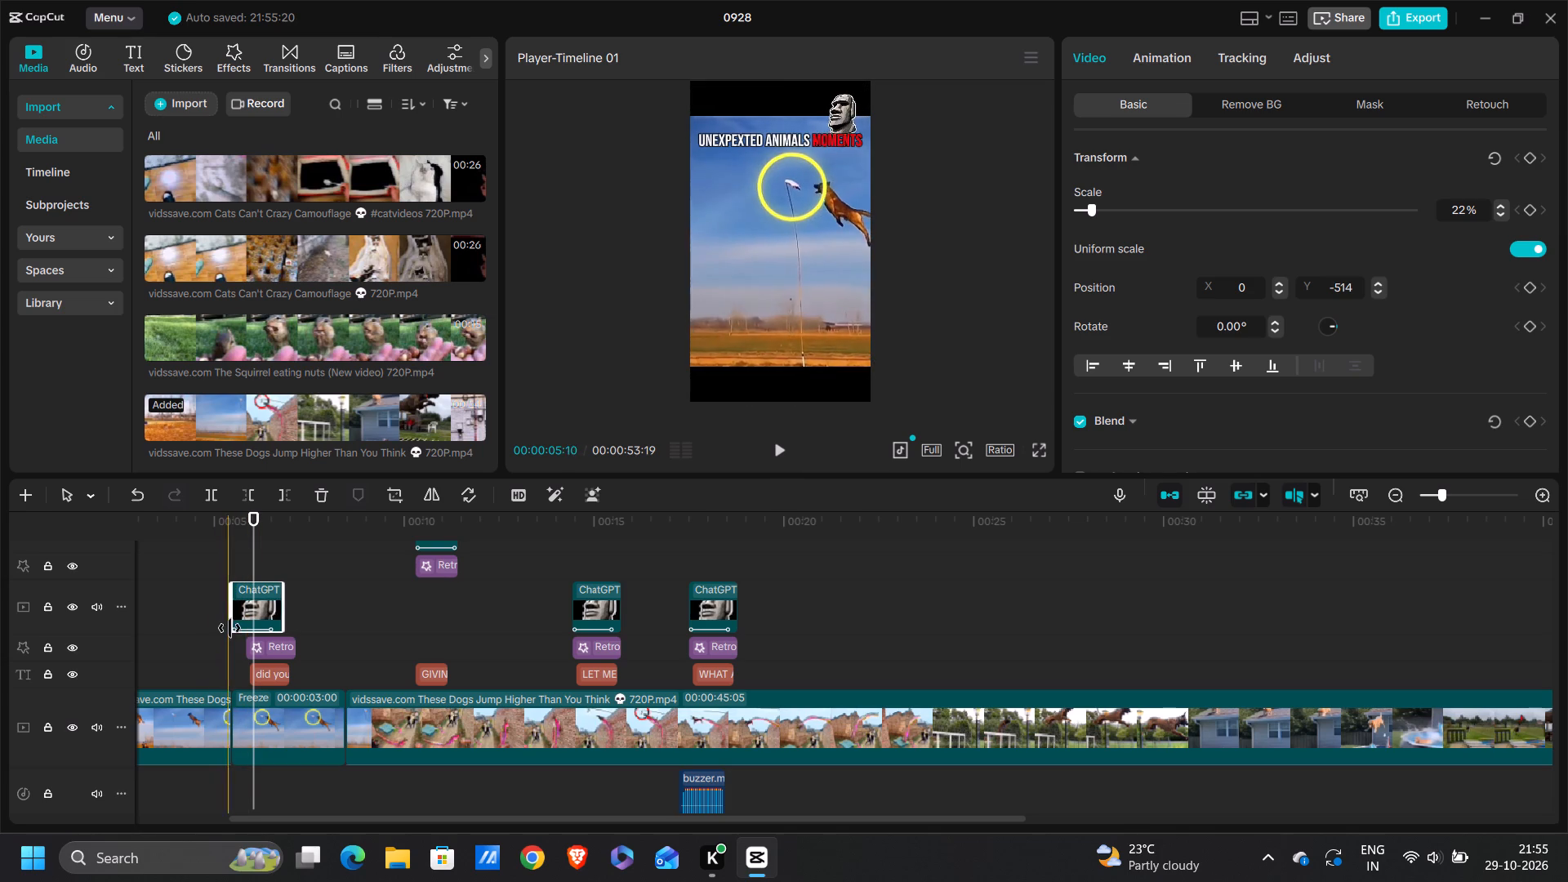
{"action": "left_click", "coordinate": [232, 630]}
{"action": "left_click", "coordinate": [229, 629]}
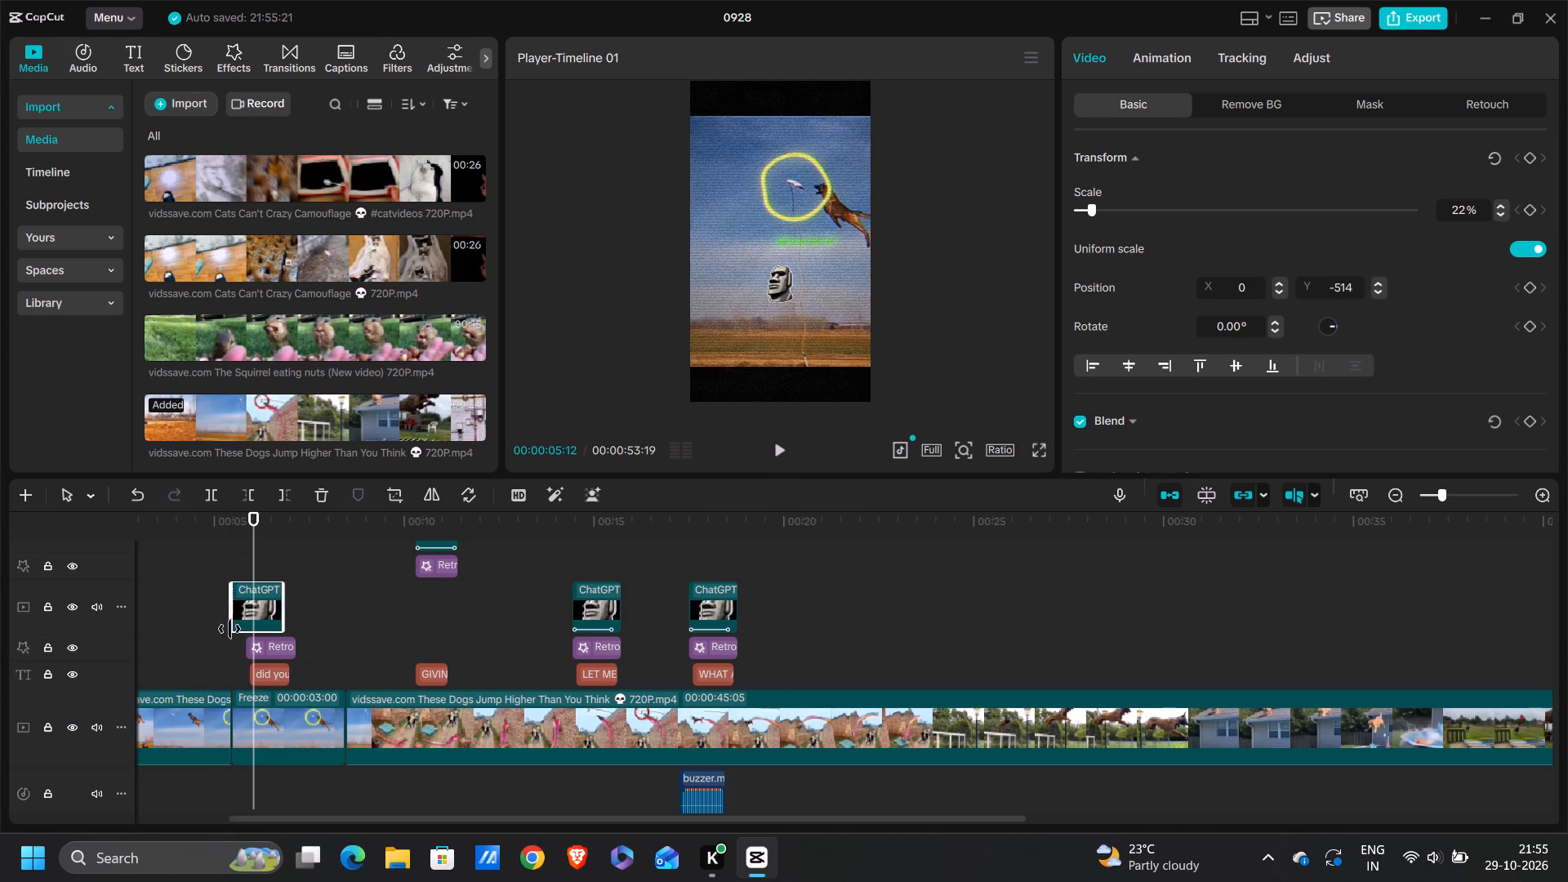
{"action": "left_click_drag", "start_coordinate": [275, 651], "coordinate": [261, 649]}
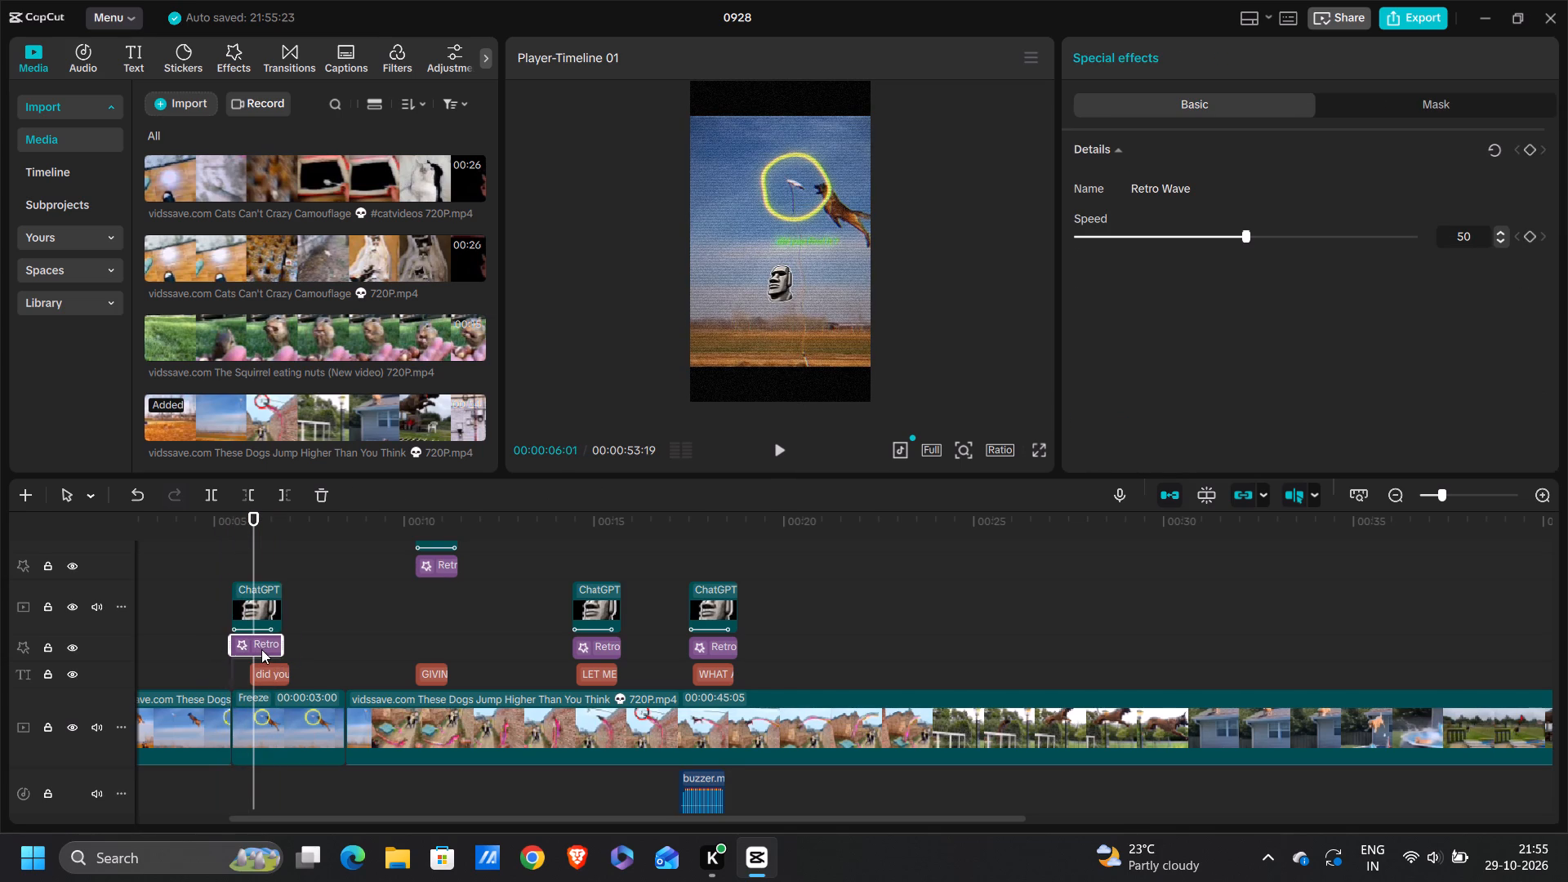
Shift the first Retro Wave effect and the "did you find it ?" text to the start of the freeze frame and play the result.
{"action": "left_click_drag", "start_coordinate": [261, 649], "coordinate": [263, 650]}
{"action": "left_click_drag", "start_coordinate": [272, 677], "coordinate": [265, 678]}
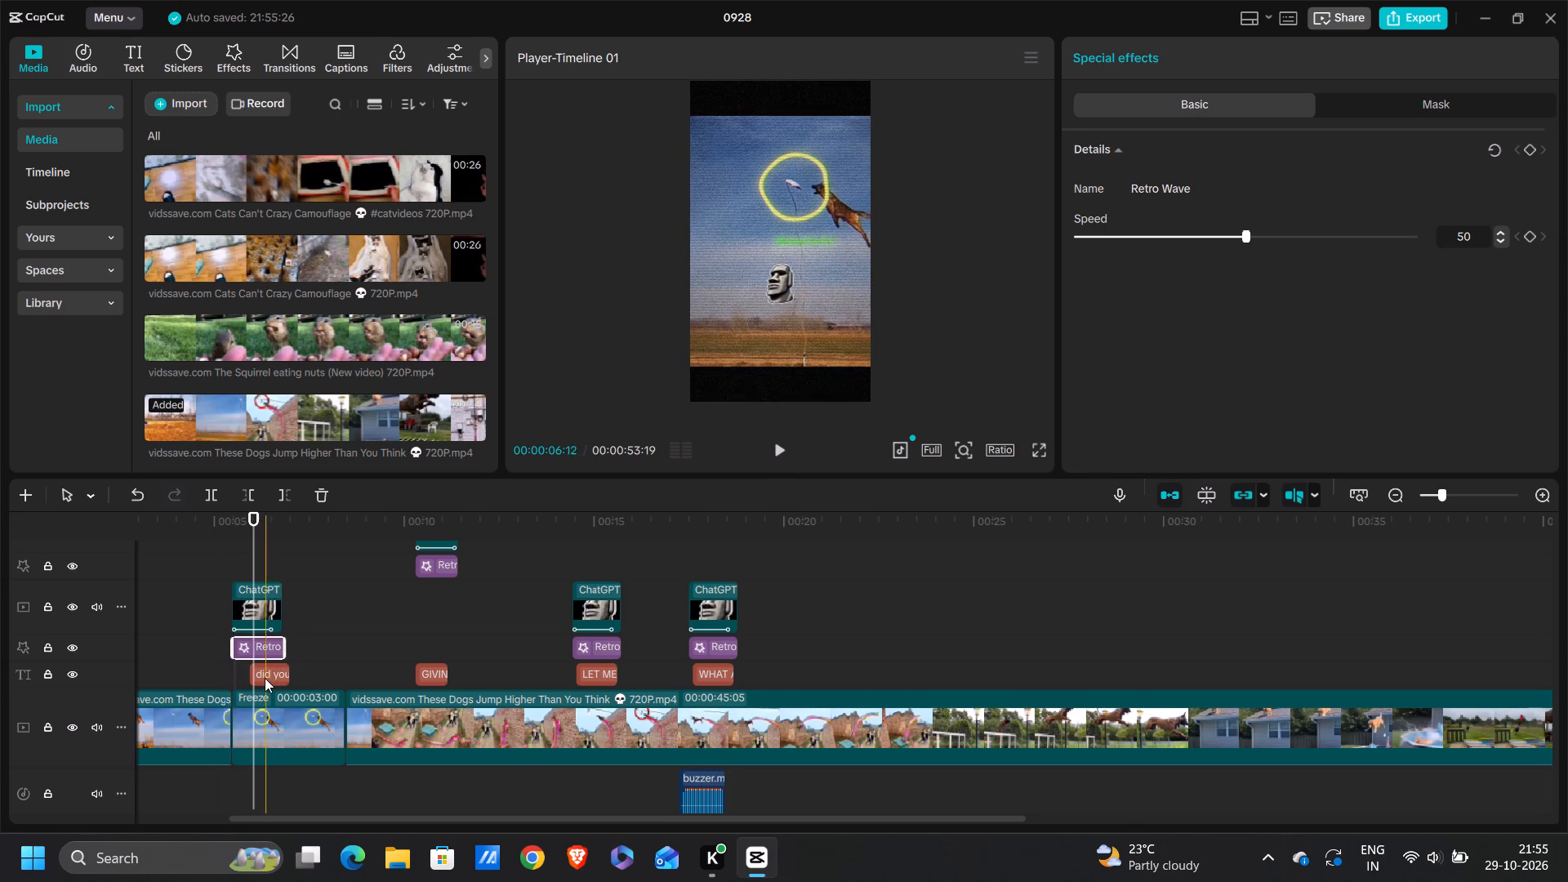
{"action": "left_click_drag", "start_coordinate": [265, 678], "coordinate": [258, 675]}
{"action": "left_click", "coordinate": [211, 575]}
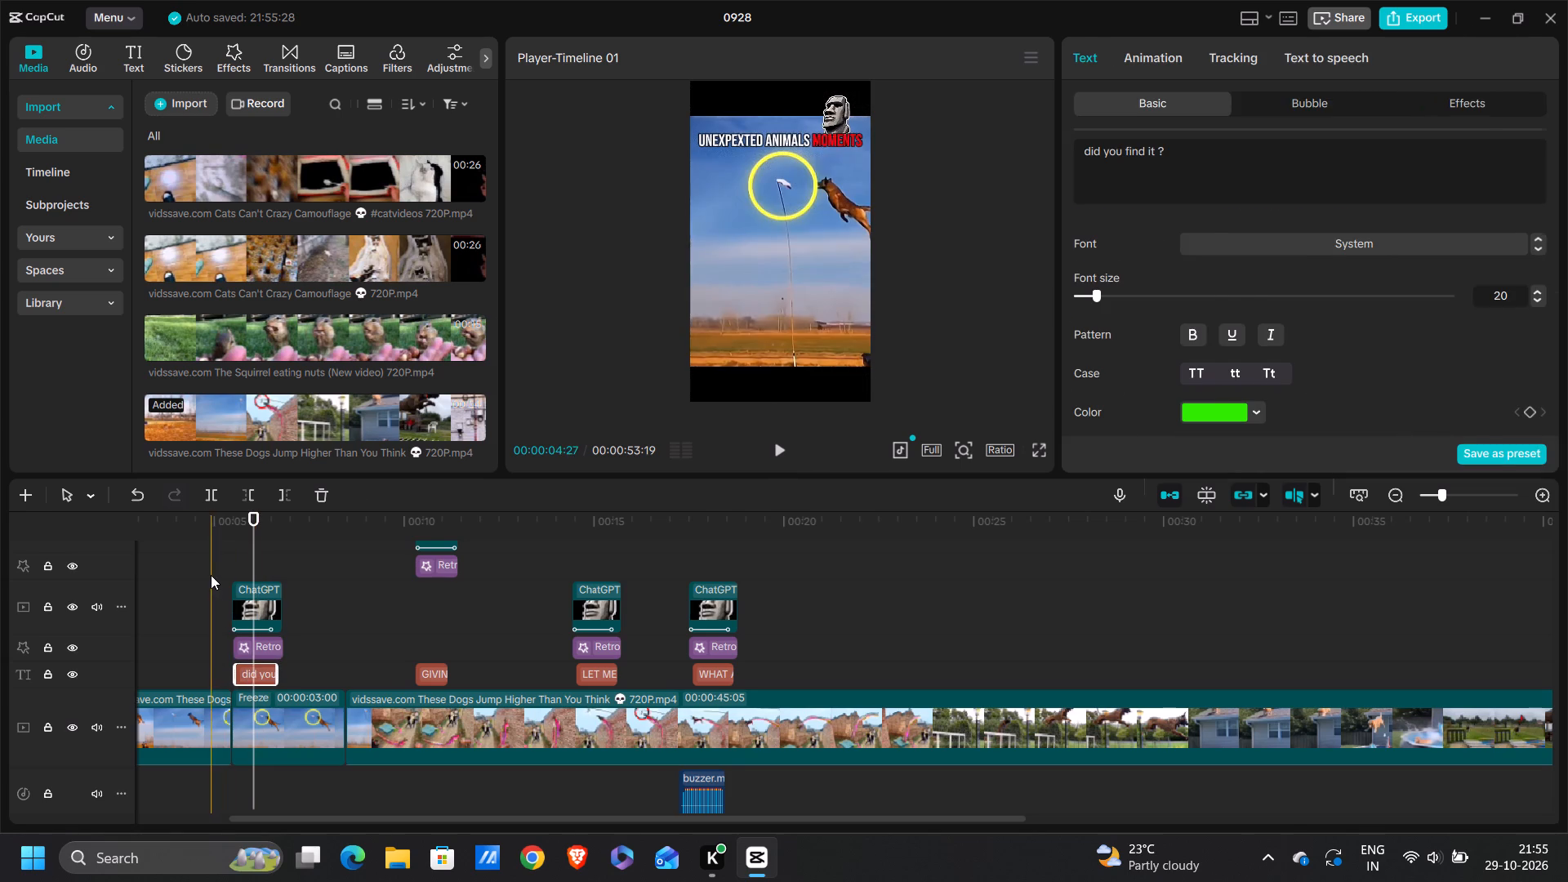
{"action": "key", "text": "space"}
{"action": "key", "text": "space"}
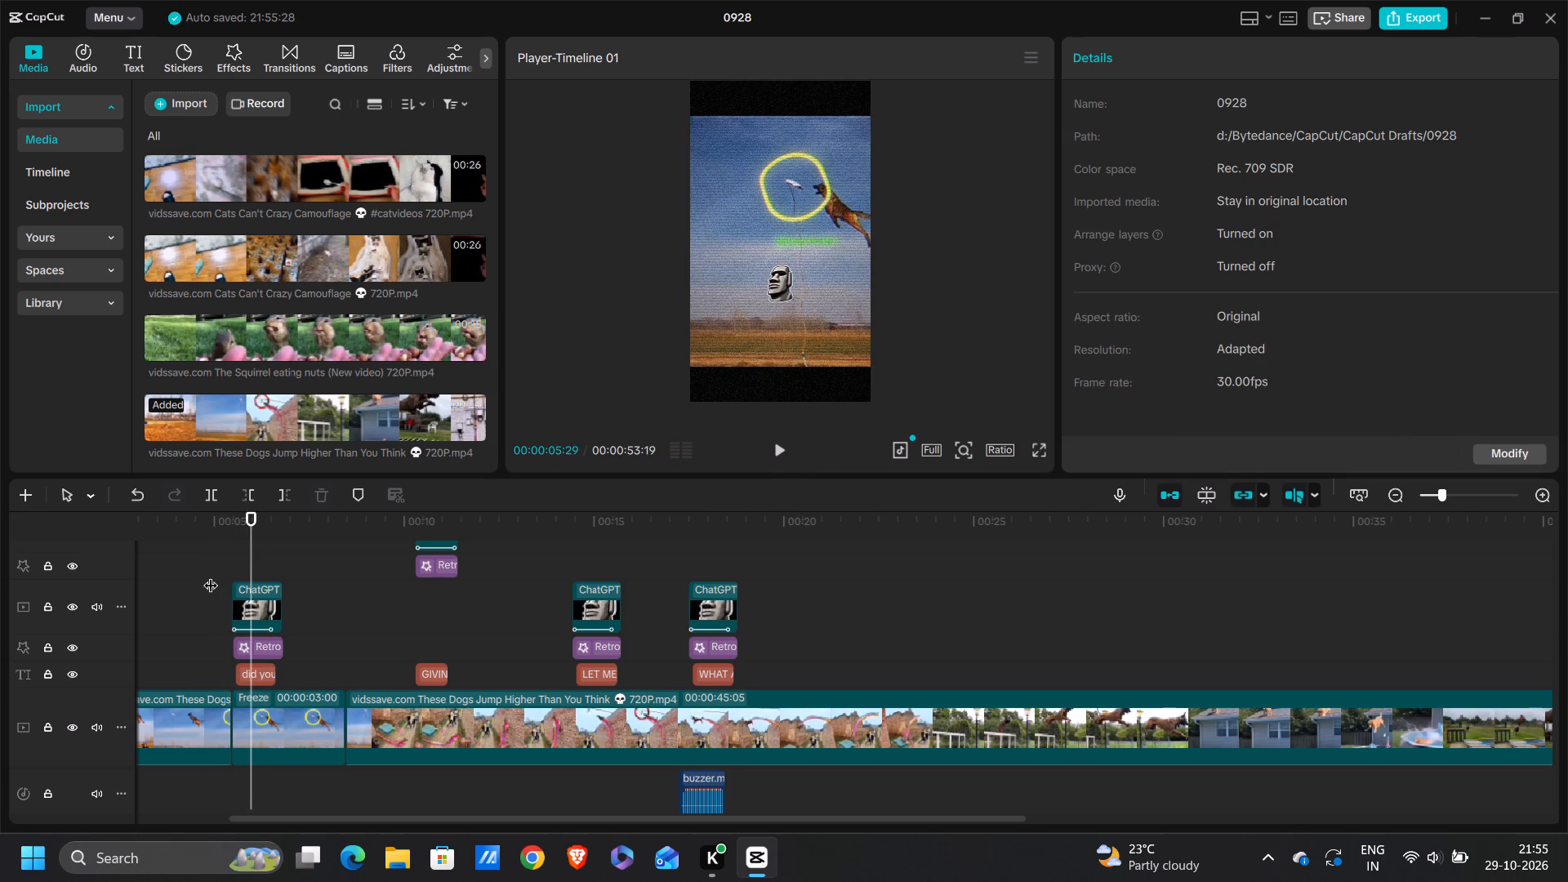
Replace the wording of the first caption, "did you find it ?", with "i got u".
{"action": "left_click", "coordinate": [257, 676]}
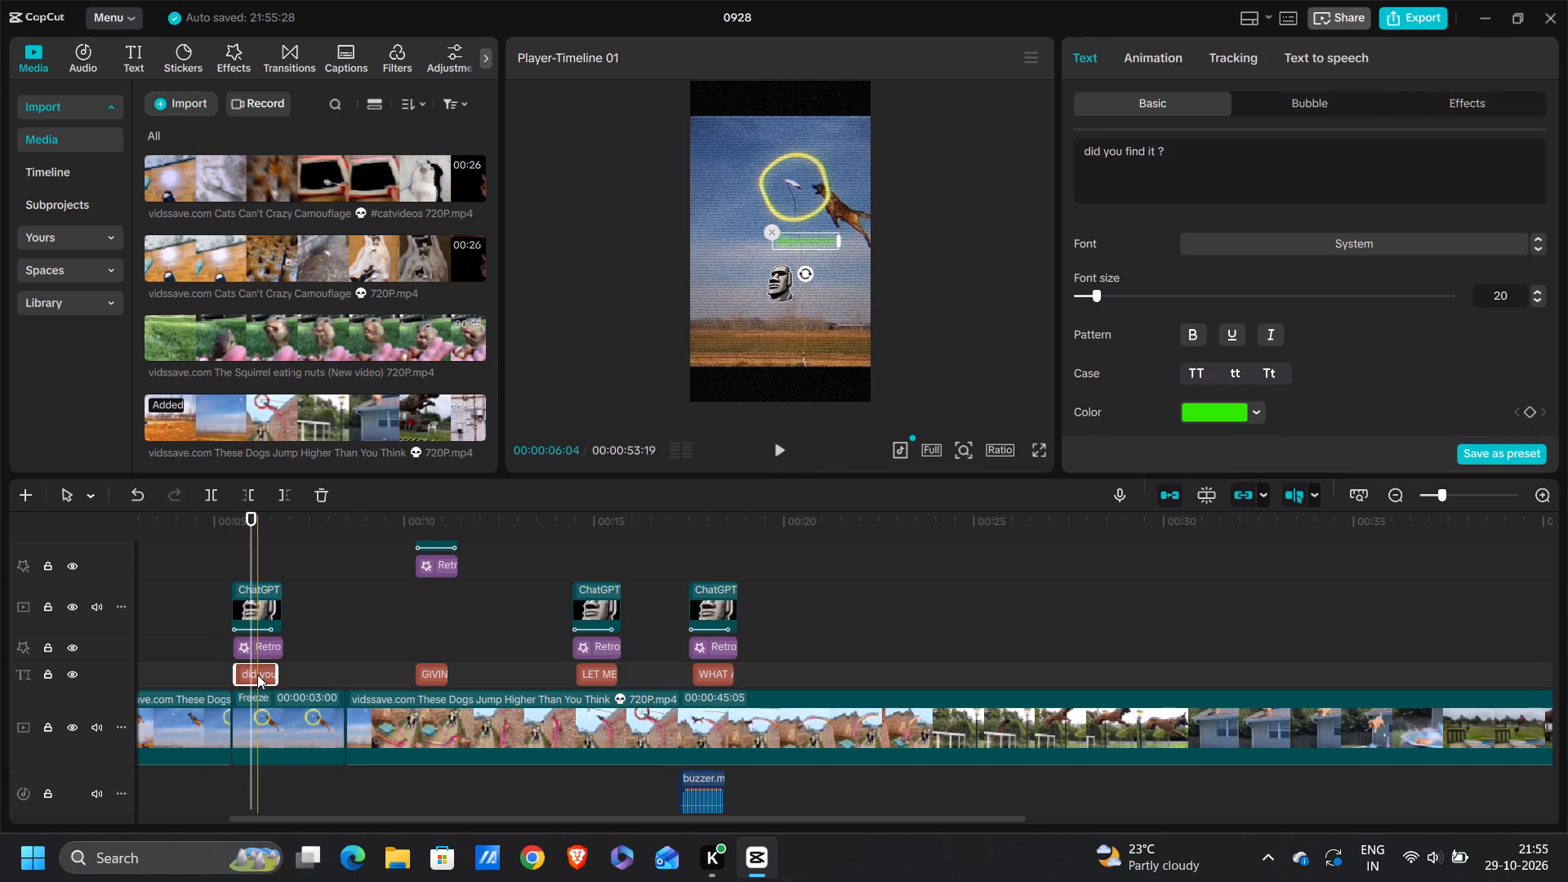
{"action": "triple_click", "coordinate": [1137, 156]}
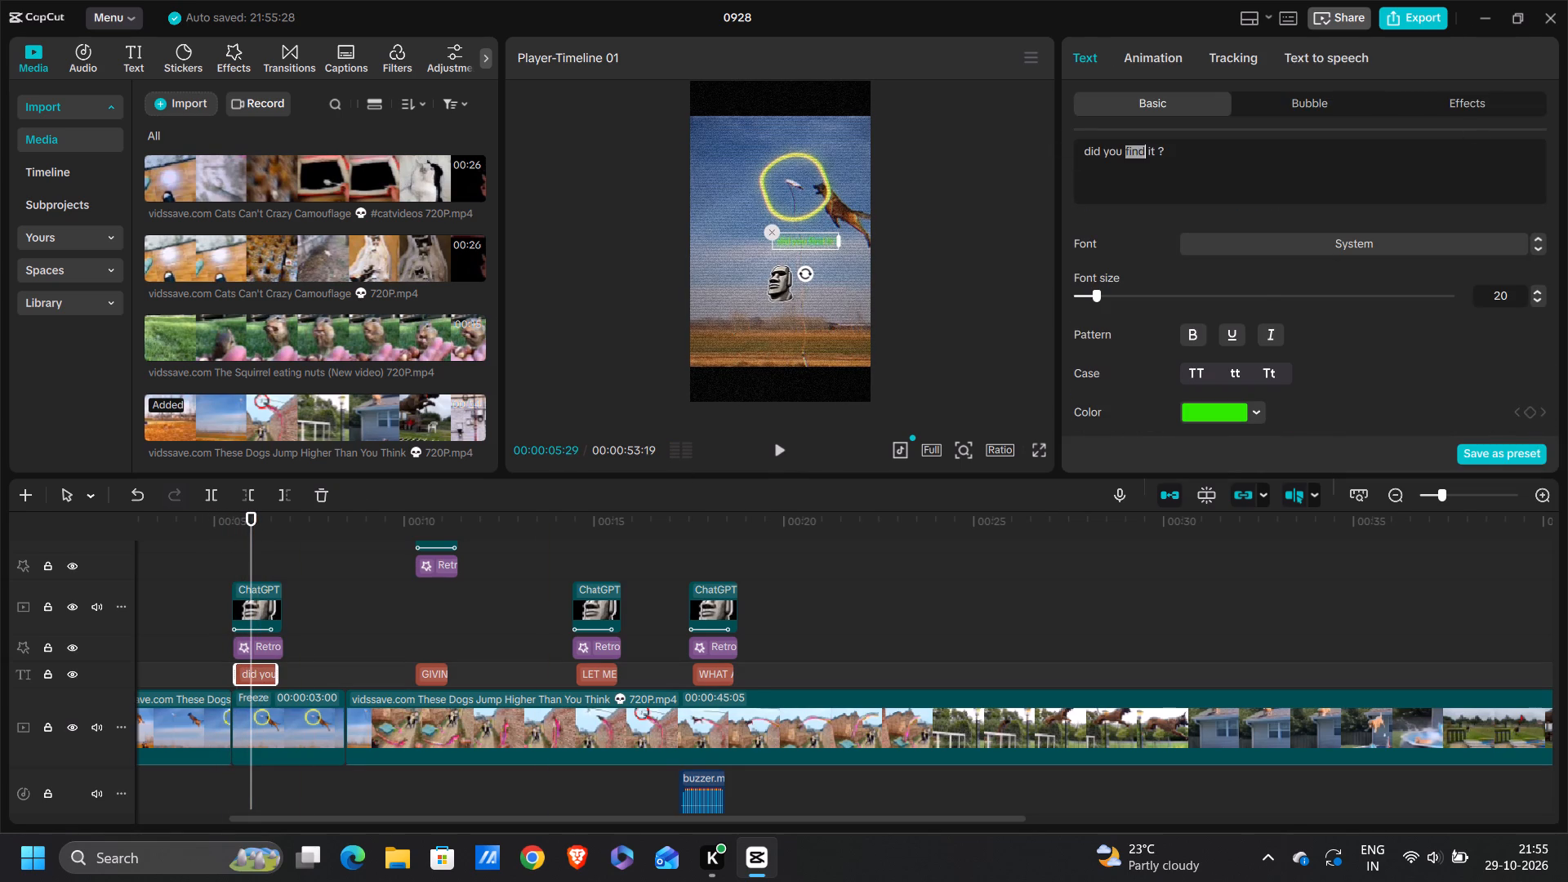
{"action": "key", "text": "BackSpace"}
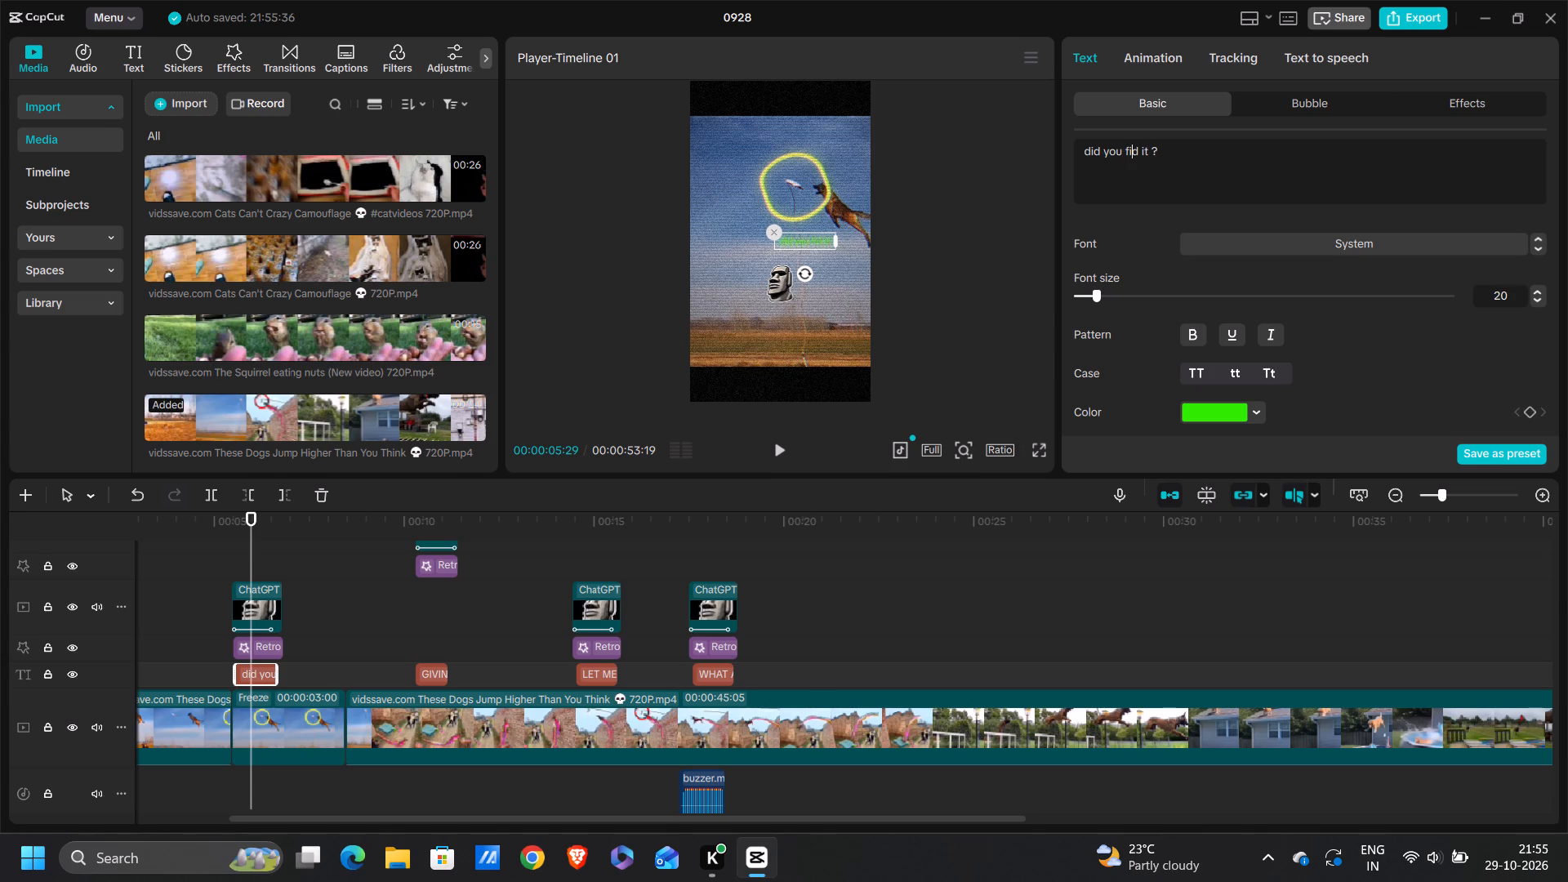
{"action": "triple_click", "coordinate": [1134, 155]}
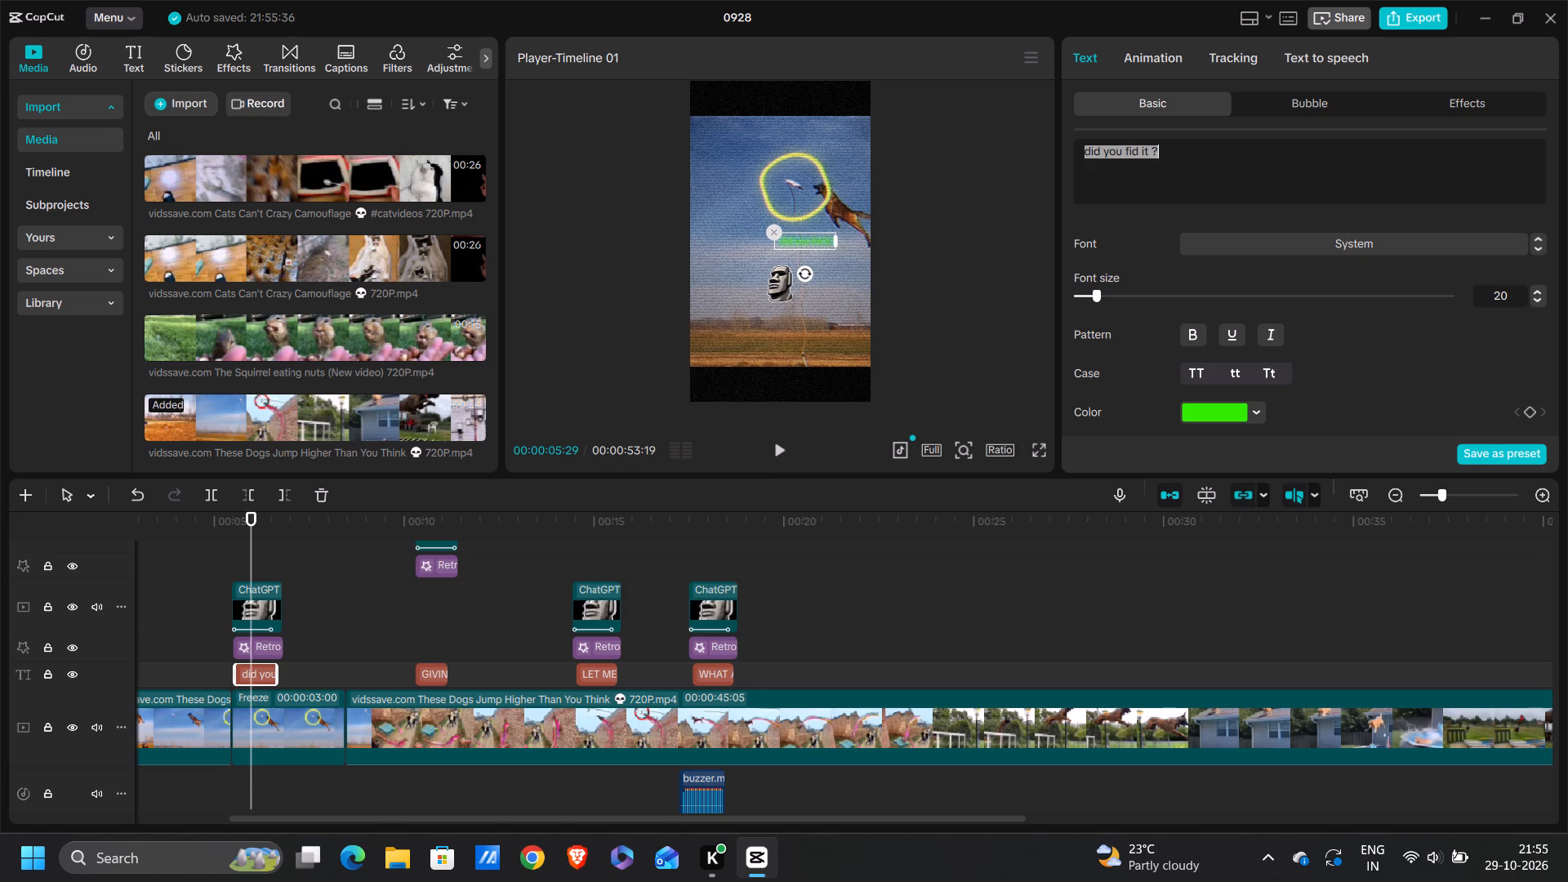
{"action": "key", "text": "BackSpace"}
{"action": "type", "text": "i"}
{"action": "key", "text": "space"}
{"action": "type", "text": "got u"}
{"action": "key", "text": "space"}
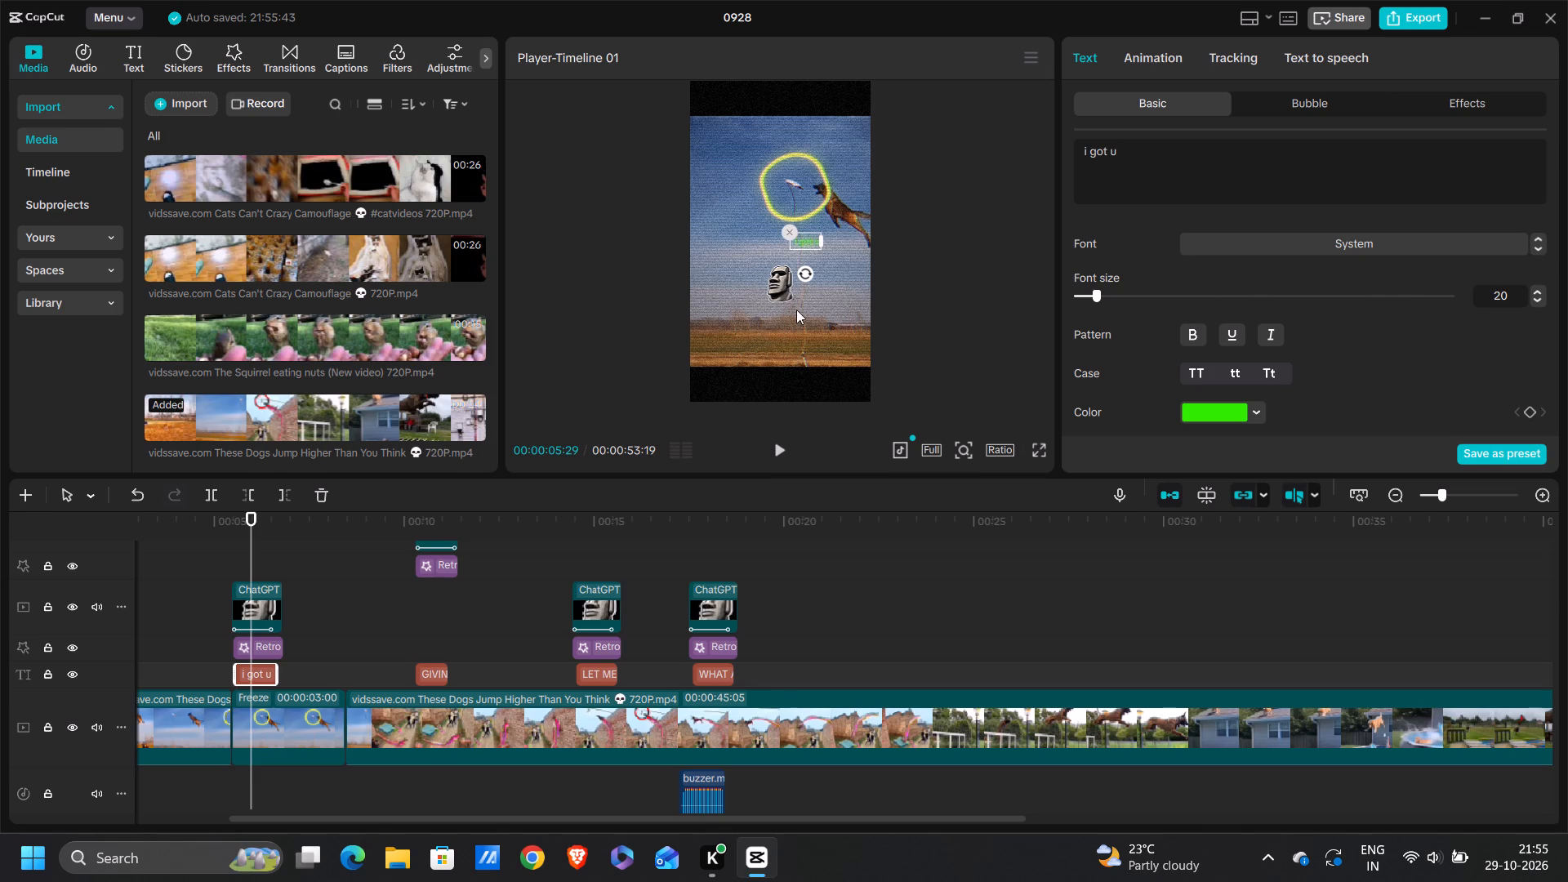
Set the "i got u" caption's font to BebasNeue and its font size to 24.
{"action": "left_click", "coordinate": [1352, 236]}
{"action": "left_click", "coordinate": [1281, 296]}
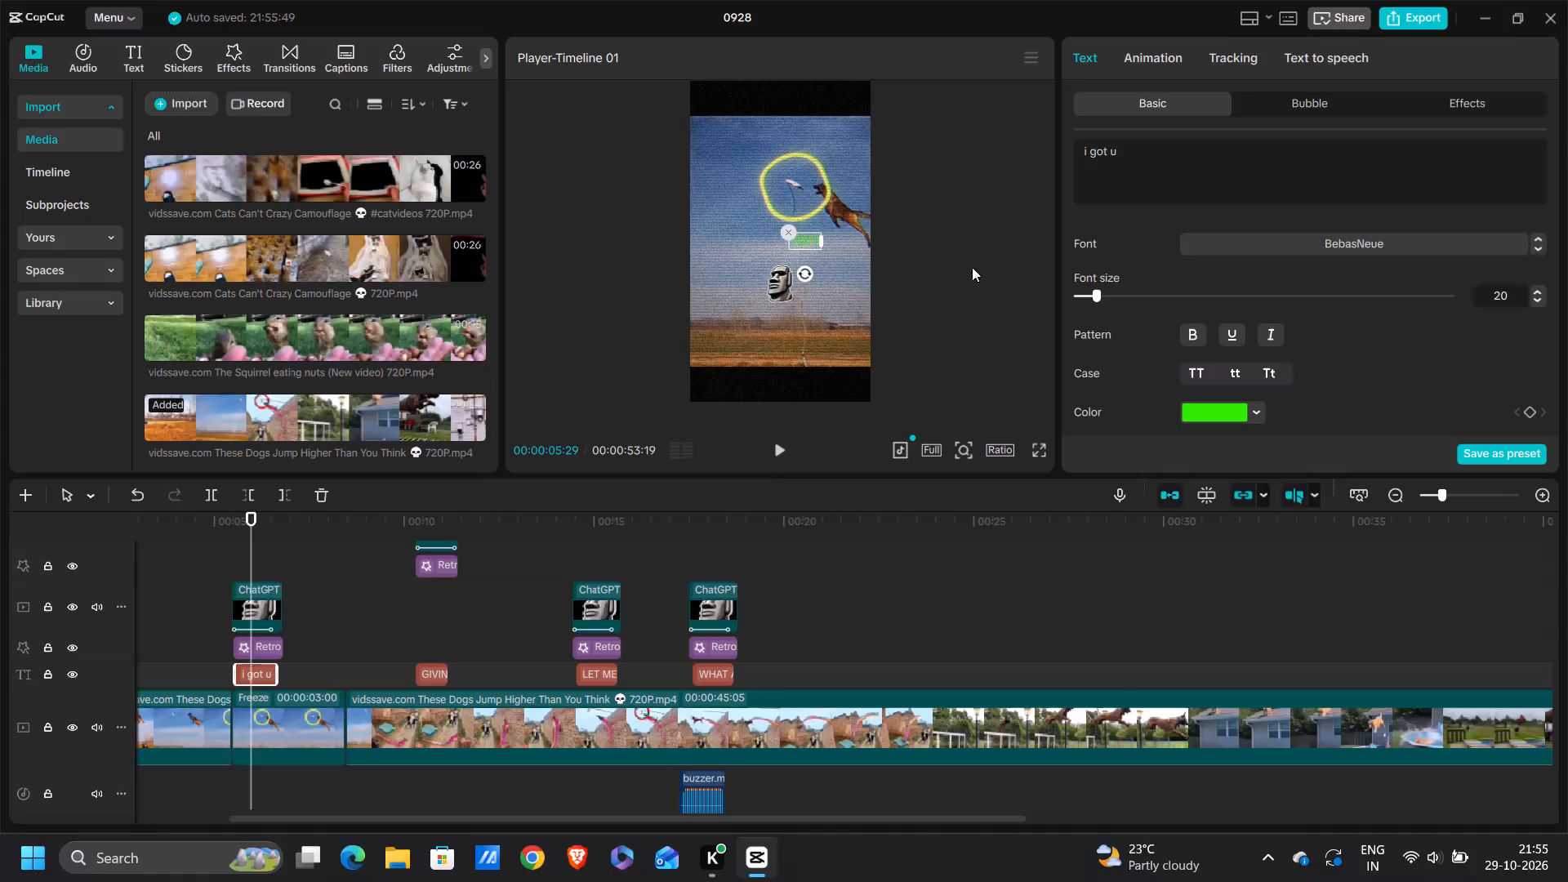
{"action": "left_click_drag", "start_coordinate": [1092, 292], "coordinate": [1115, 292]}
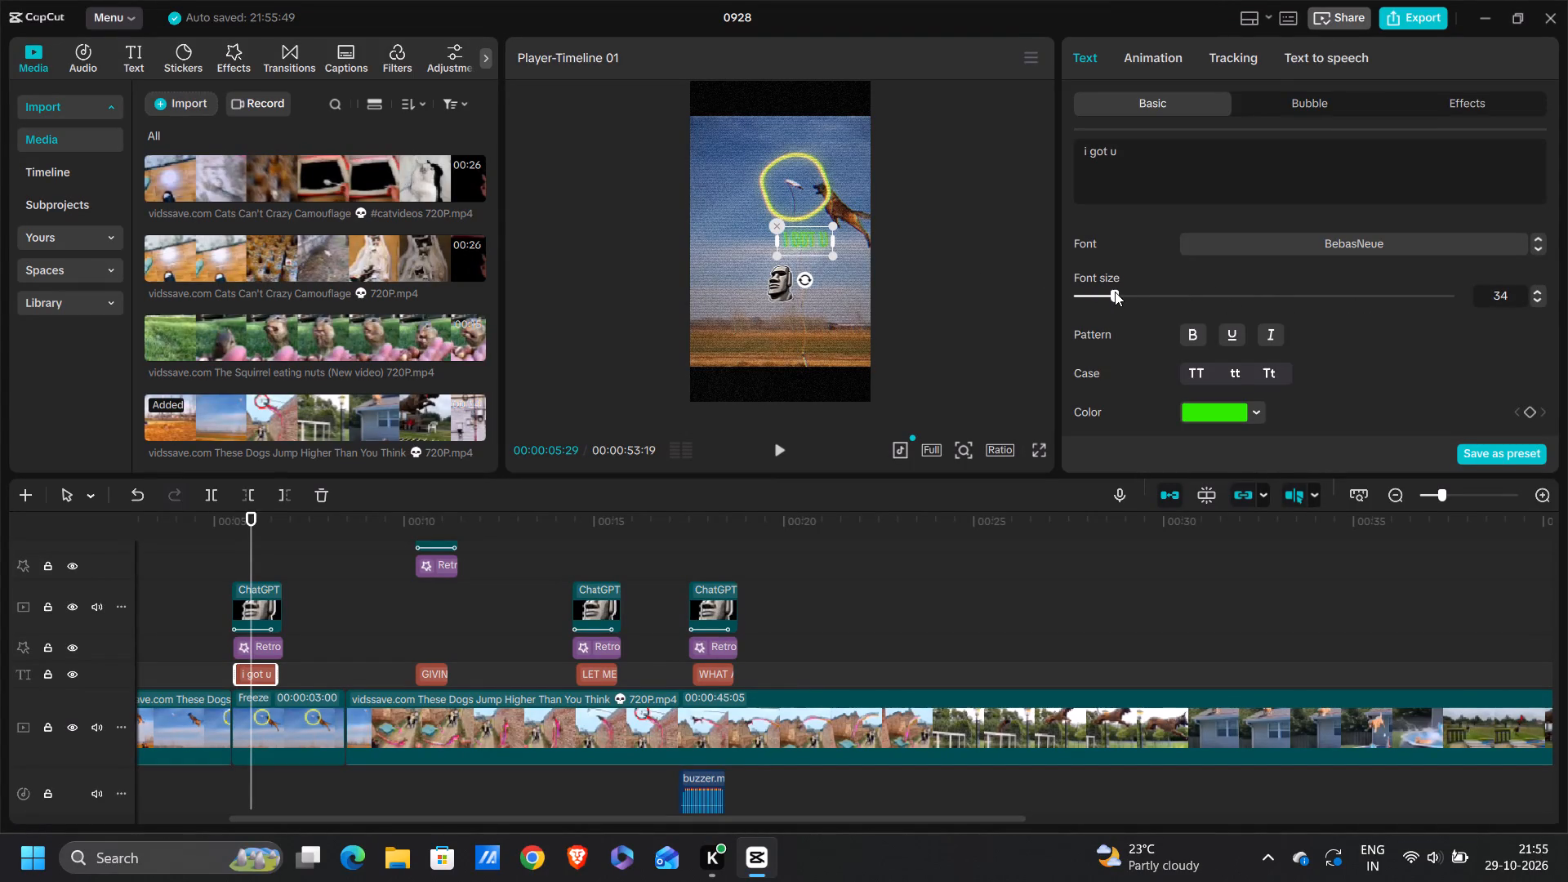
{"action": "left_click_drag", "start_coordinate": [1115, 292], "coordinate": [1102, 288]}
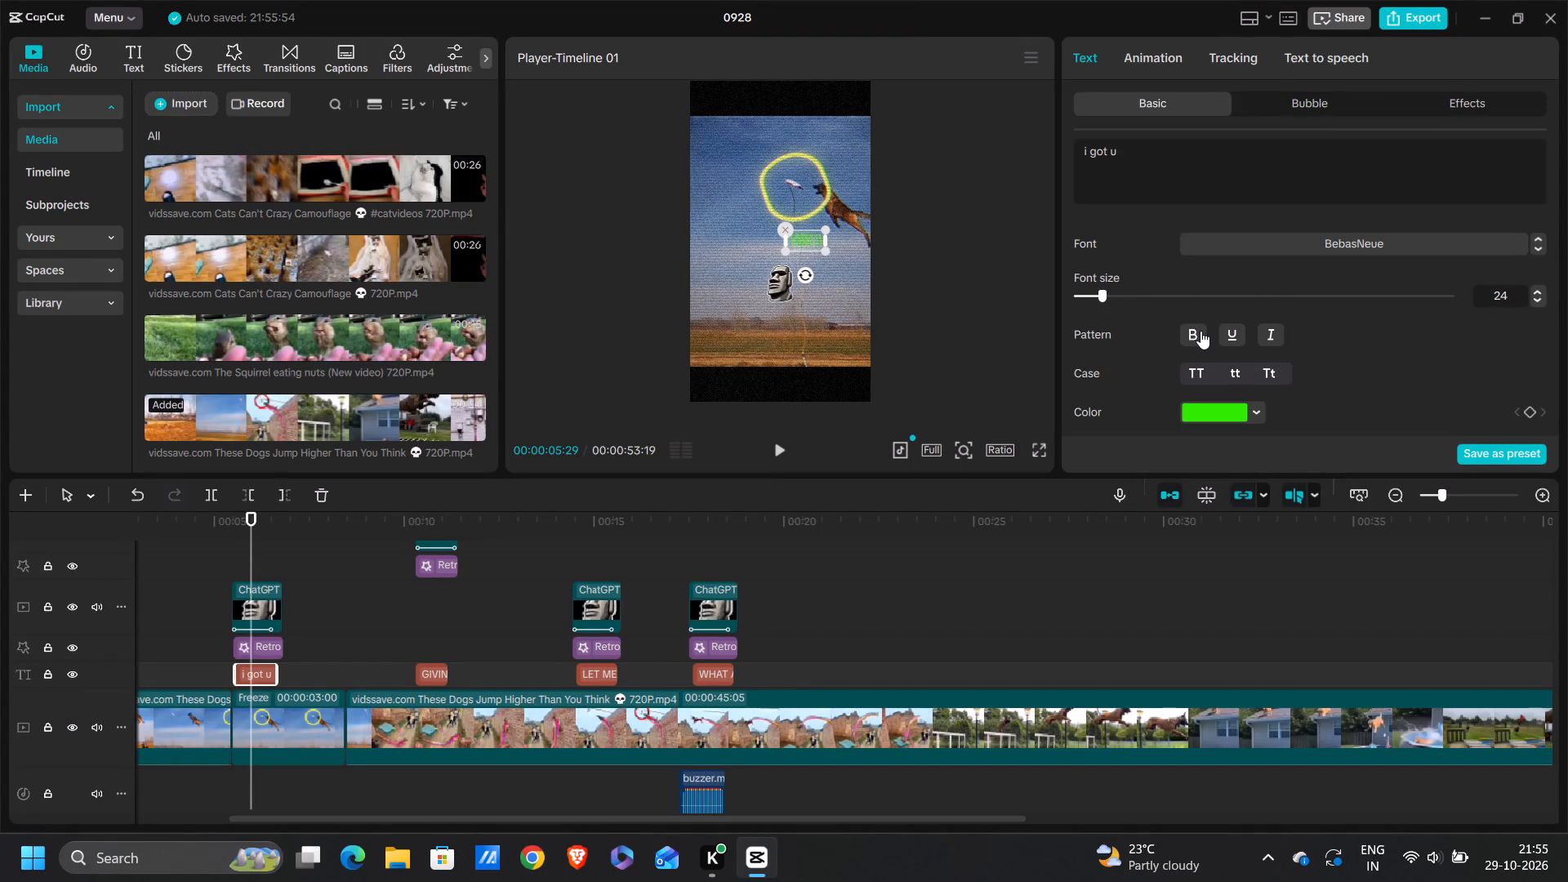
Look through the "i got u" caption's remaining style settings, from preset styles and transform to background, glow, shadow and curve.
{"action": "scroll", "coordinate": [1405, 416], "scroll_direction": "down", "scroll_amount": 1}
{"action": "scroll", "coordinate": [1405, 416], "scroll_direction": "up", "scroll_amount": 1, "text": "ctrl"}
{"action": "scroll", "coordinate": [1405, 416], "scroll_direction": "down", "scroll_amount": 1, "text": "ctrl"}
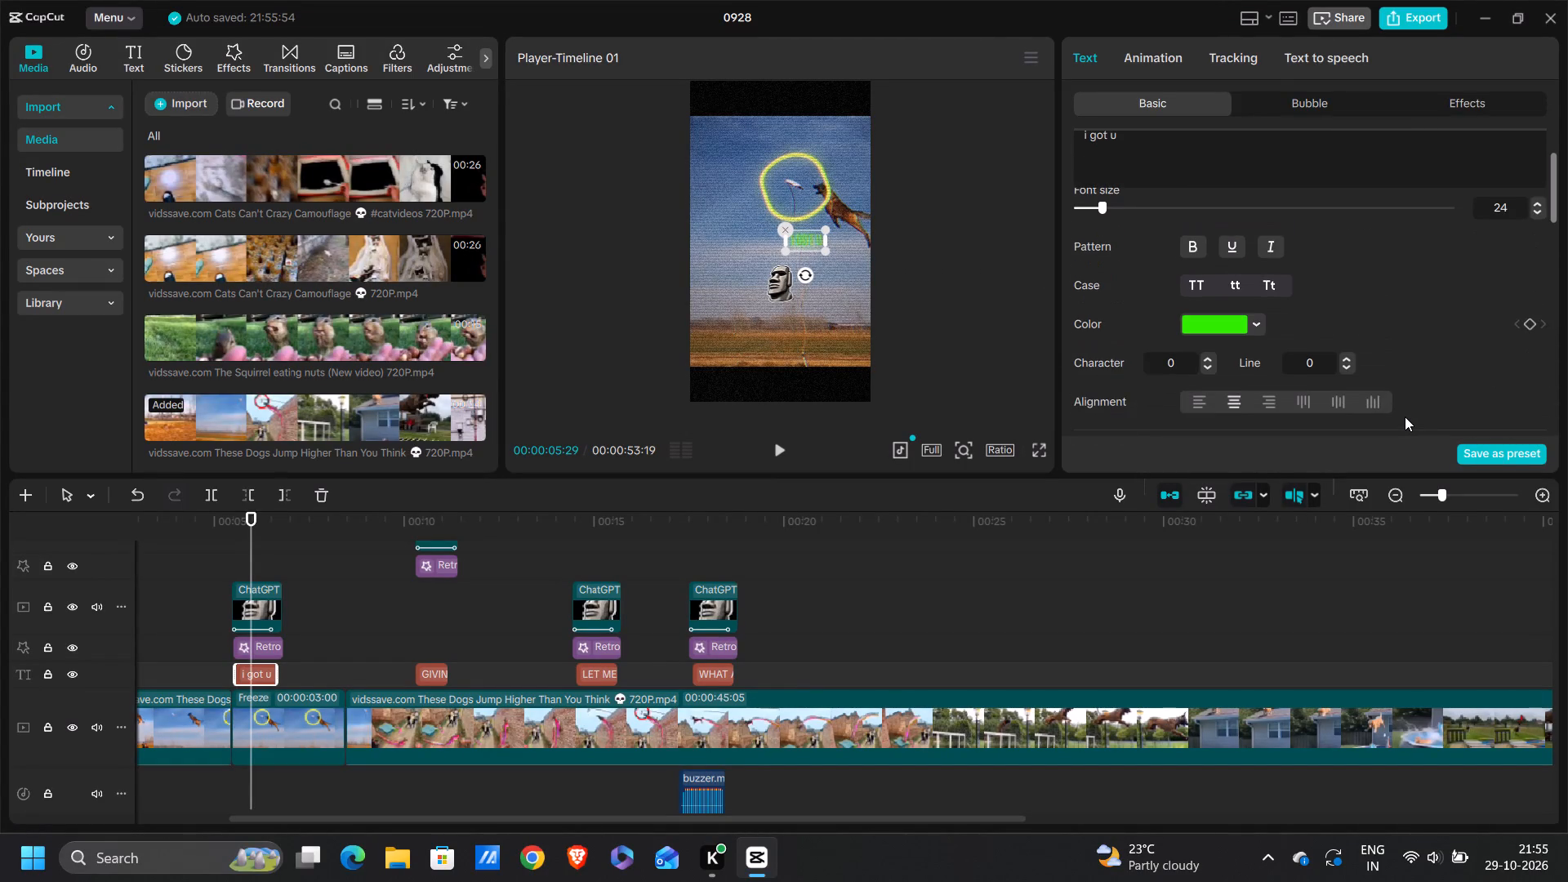
{"action": "scroll", "coordinate": [1405, 416], "scroll_direction": "down", "scroll_amount": 1}
{"action": "scroll", "coordinate": [1405, 416], "scroll_direction": "up", "scroll_amount": 1}
{"action": "scroll", "coordinate": [1451, 367], "scroll_direction": "down", "scroll_amount": 3}
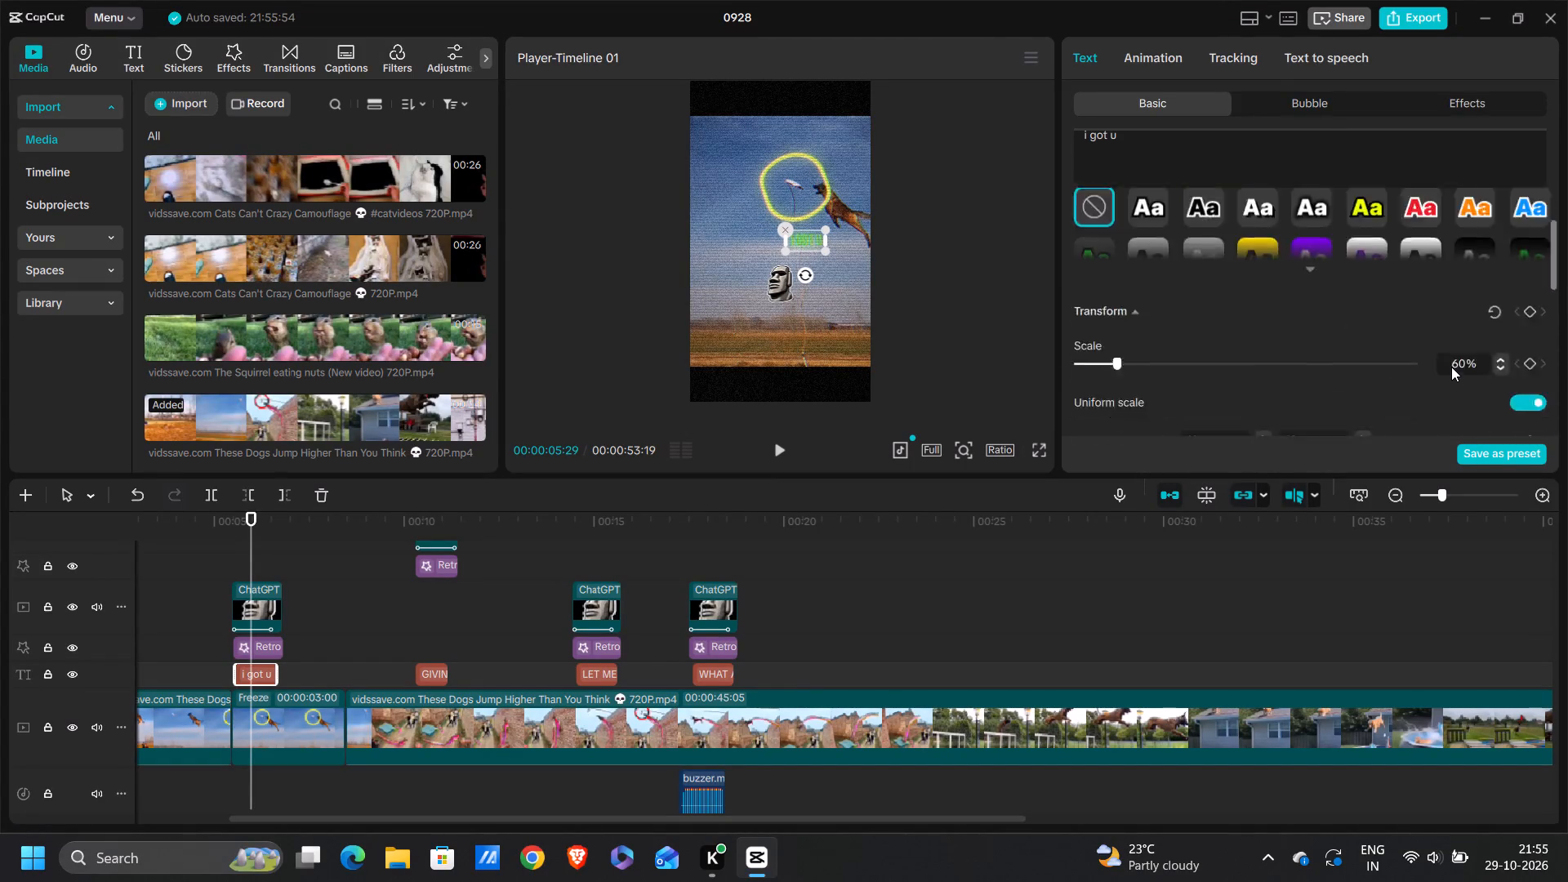
{"action": "scroll", "coordinate": [1451, 367], "scroll_direction": "down", "scroll_amount": 4}
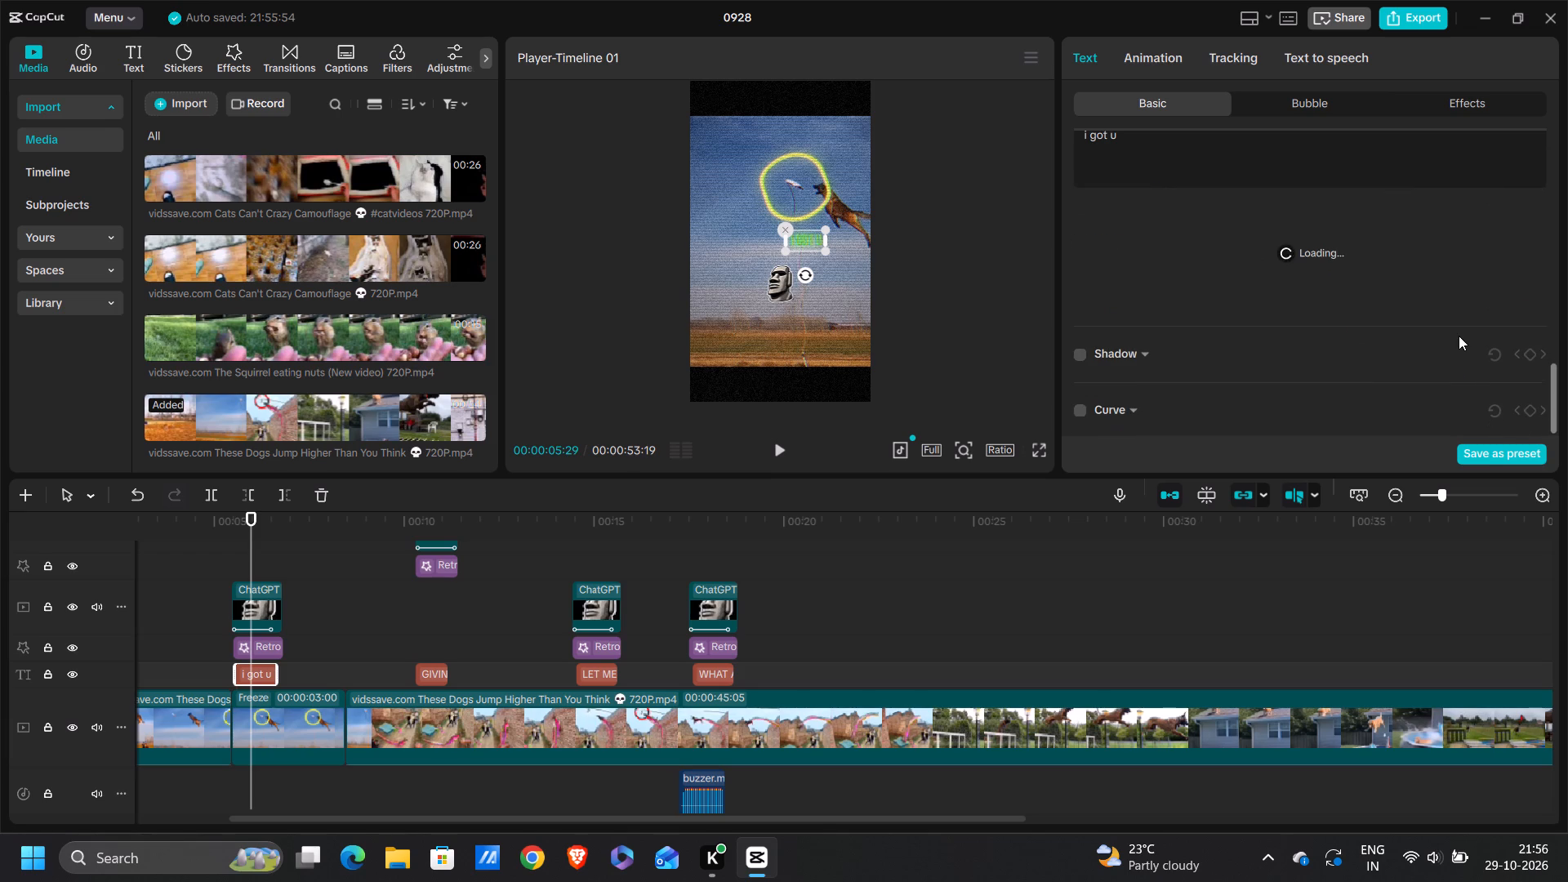
{"action": "scroll", "coordinate": [1459, 336], "scroll_direction": "down", "scroll_amount": 3}
{"action": "scroll", "coordinate": [1459, 336], "scroll_direction": "up", "scroll_amount": 1}
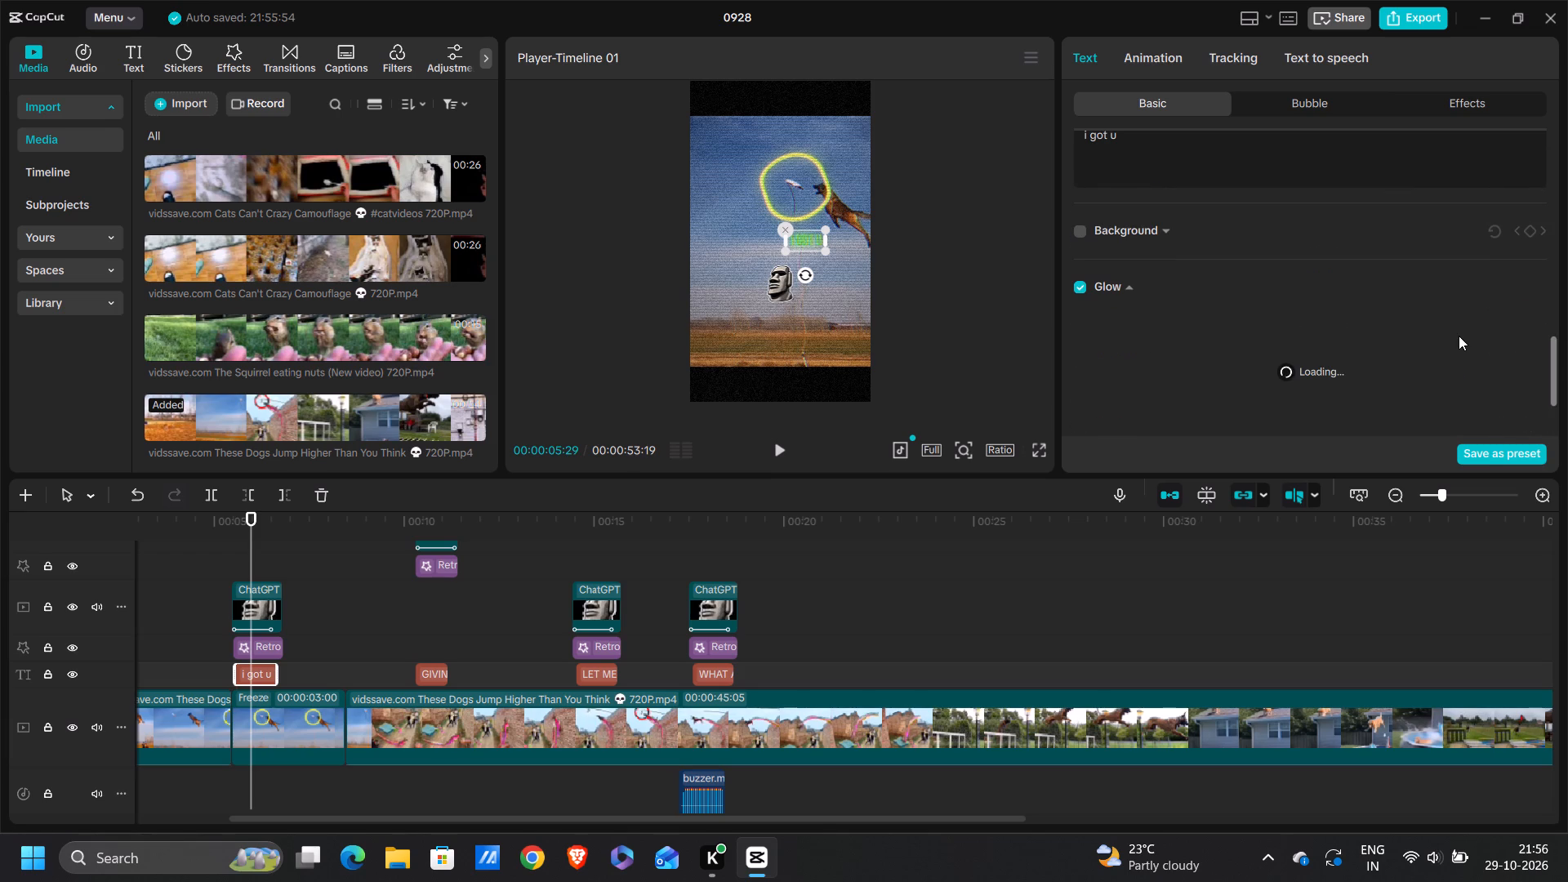
{"action": "left_click", "coordinate": [1459, 336]}
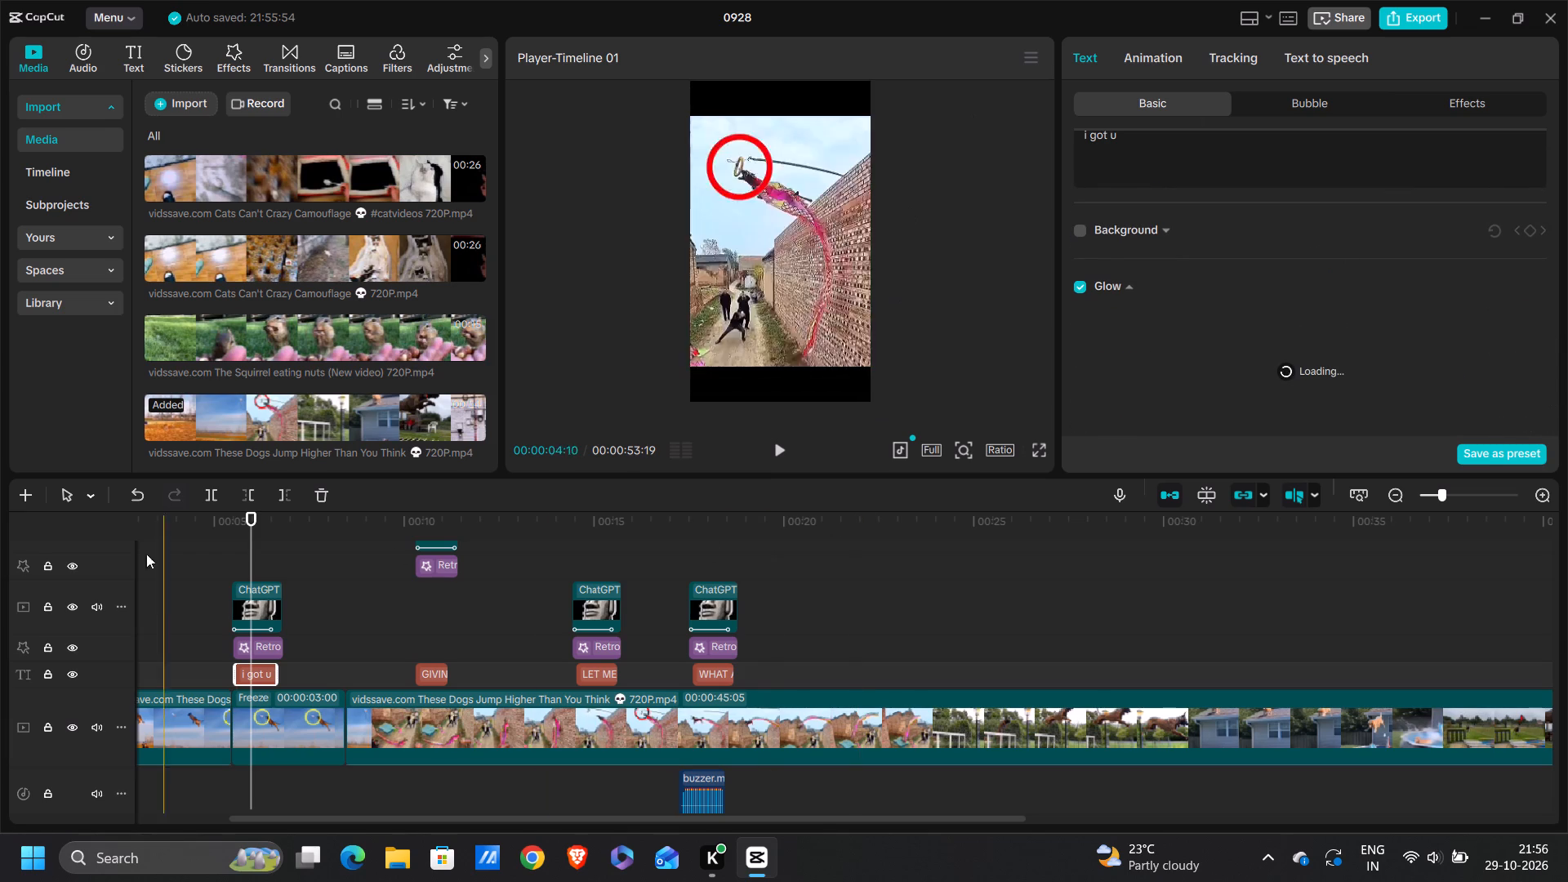
Trim off the rest of the freeze frame after the end of the first stone-face image.
{"action": "left_click", "coordinate": [223, 590]}
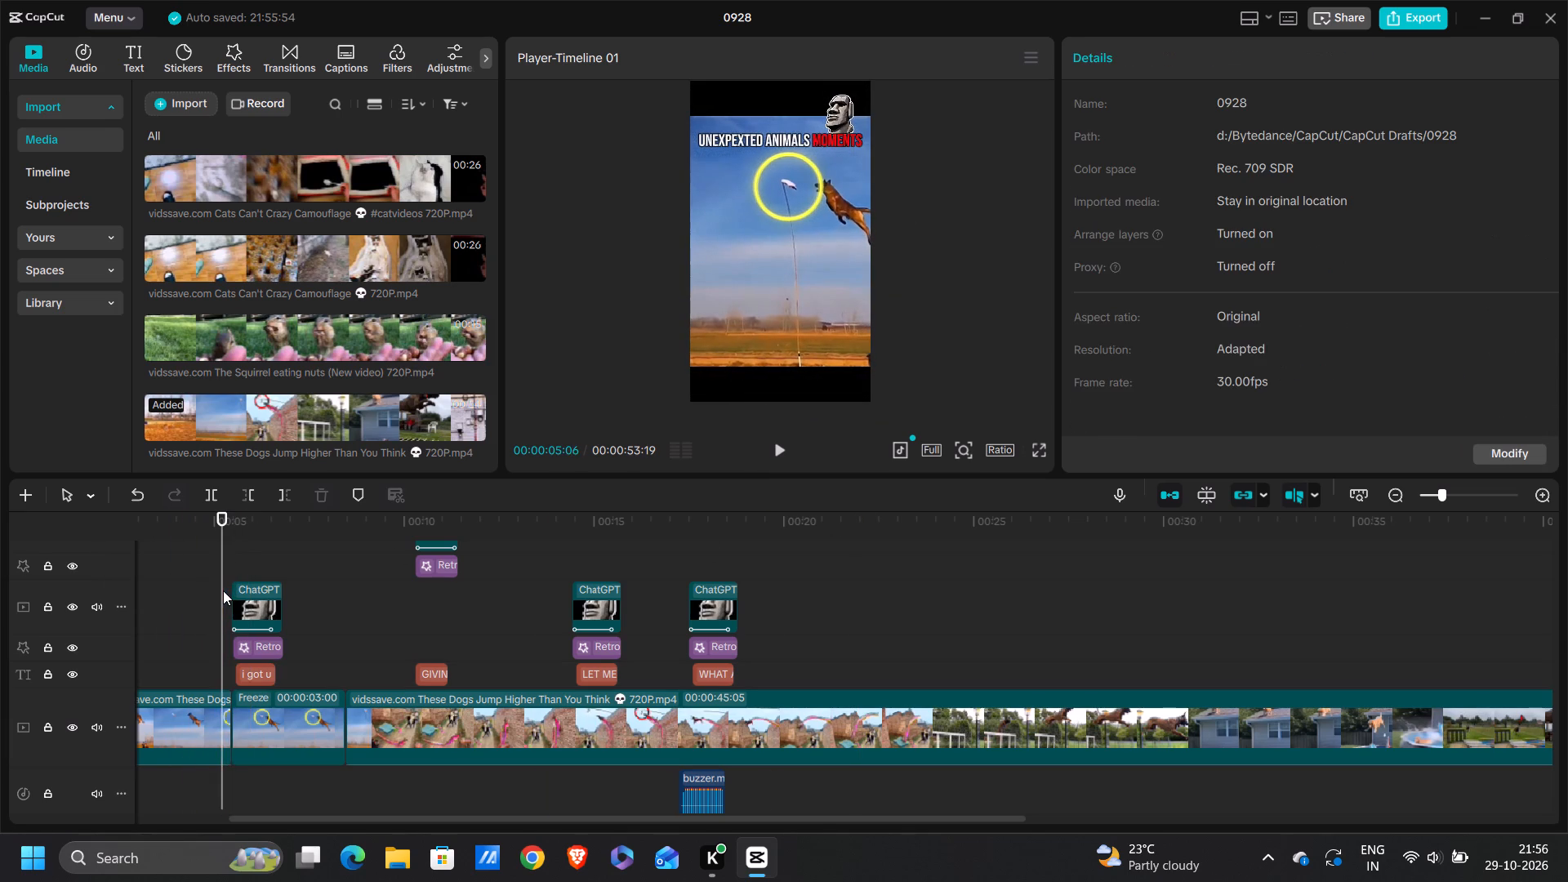
{"action": "left_click_drag", "start_coordinate": [223, 590], "coordinate": [228, 590]}
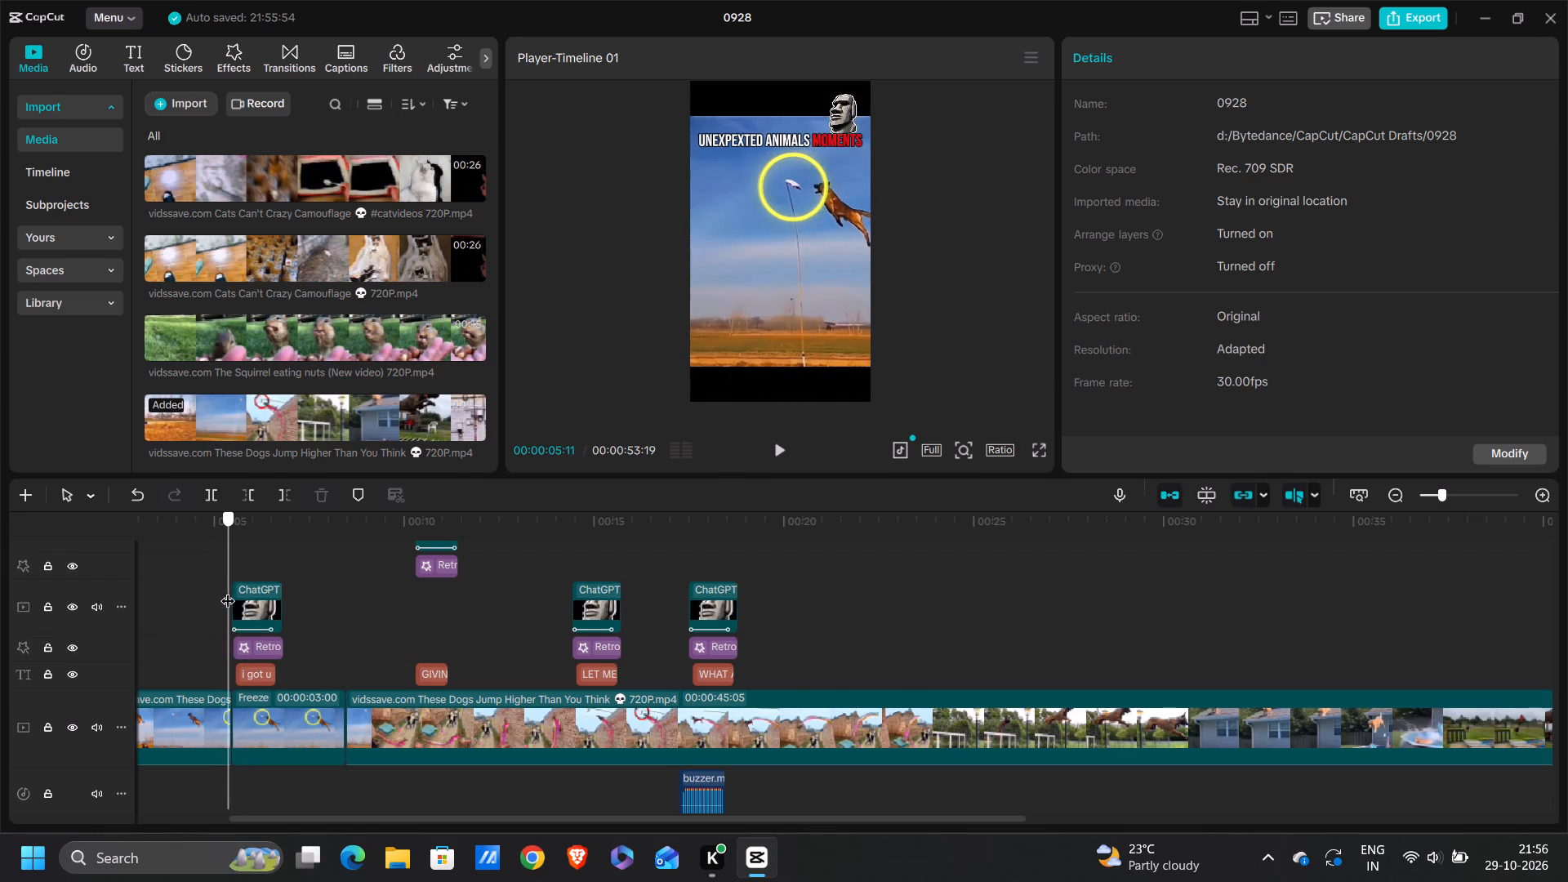
{"action": "left_click_drag", "start_coordinate": [228, 590], "coordinate": [233, 590]}
{"action": "left_click_drag", "start_coordinate": [234, 560], "coordinate": [293, 564]}
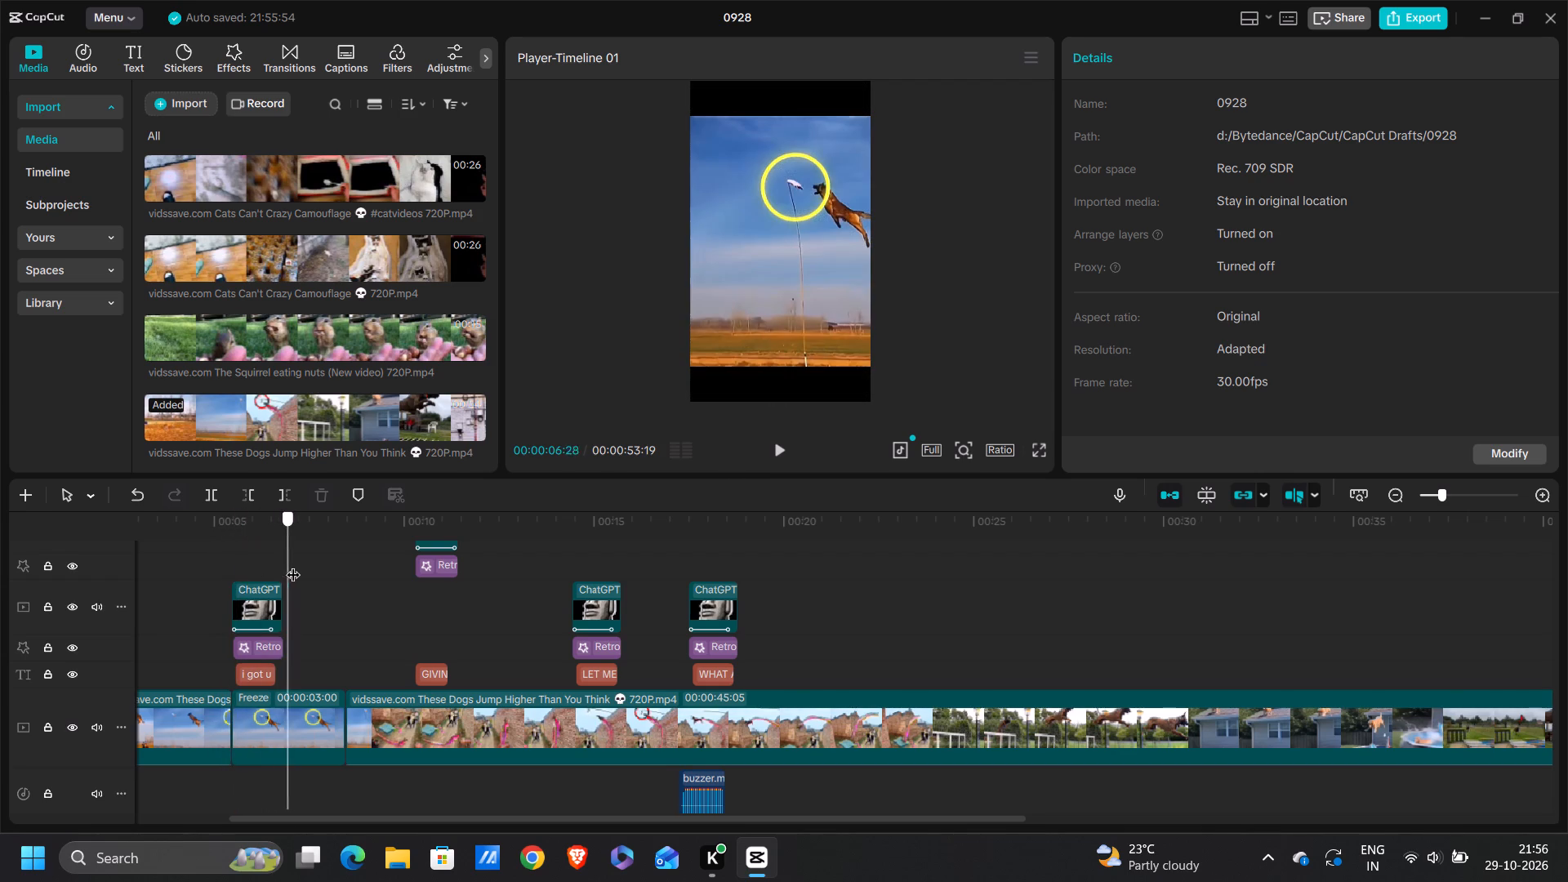
{"action": "left_click_drag", "start_coordinate": [293, 564], "coordinate": [282, 561]}
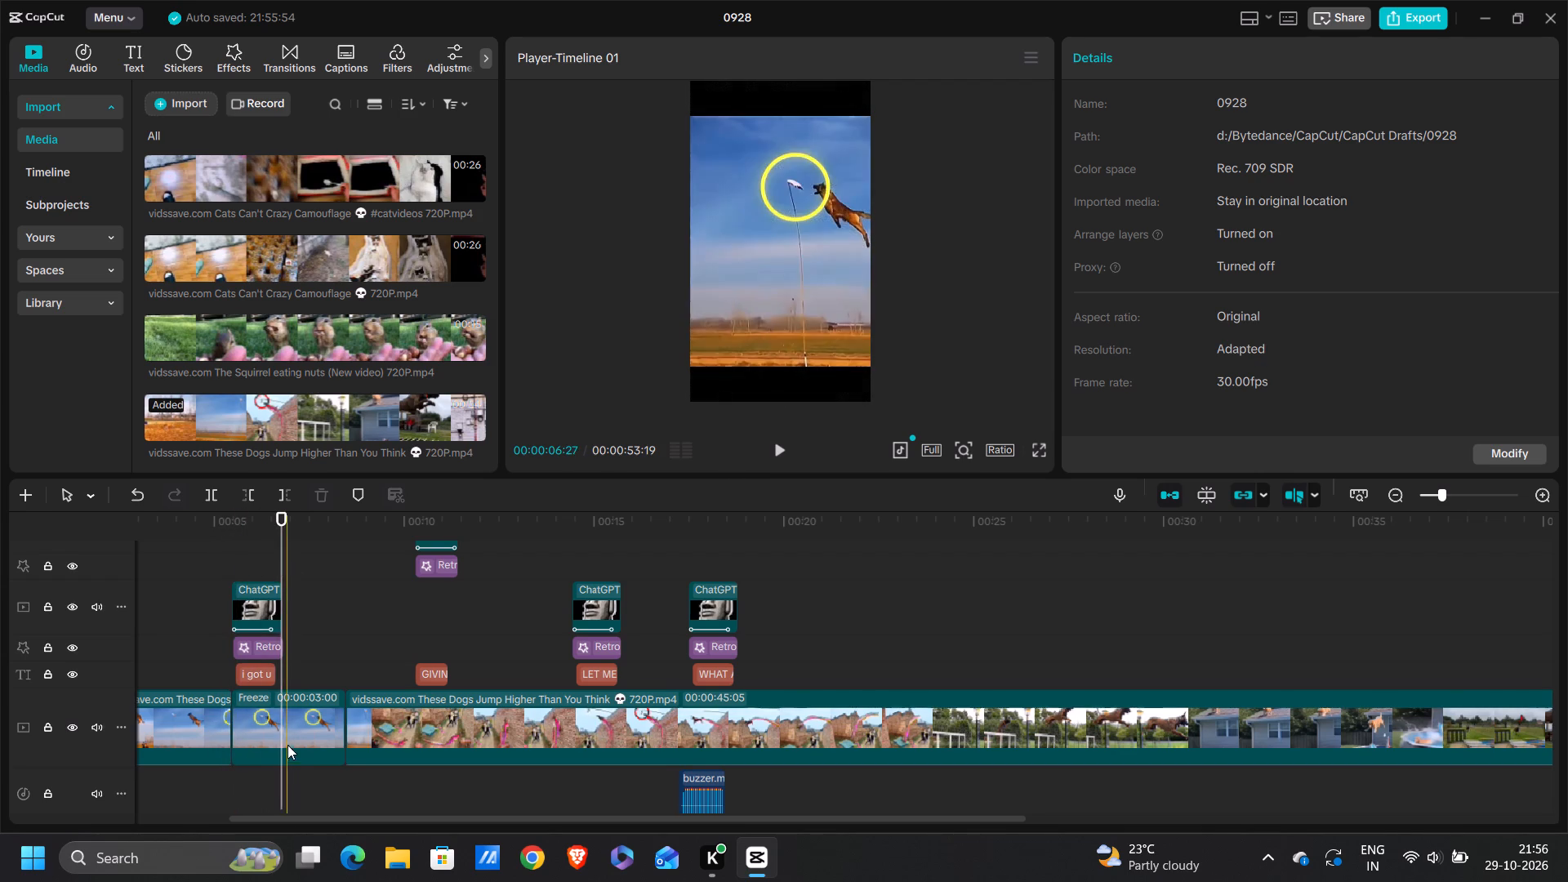
{"action": "left_click", "coordinate": [281, 747]}
{"action": "left_click", "coordinate": [280, 492]}
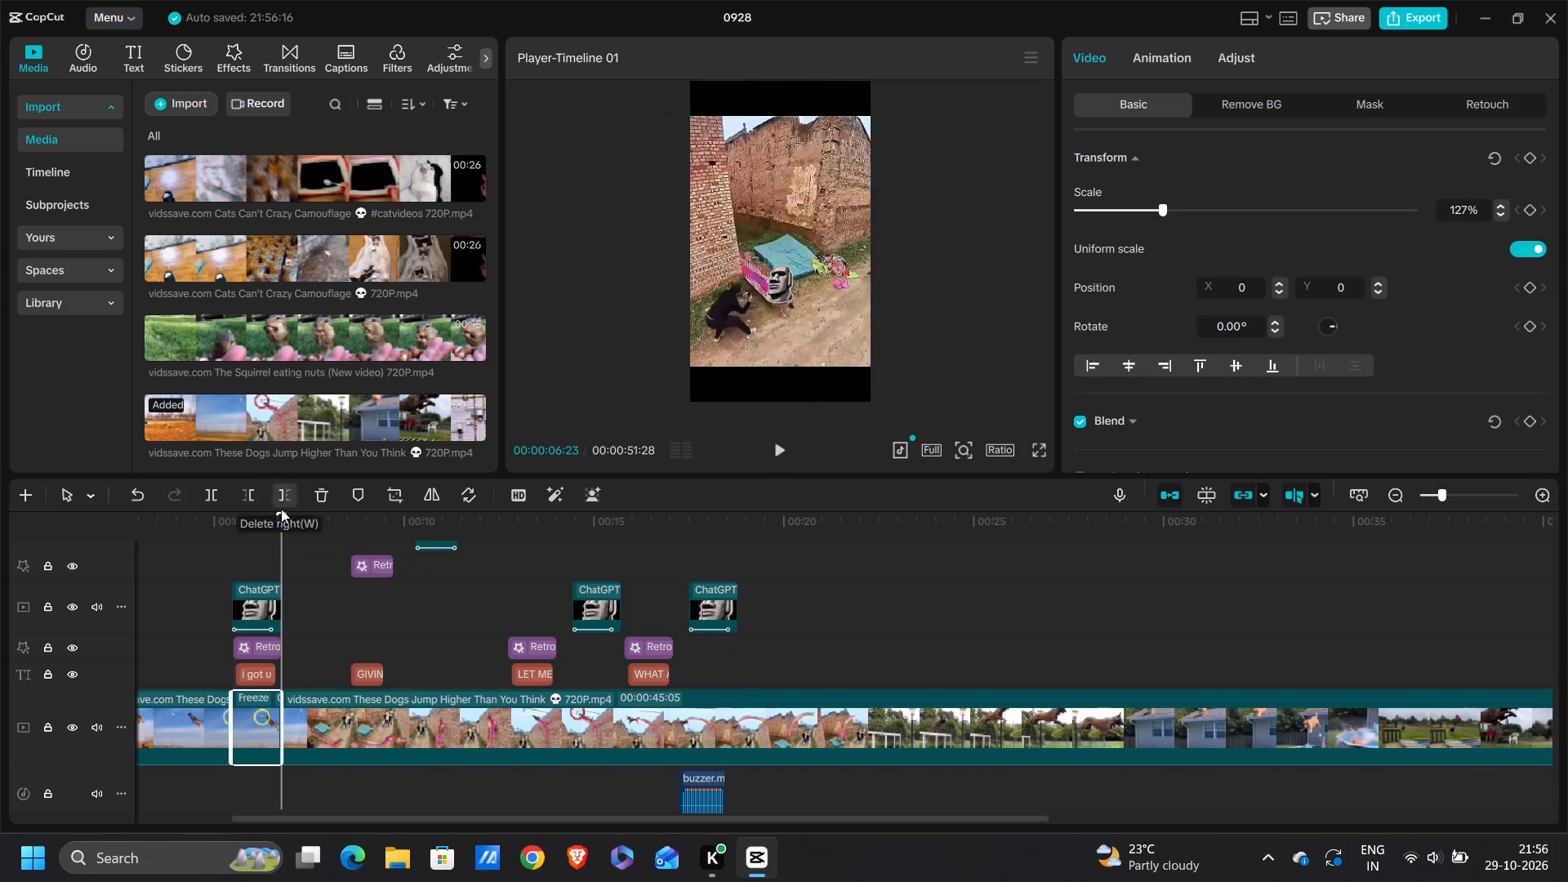
Scrub through the shortened freeze frame to check its start and end against the first overlay group.
{"action": "left_click_drag", "start_coordinate": [285, 557], "coordinate": [283, 559]}
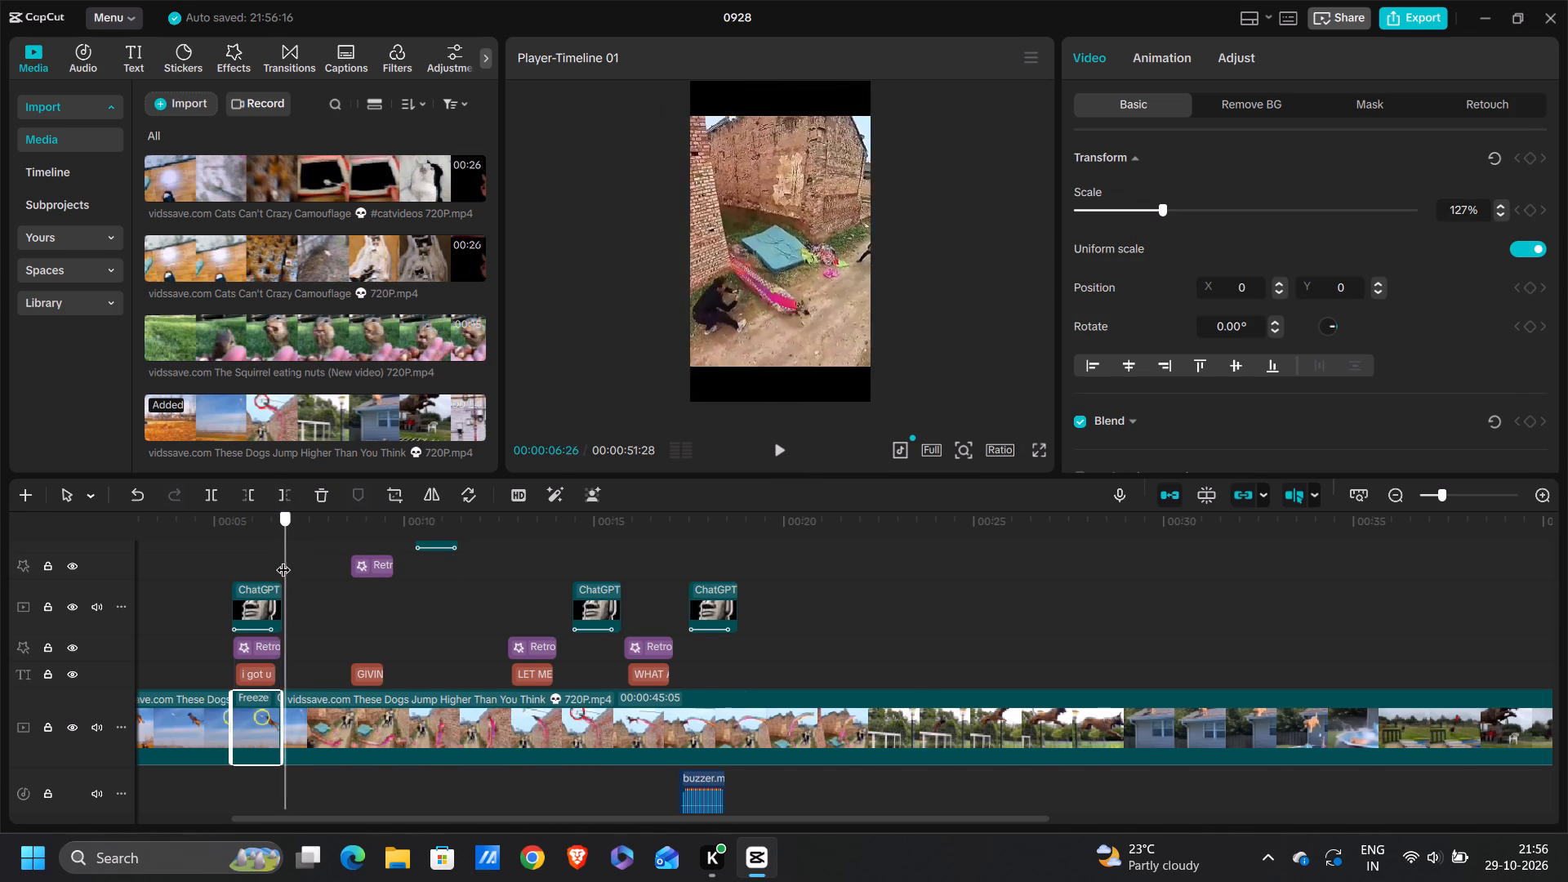
{"action": "left_click_drag", "start_coordinate": [283, 559], "coordinate": [303, 581]}
{"action": "left_click_drag", "start_coordinate": [308, 532], "coordinate": [212, 542]}
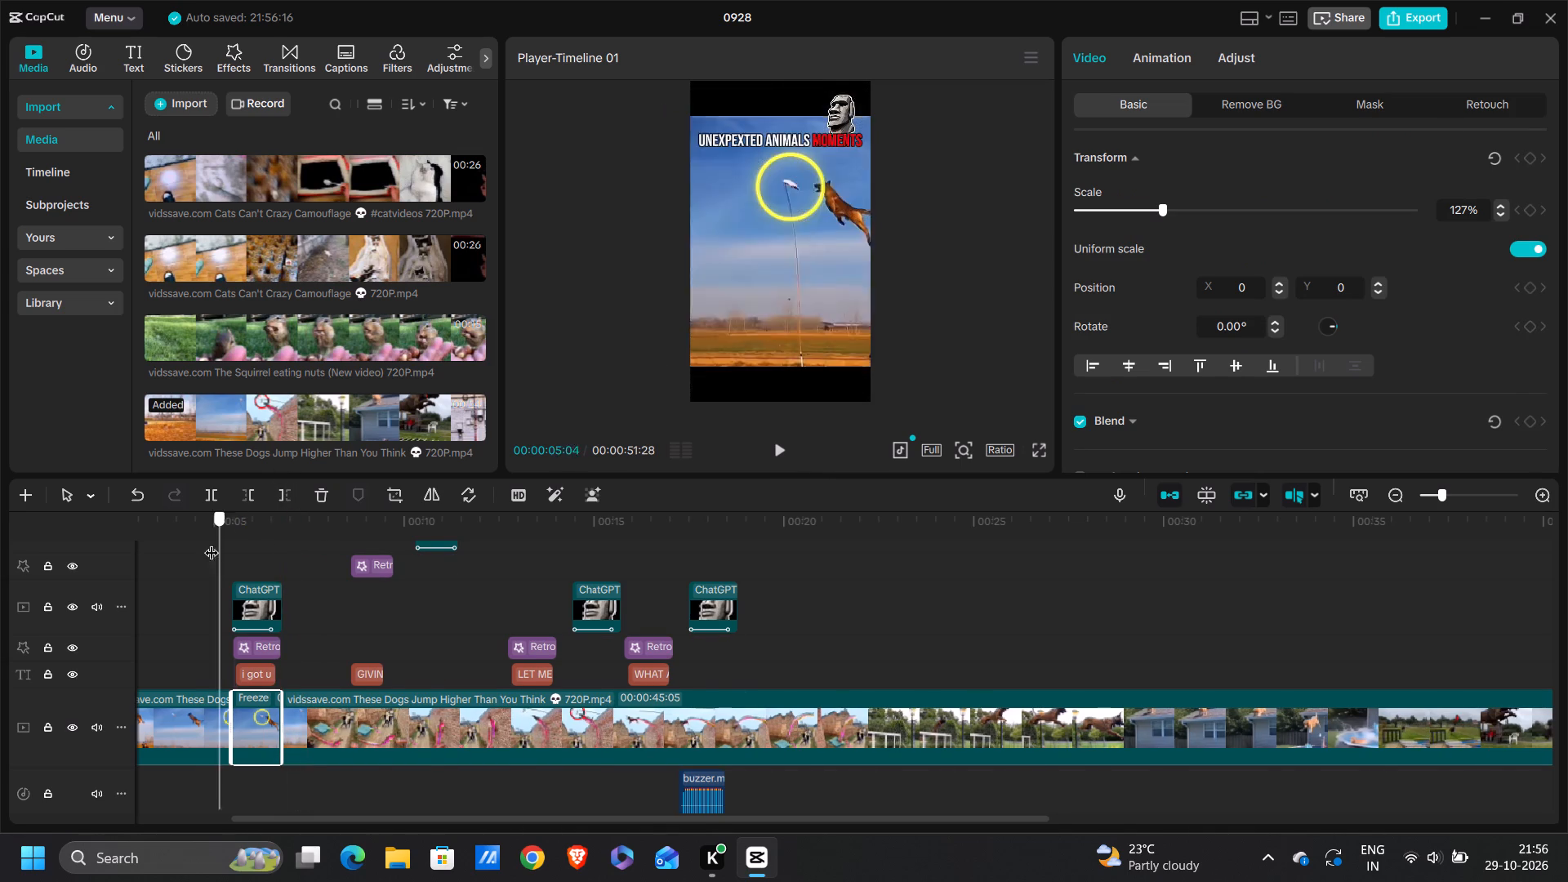
{"action": "left_click_drag", "start_coordinate": [212, 542], "coordinate": [378, 545]}
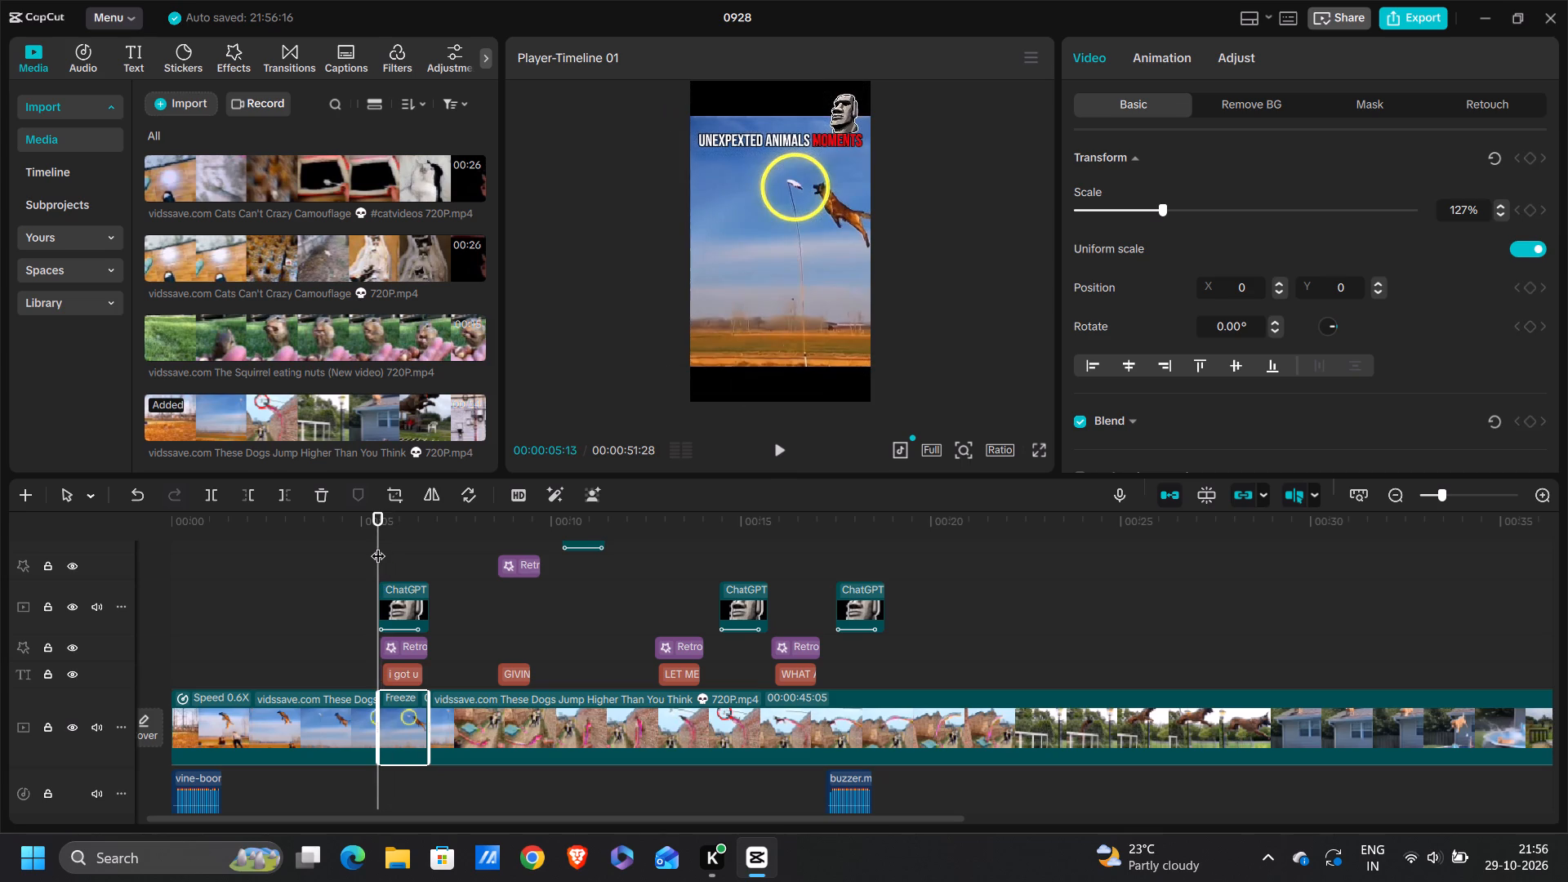
{"action": "left_click", "coordinate": [372, 572]}
{"action": "left_click_drag", "start_coordinate": [370, 563], "coordinate": [379, 563]}
{"action": "left_click_drag", "start_coordinate": [379, 563], "coordinate": [380, 563]}
{"action": "left_click_drag", "start_coordinate": [380, 563], "coordinate": [428, 571]}
{"action": "left_click", "coordinate": [428, 571]}
{"action": "left_click_drag", "start_coordinate": [428, 571], "coordinate": [430, 571]}
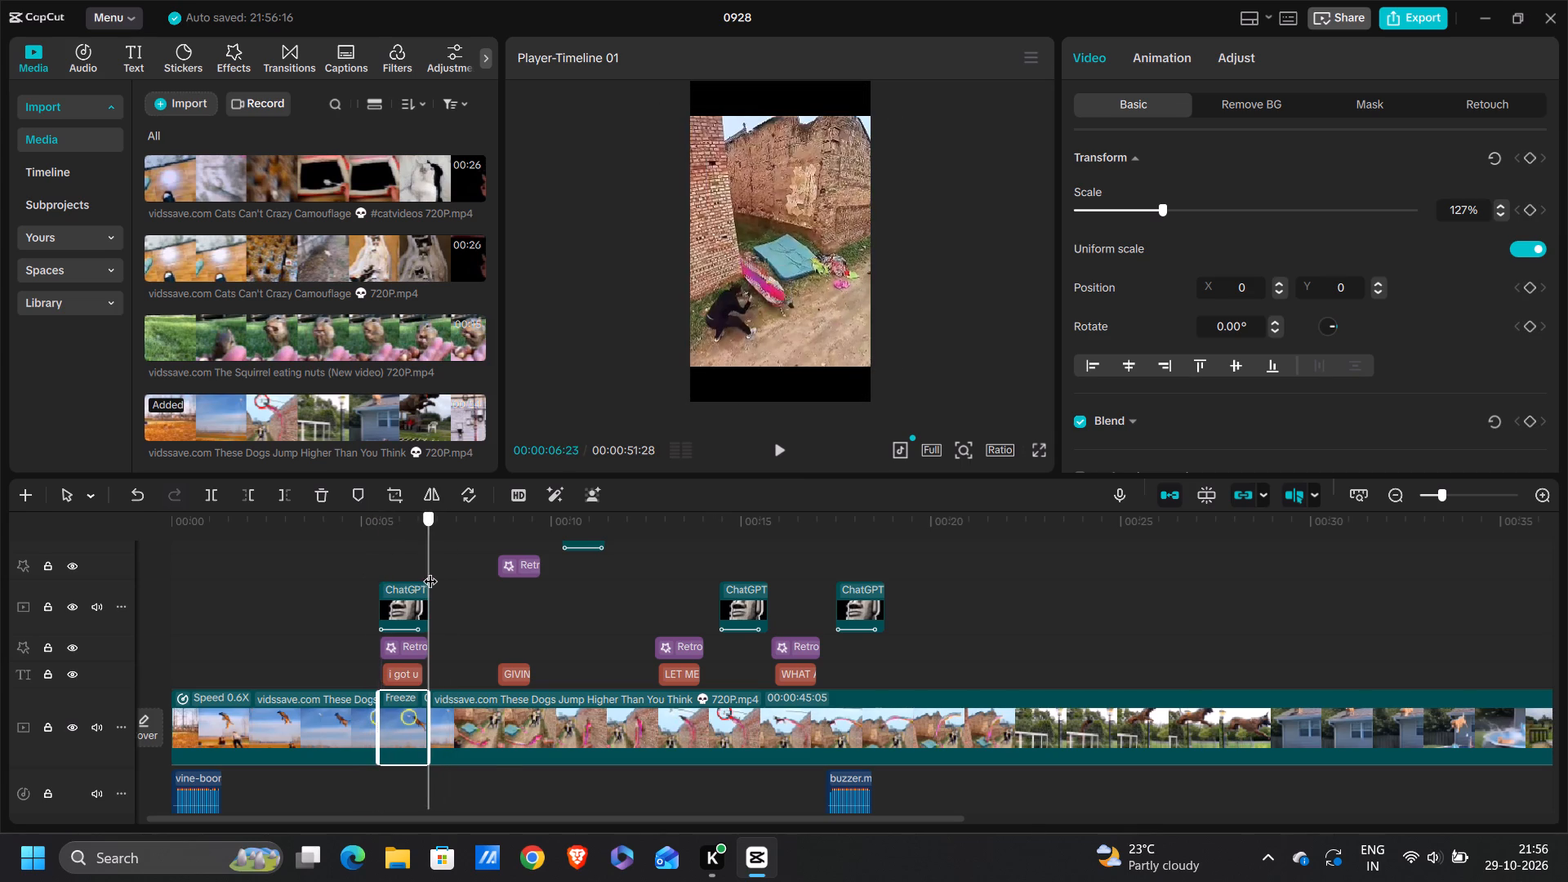
{"action": "left_click_drag", "start_coordinate": [430, 571], "coordinate": [511, 585]}
Examine how the remaining overlay groups and audio sit against the later dog jumps on the timeline.
{"action": "scroll", "coordinate": [512, 586], "scroll_direction": "up", "scroll_amount": 1}
{"action": "scroll", "coordinate": [512, 586], "scroll_direction": "down", "scroll_amount": 2, "text": "ctrl"}
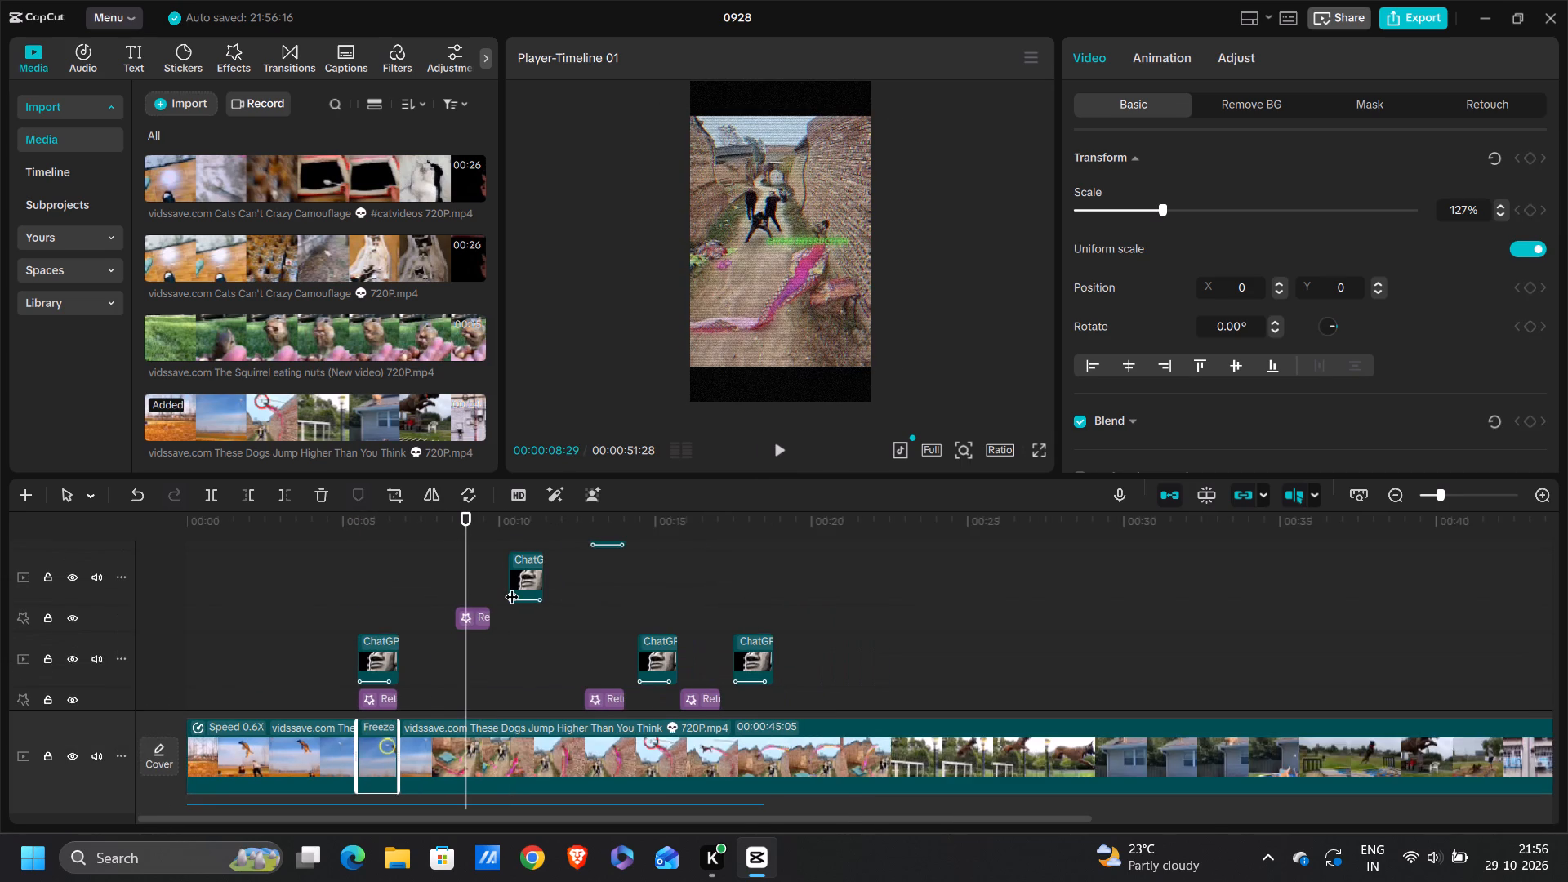
{"action": "scroll", "coordinate": [512, 586], "scroll_direction": "down", "scroll_amount": 2, "text": "ctrl"}
{"action": "scroll", "coordinate": [512, 586], "scroll_direction": "down", "scroll_amount": 3}
{"action": "double_click", "coordinate": [603, 581]}
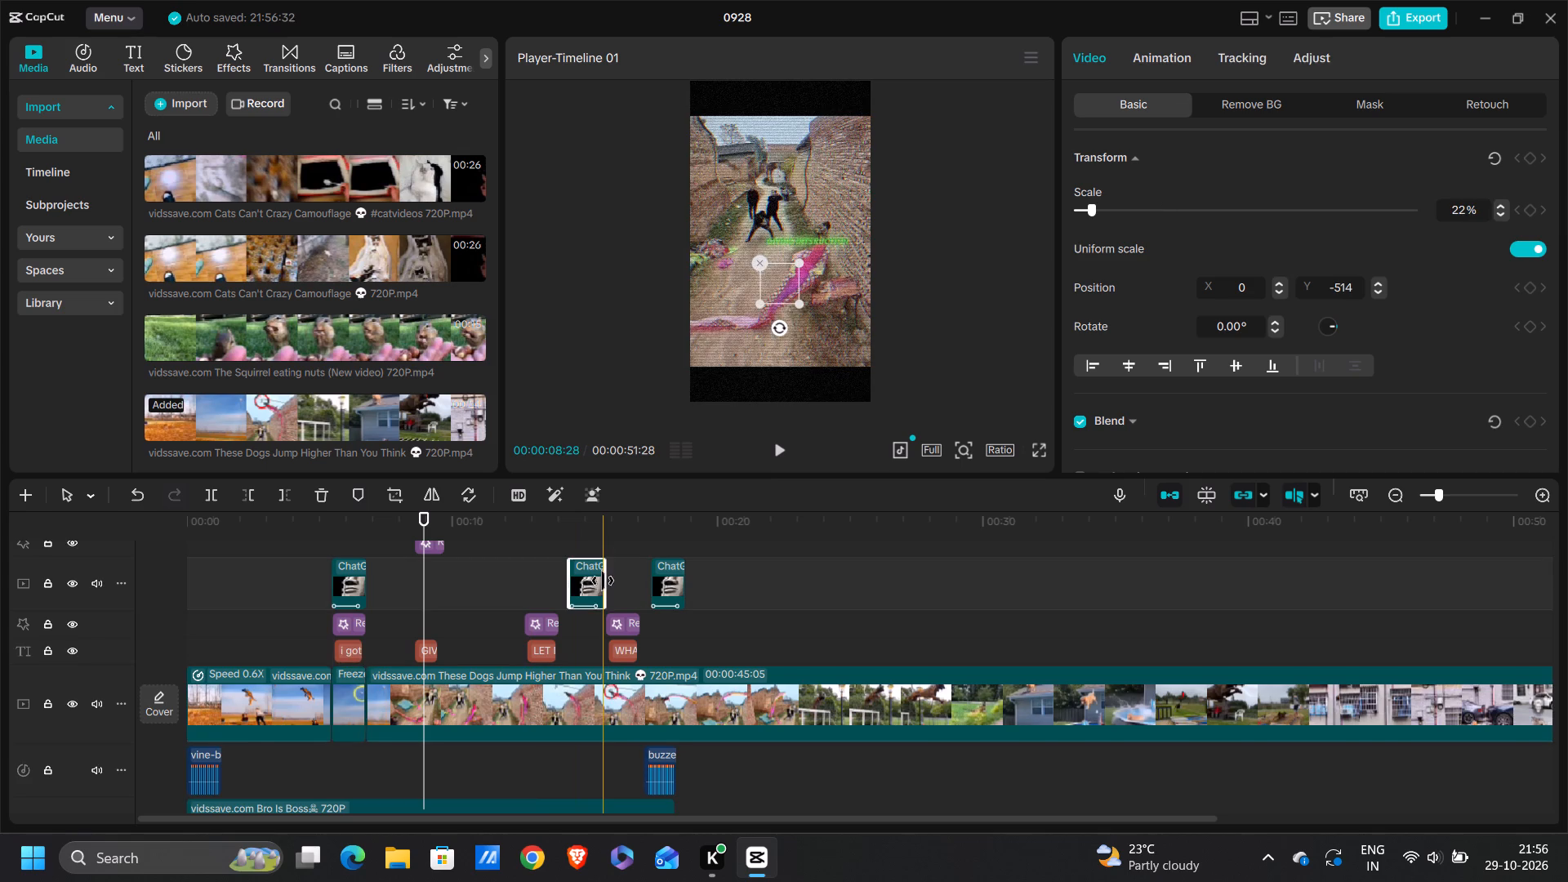
{"action": "scroll", "coordinate": [603, 581], "scroll_direction": "up", "scroll_amount": 3}
{"action": "left_click", "coordinate": [603, 581]}
{"action": "left_click", "coordinate": [793, 582]}
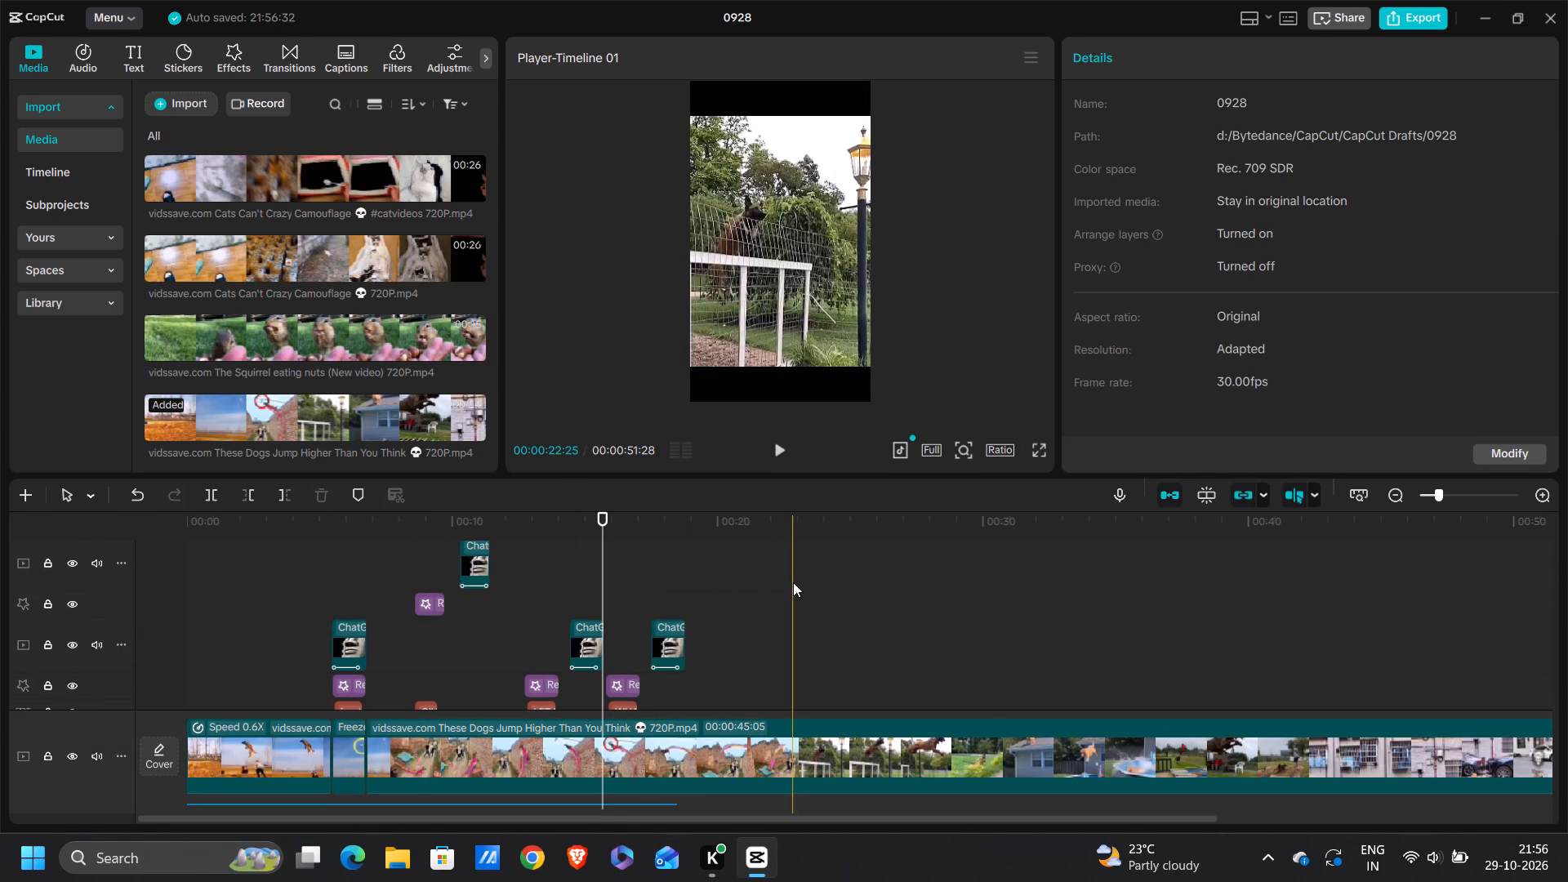
{"action": "scroll", "coordinate": [791, 582], "scroll_direction": "up", "scroll_amount": 3}
{"action": "scroll", "coordinate": [851, 641], "scroll_direction": "down", "scroll_amount": 2}
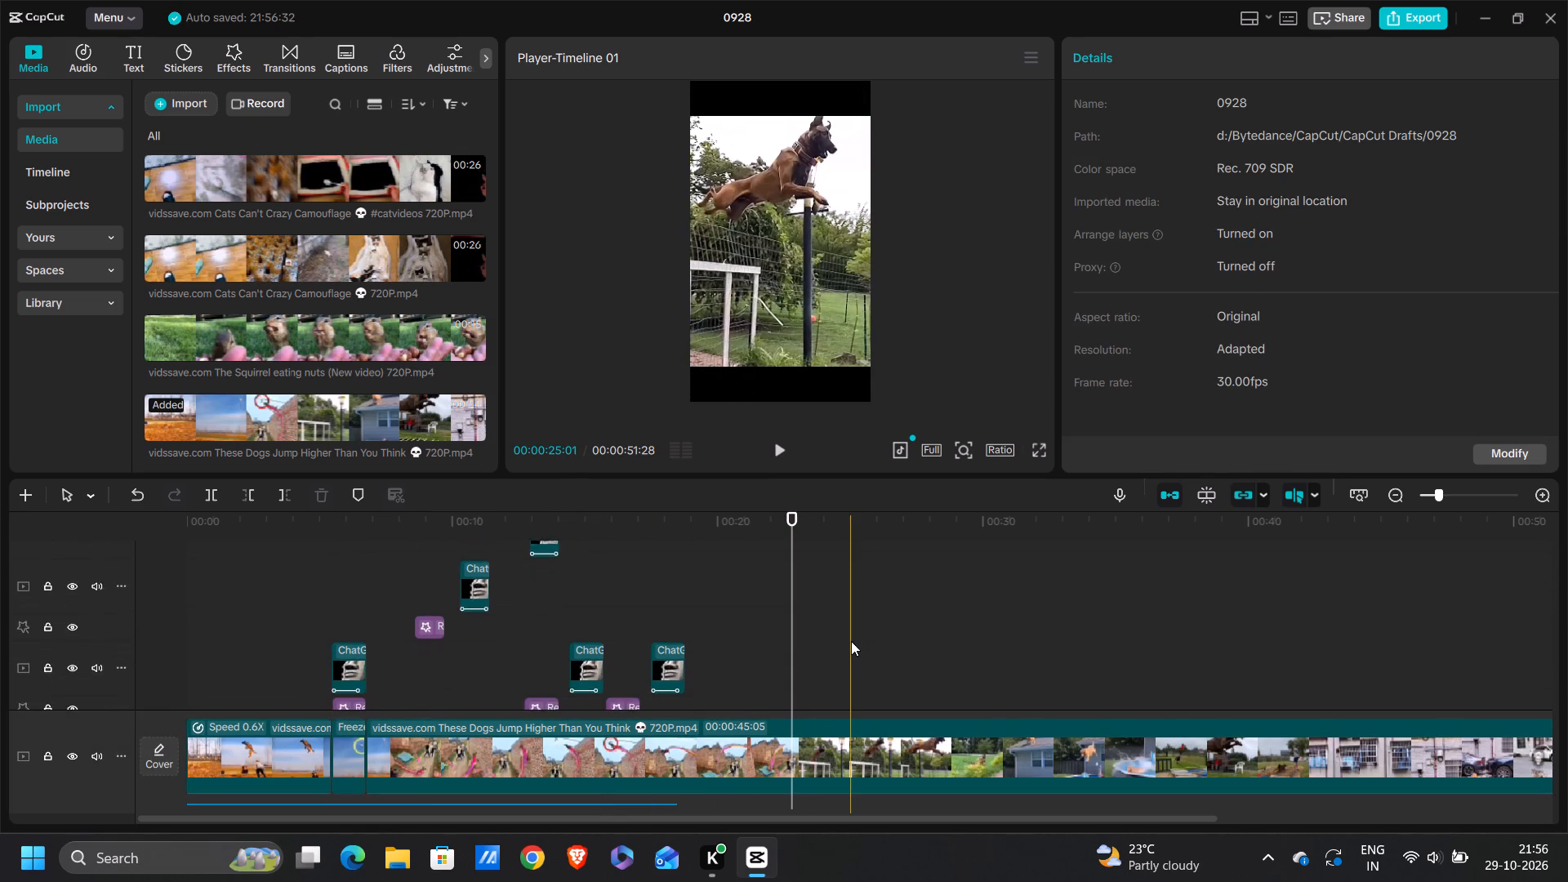
{"action": "scroll", "coordinate": [851, 641], "scroll_direction": "down", "scroll_amount": 8}
{"action": "scroll", "coordinate": [852, 642], "scroll_direction": "up", "scroll_amount": 2}
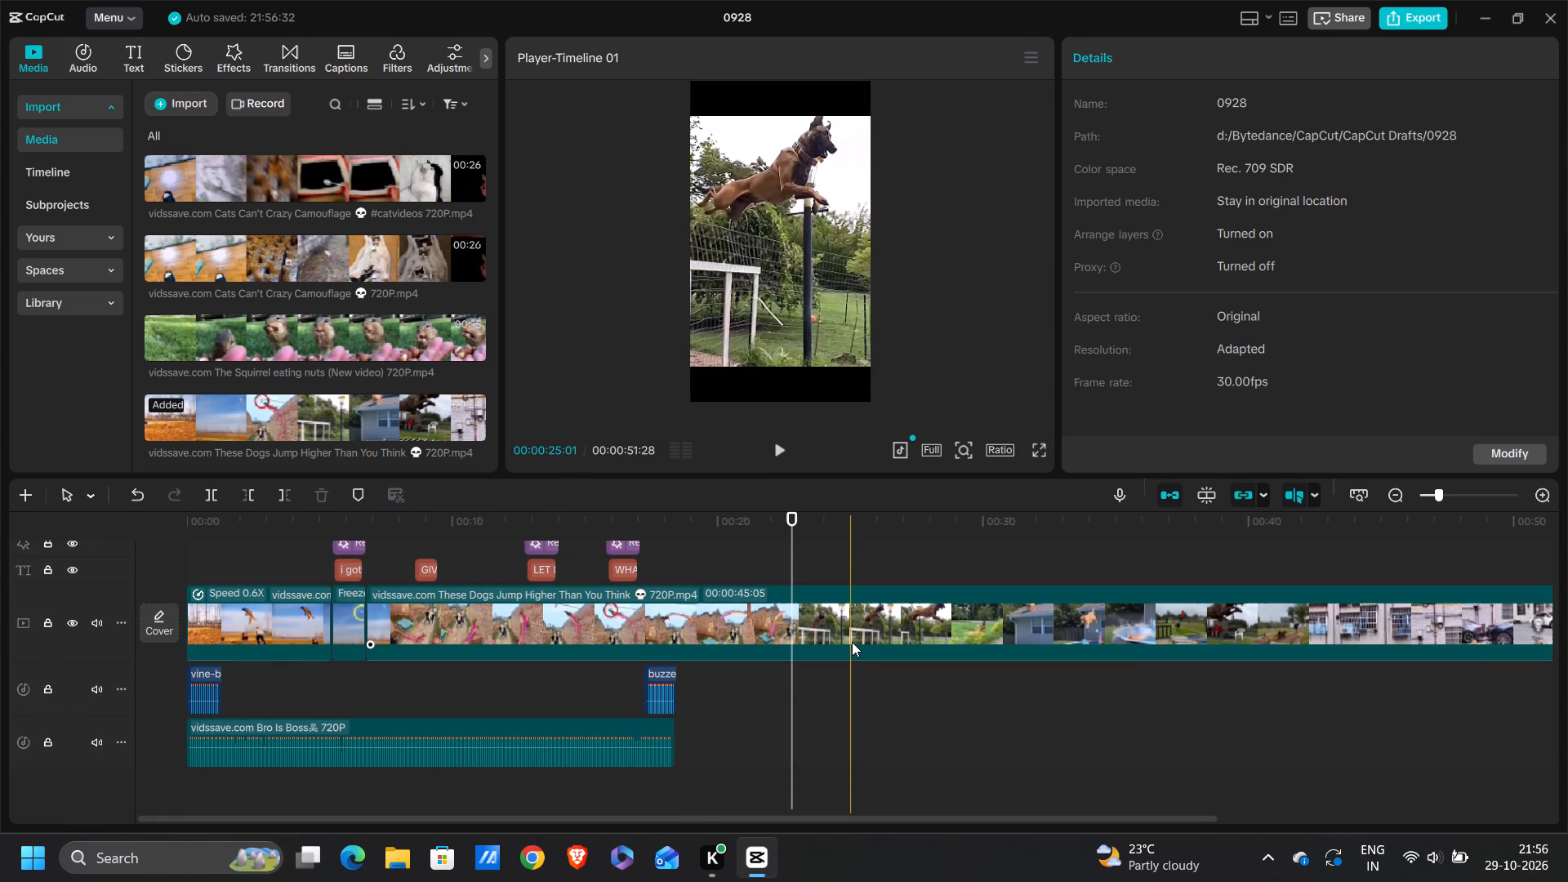
{"action": "scroll", "coordinate": [852, 642], "scroll_direction": "right", "scroll_amount": 1}
{"action": "left_click", "coordinate": [852, 642]}
{"action": "scroll", "coordinate": [983, 713], "scroll_direction": "up", "scroll_amount": 4}
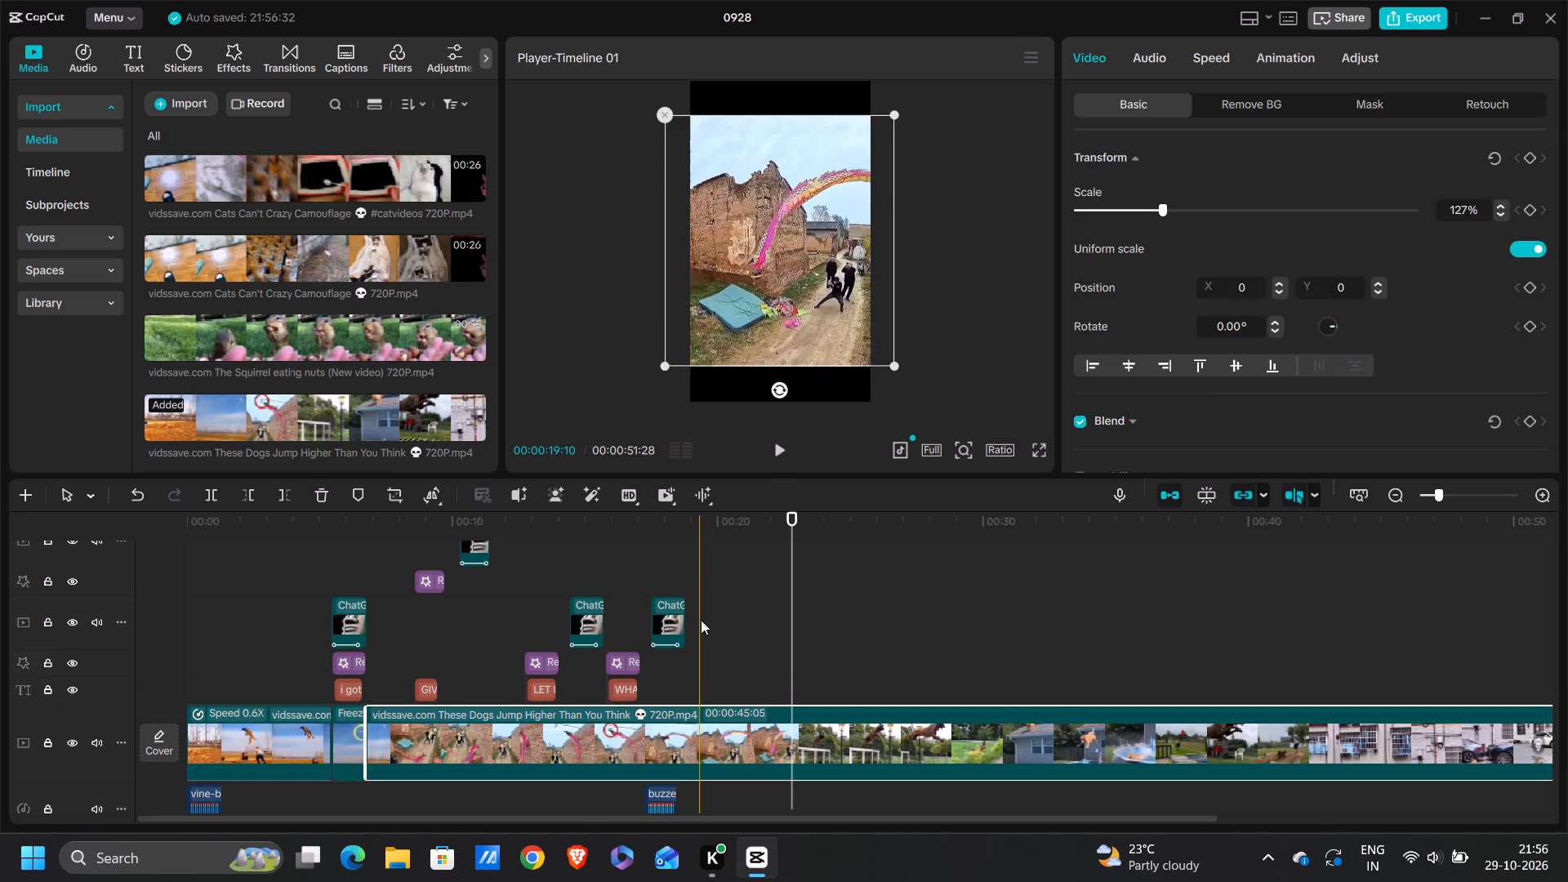
{"action": "left_click", "coordinate": [705, 621]}
Delete the four stone-face images after the freeze frame together with the second Retro Wave effect.
{"action": "scroll", "coordinate": [706, 622], "scroll_direction": "up", "scroll_amount": 4}
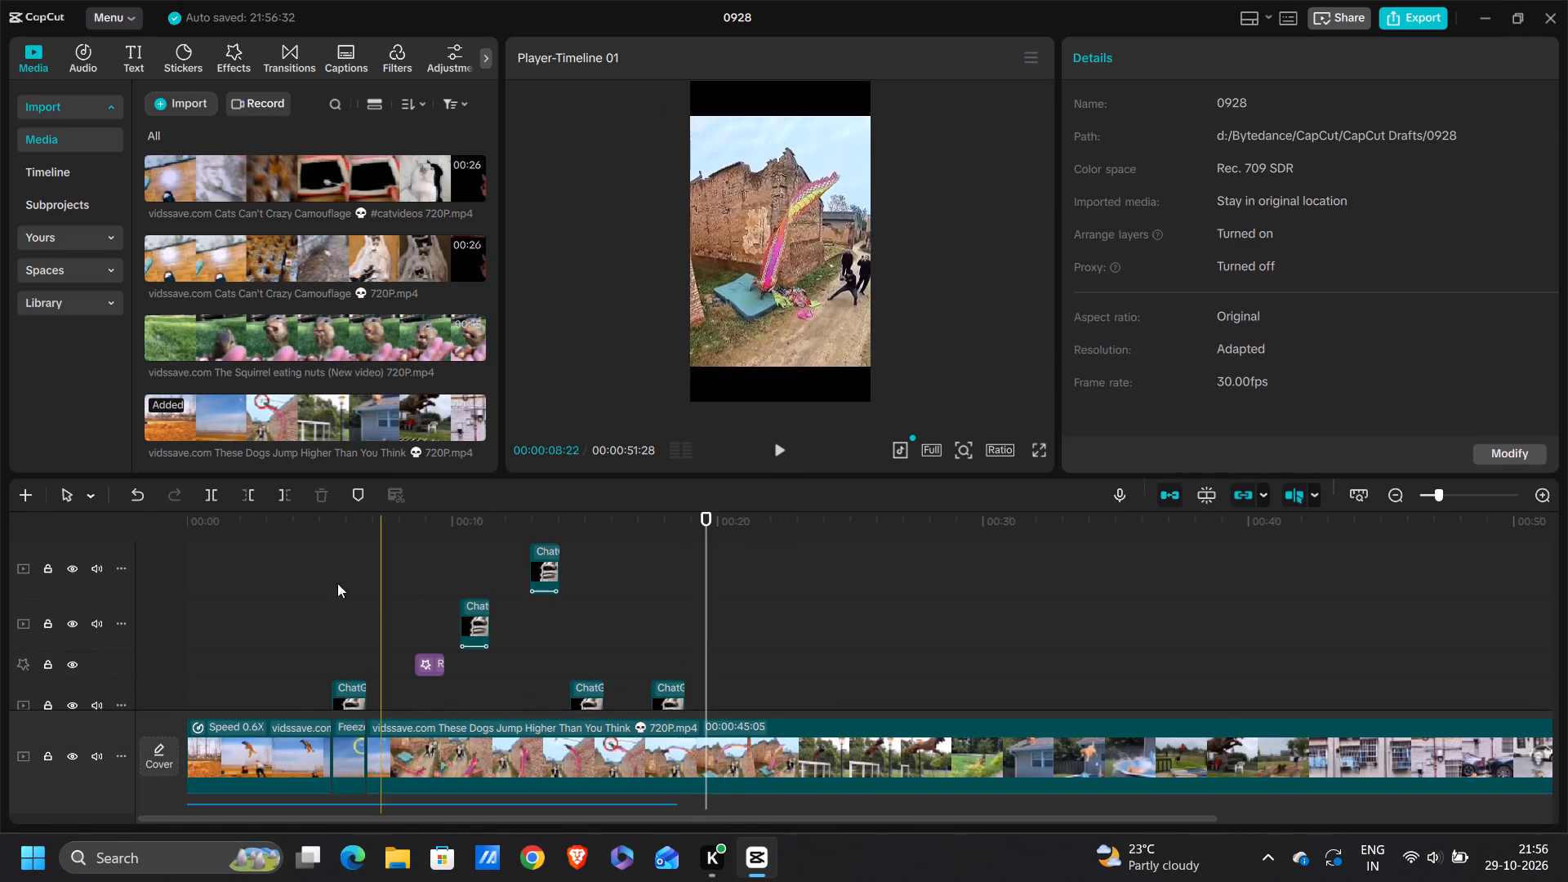
{"action": "left_click_drag", "start_coordinate": [376, 551], "coordinate": [721, 691]}
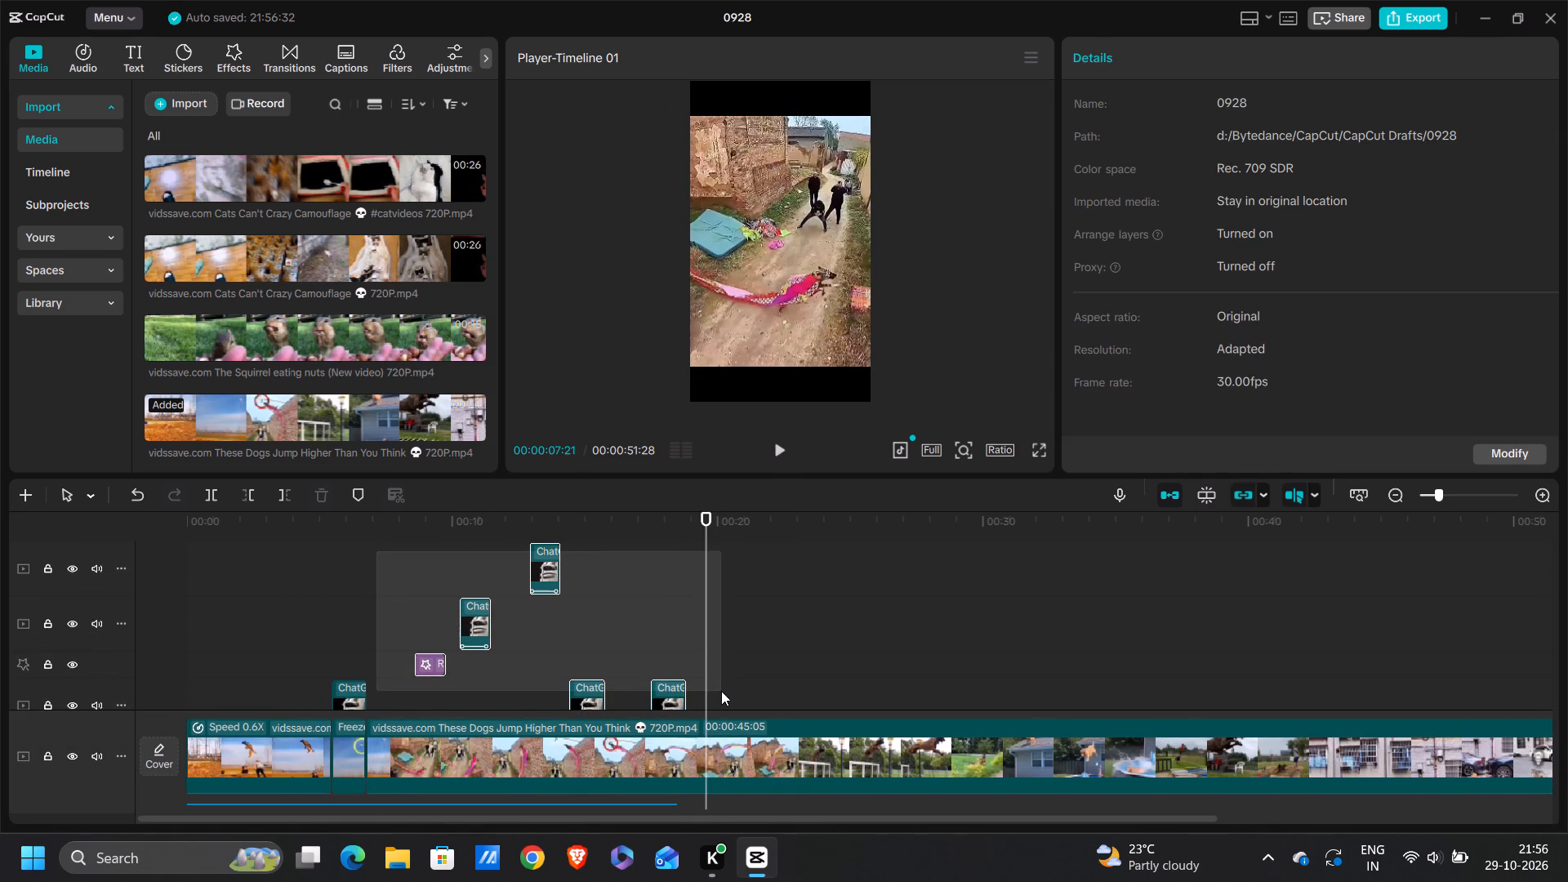
{"action": "left_click_drag", "start_coordinate": [721, 691], "coordinate": [722, 691]}
{"action": "key", "text": "BackSpace"}
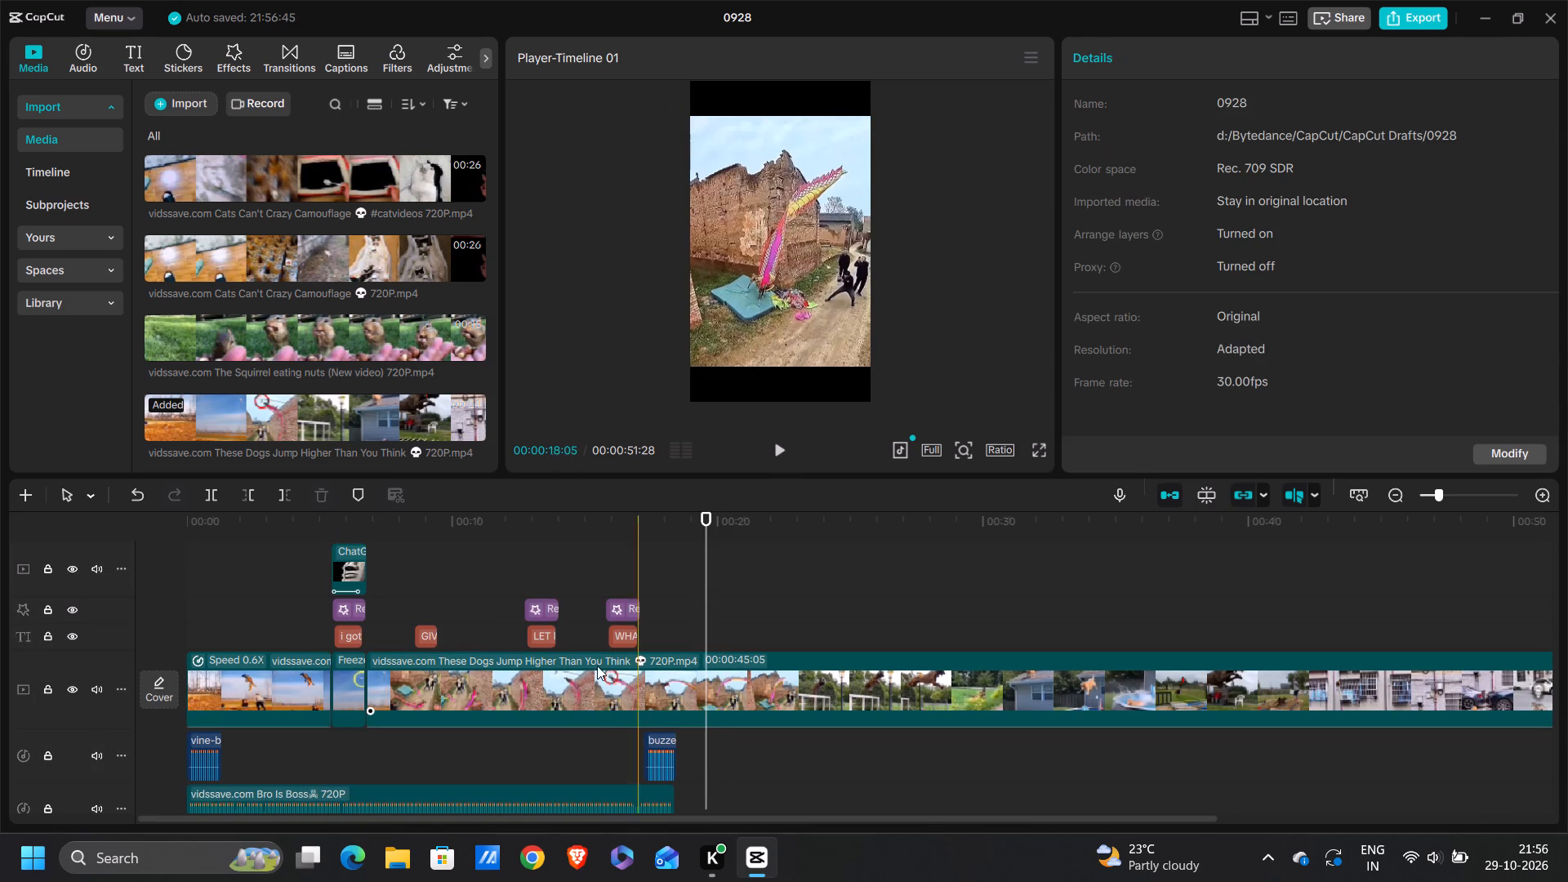
Delete the two remaining Retro Wave effects and the three captions after the freeze frame.
{"action": "left_click_drag", "start_coordinate": [418, 552], "coordinate": [710, 626]}
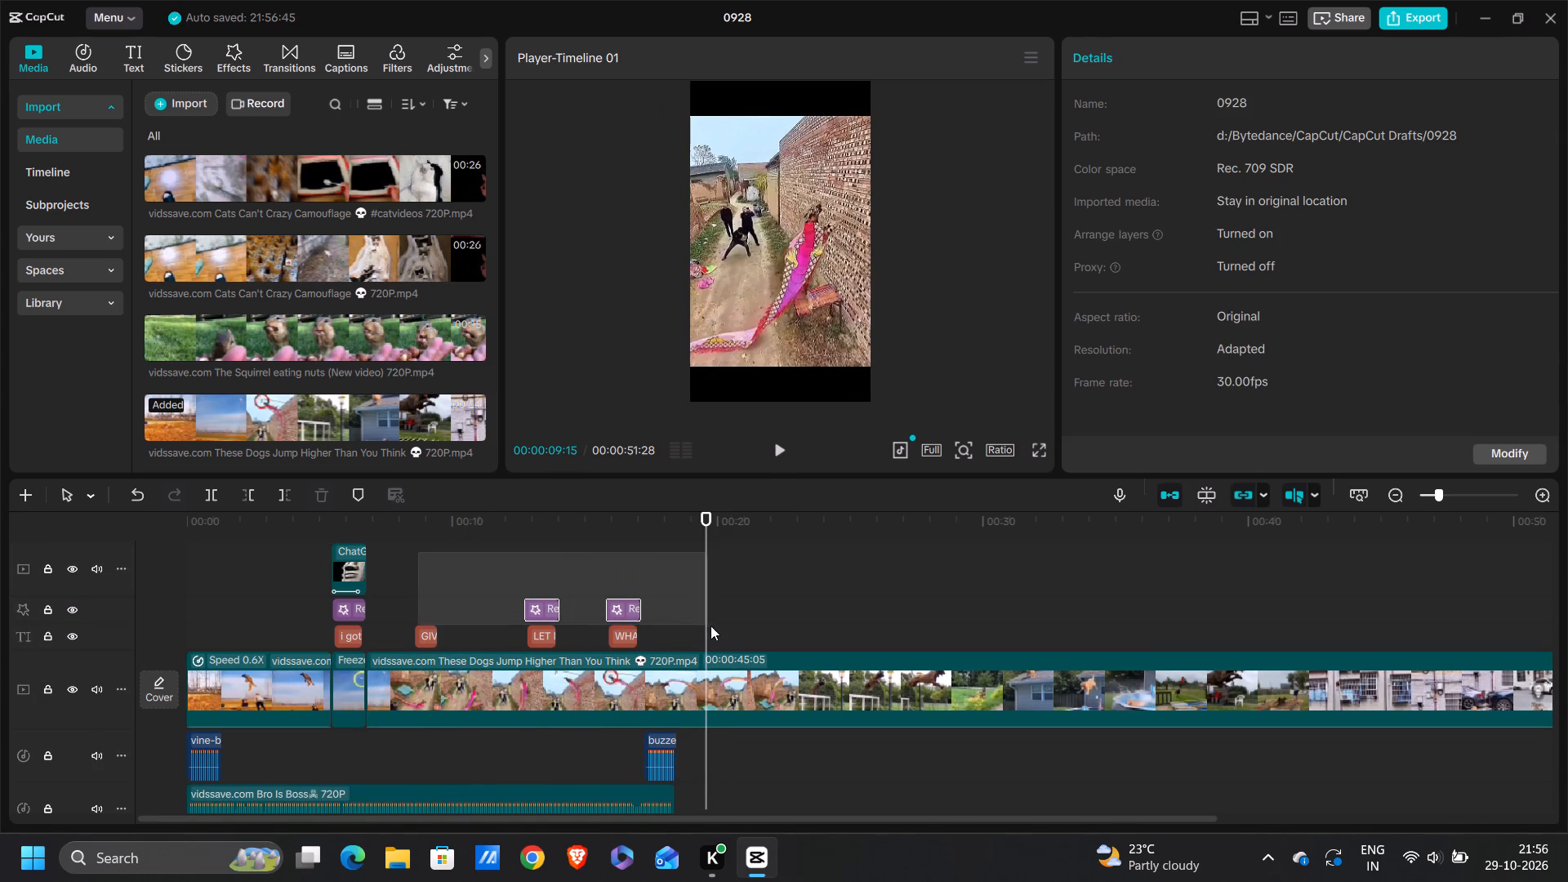
{"action": "left_click_drag", "start_coordinate": [710, 626], "coordinate": [728, 641]}
{"action": "key", "text": "BackSpace"}
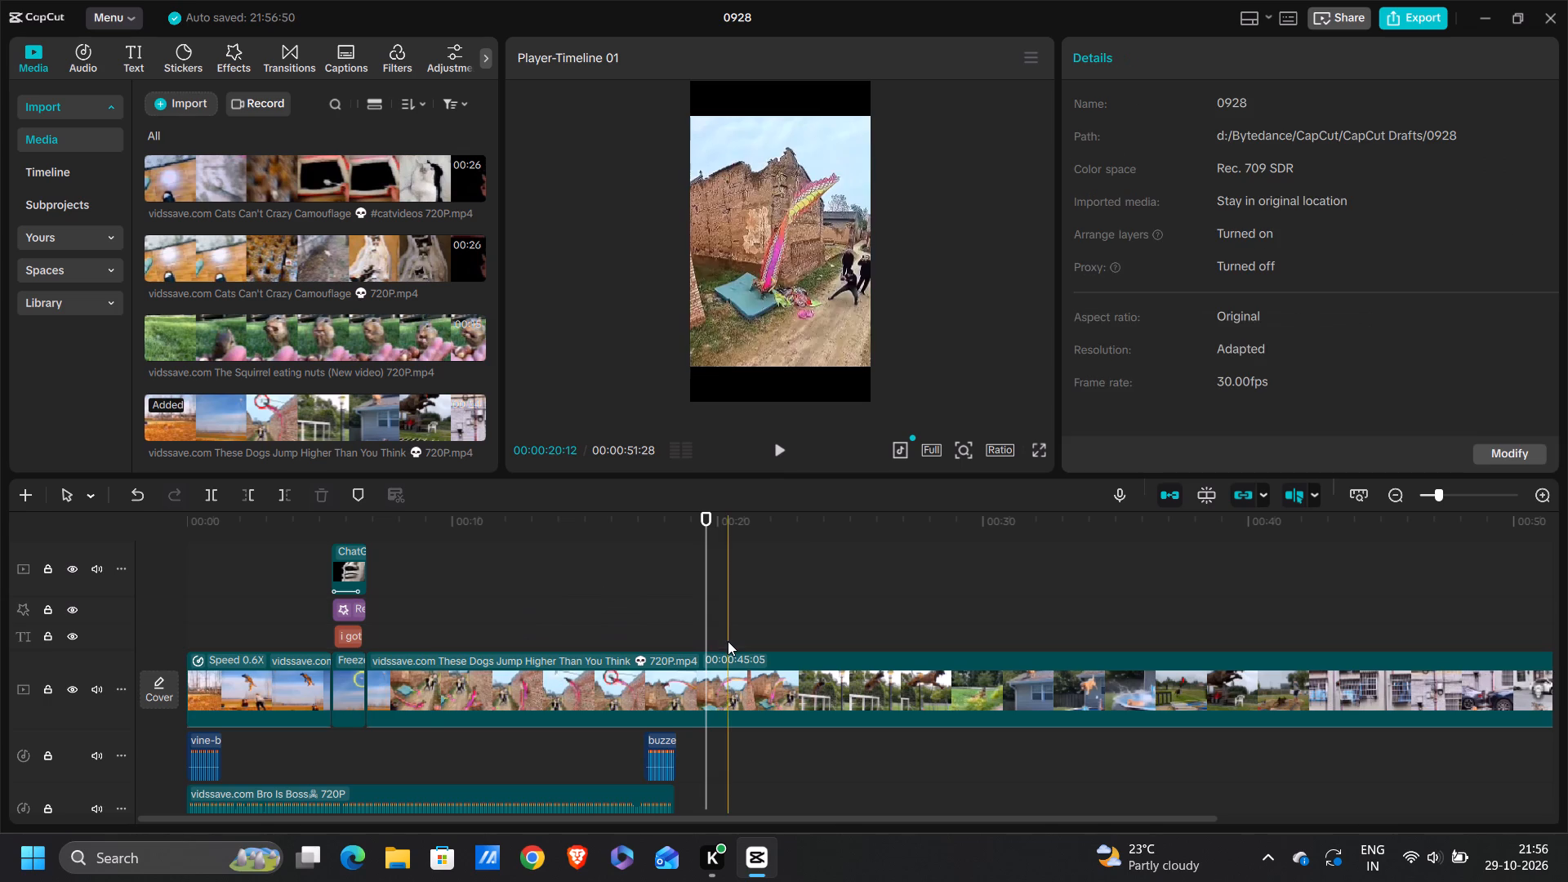
Split the main dog clip at 00:00:14:11, where the jumping dog reaches the ring circled in red.
{"action": "left_click", "coordinate": [366, 557]}
{"action": "left_click", "coordinate": [378, 558]}
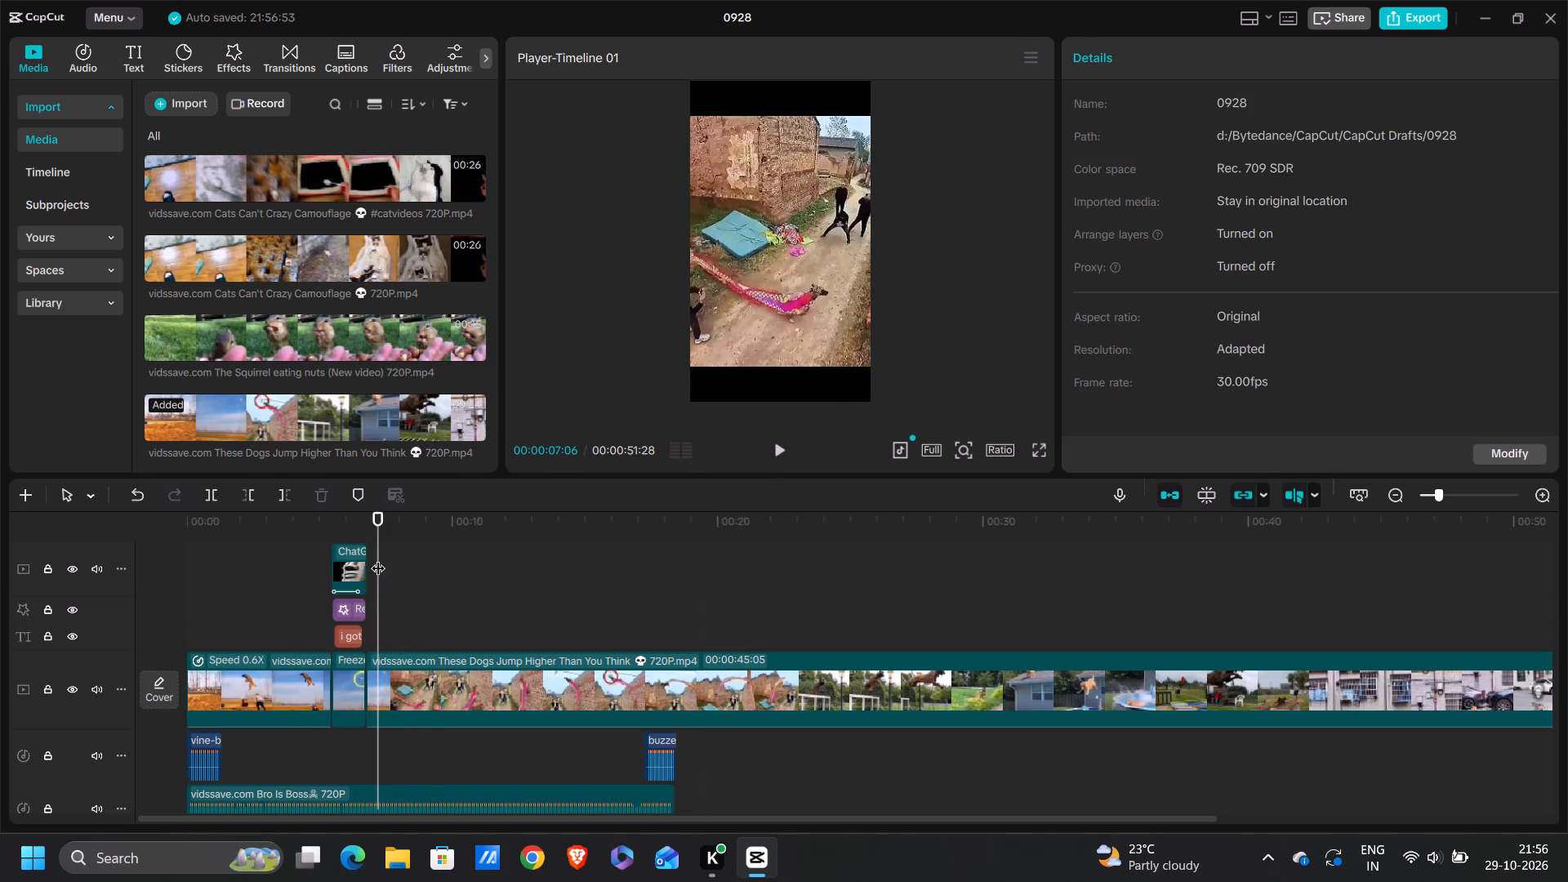
{"action": "left_click_drag", "start_coordinate": [378, 558], "coordinate": [396, 563]}
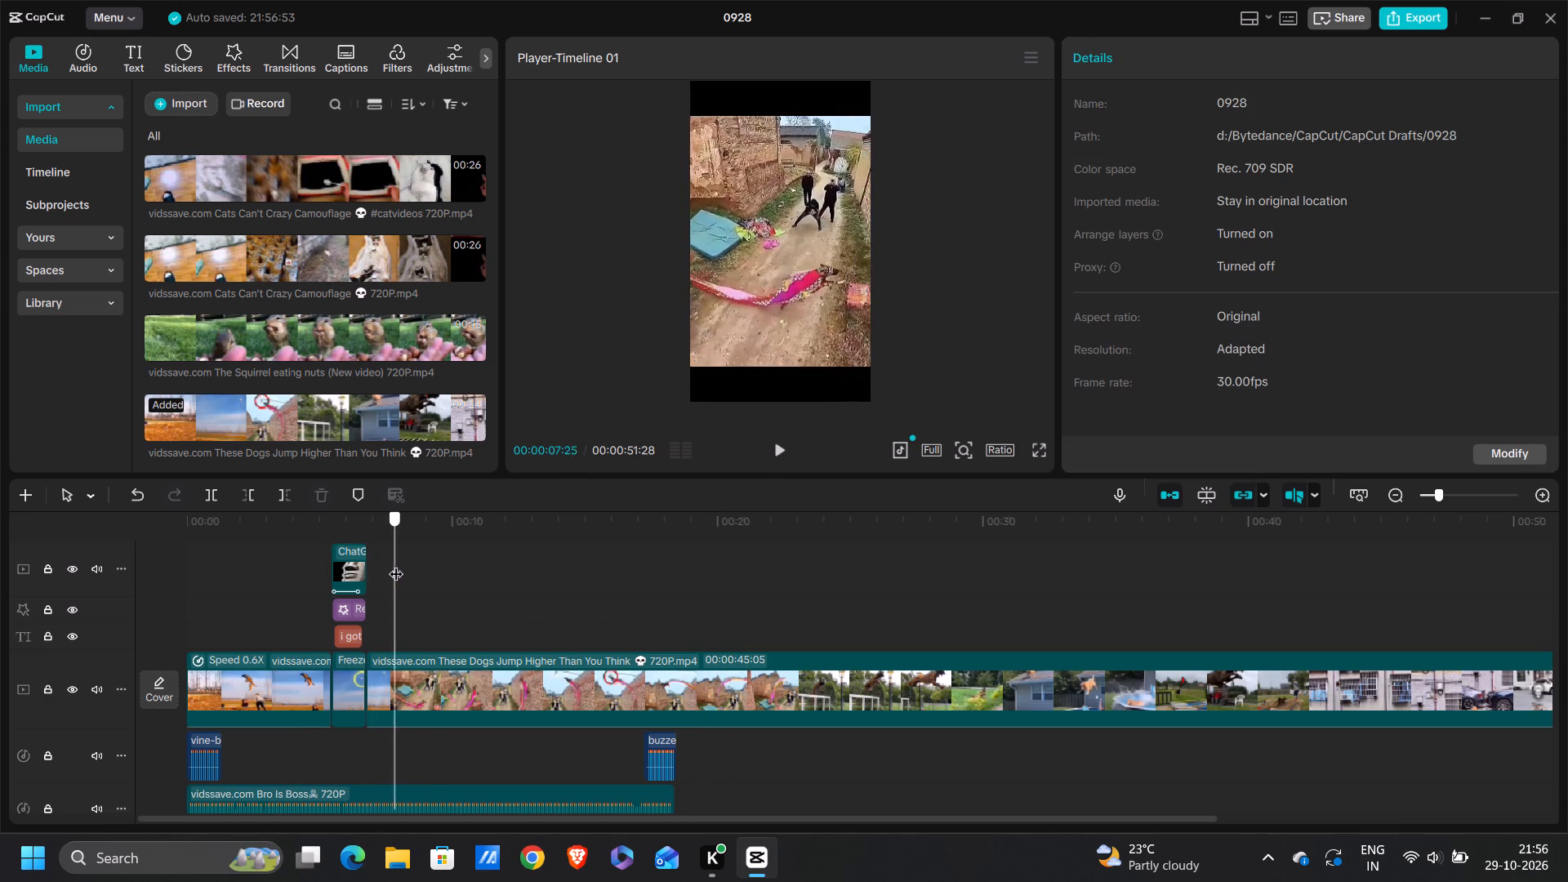
{"action": "left_click_drag", "start_coordinate": [396, 563], "coordinate": [428, 572]}
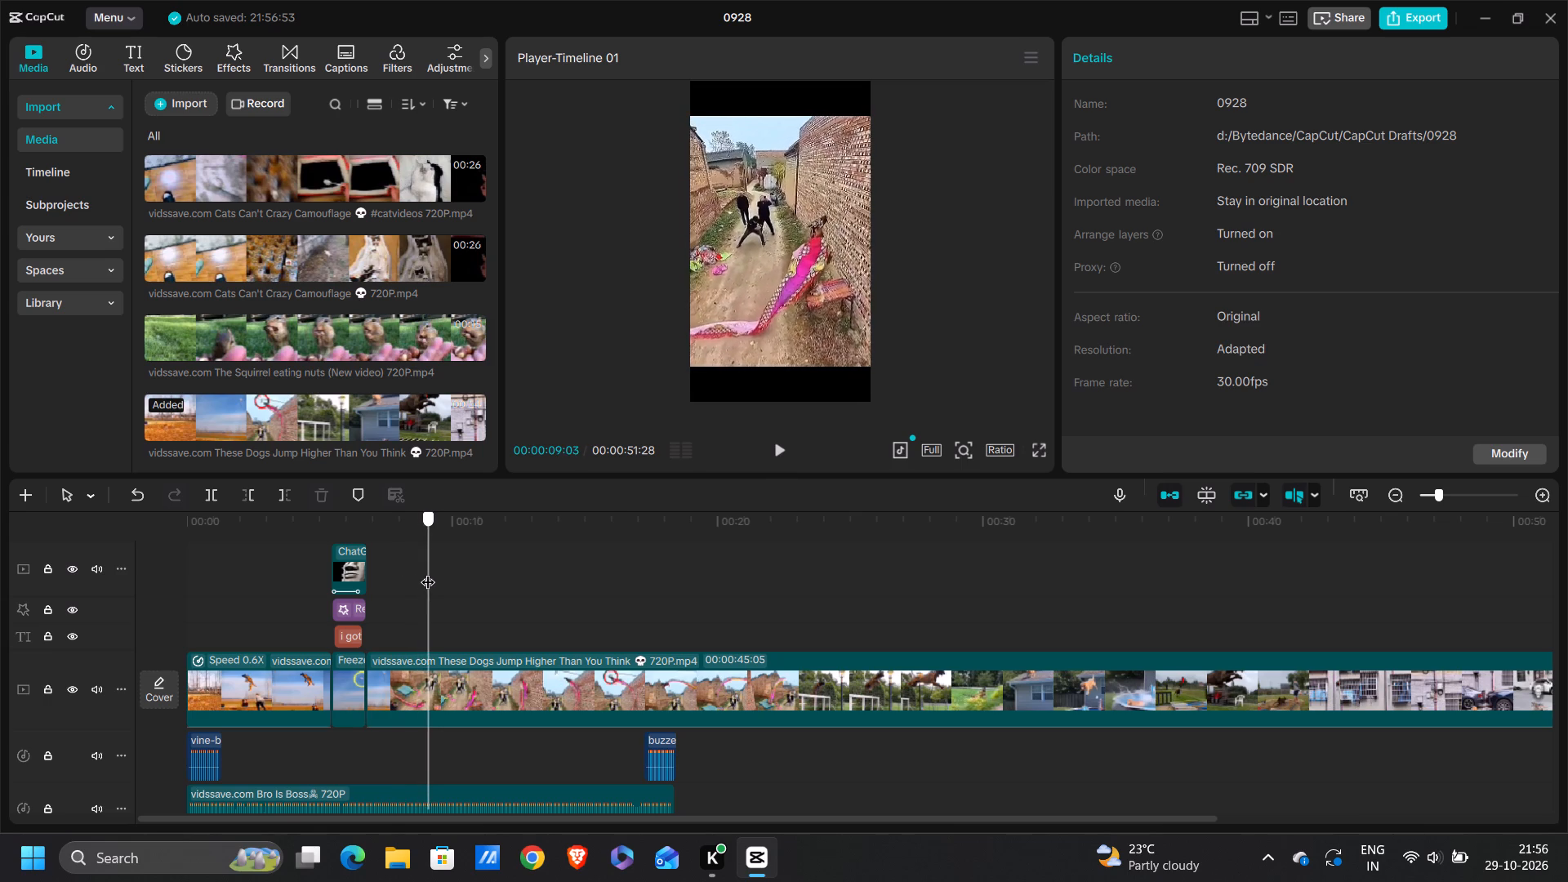
{"action": "left_click_drag", "start_coordinate": [428, 572], "coordinate": [295, 537]}
{"action": "key", "text": "space"}
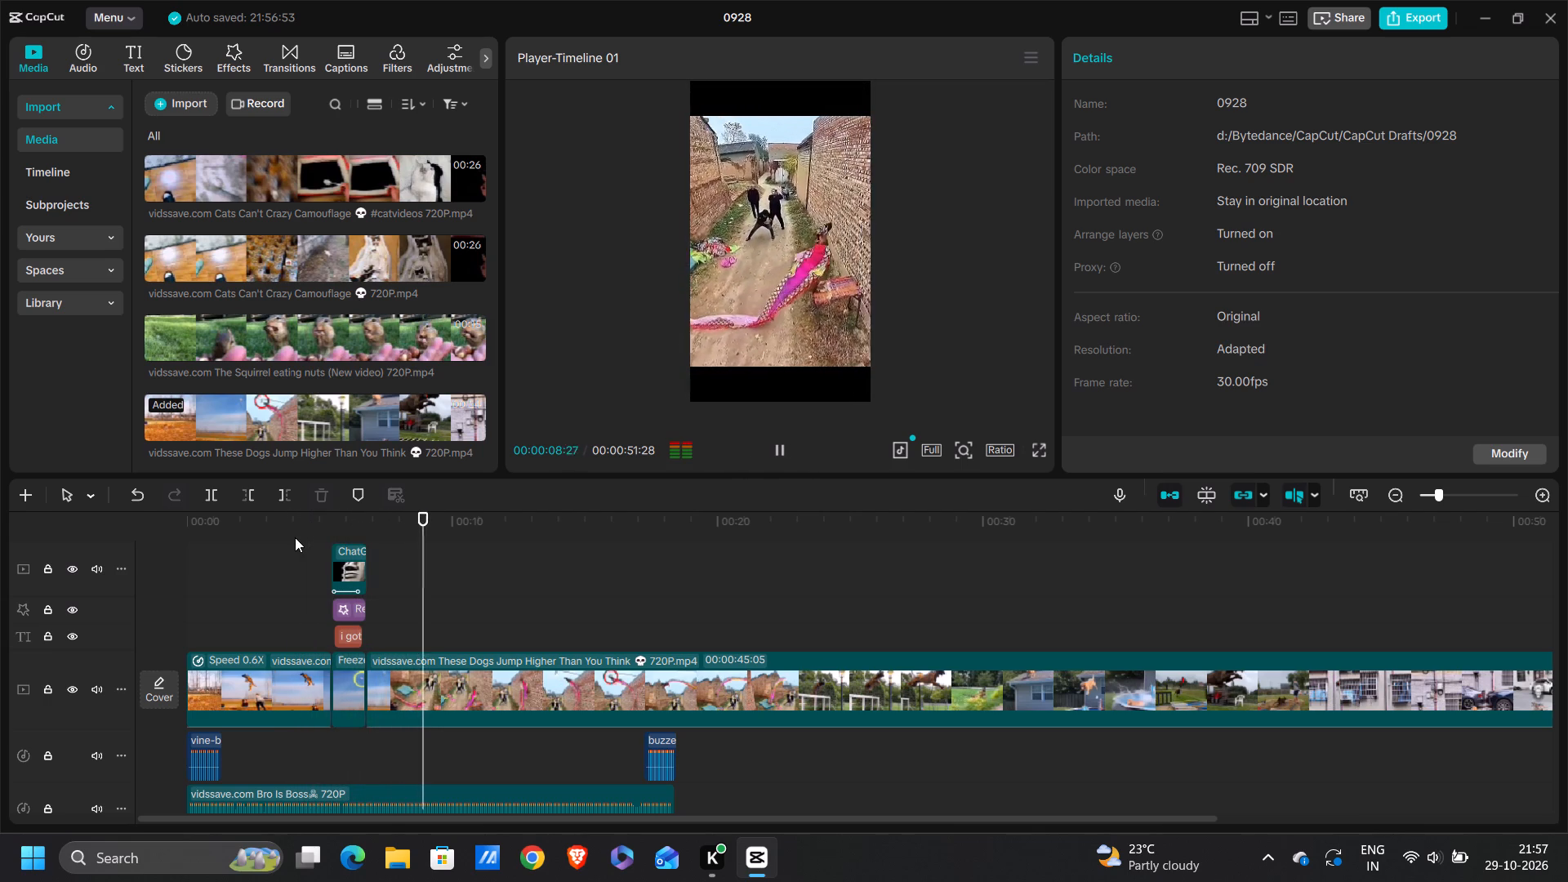
{"action": "key", "text": "space"}
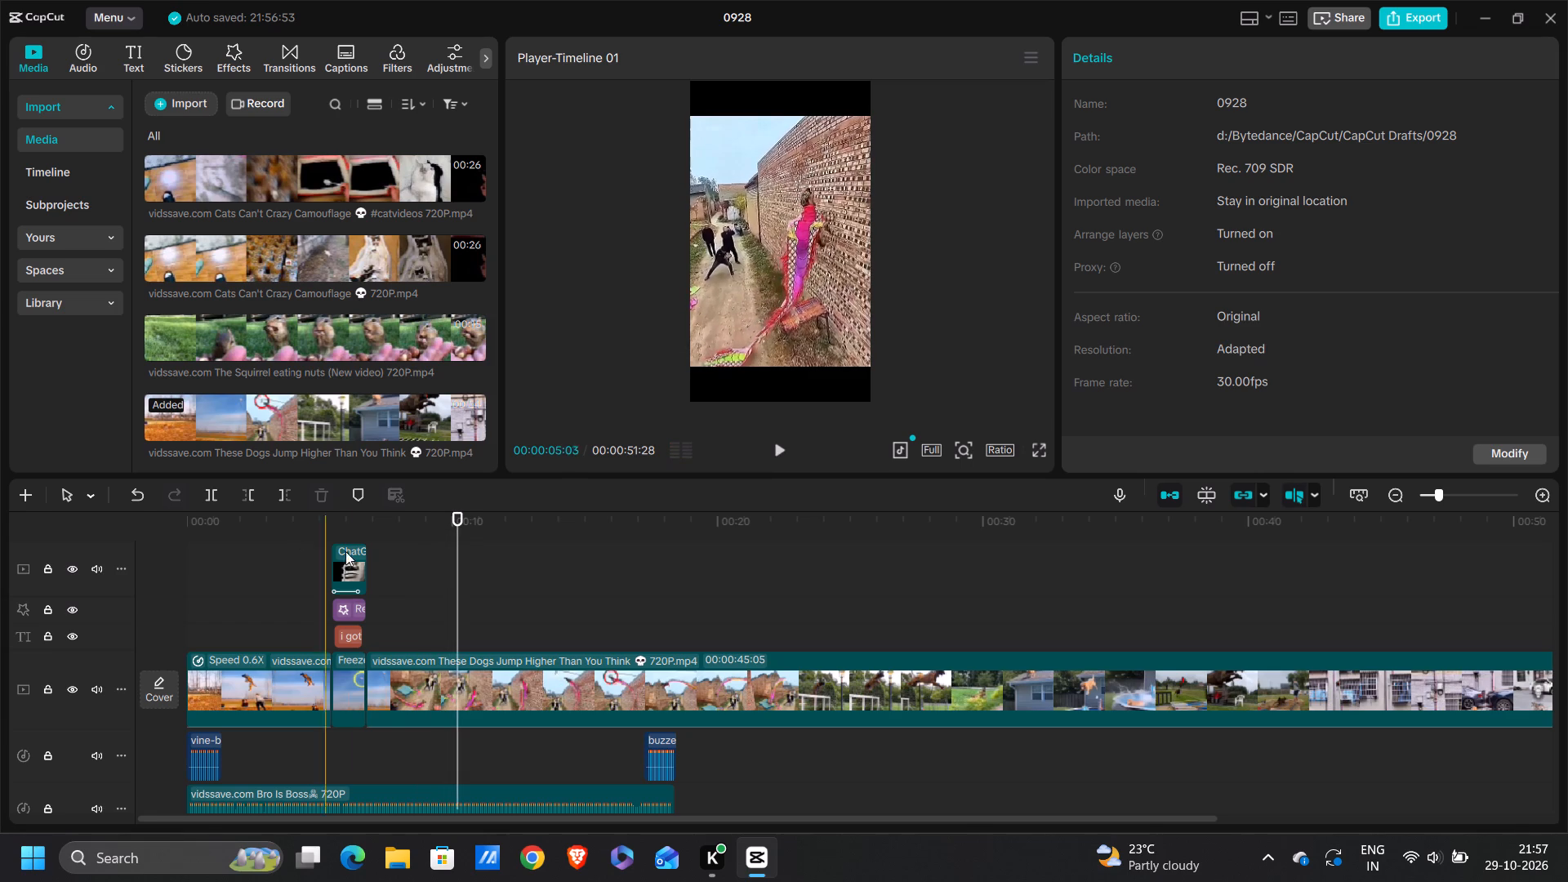
{"action": "left_click_drag", "start_coordinate": [454, 570], "coordinate": [466, 577]}
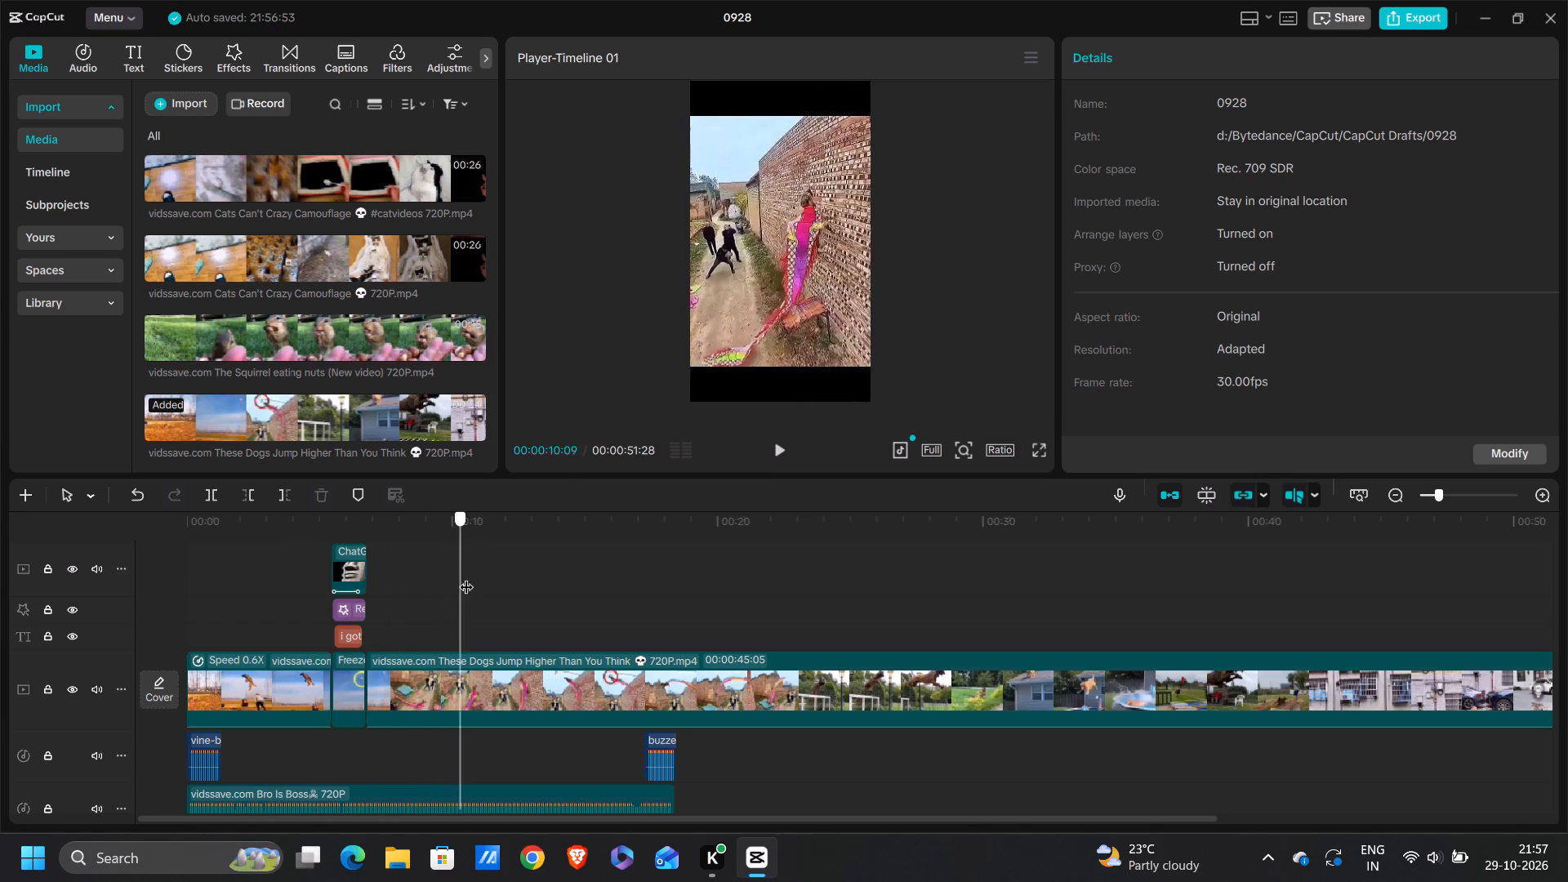
{"action": "left_click_drag", "start_coordinate": [466, 577], "coordinate": [560, 586]}
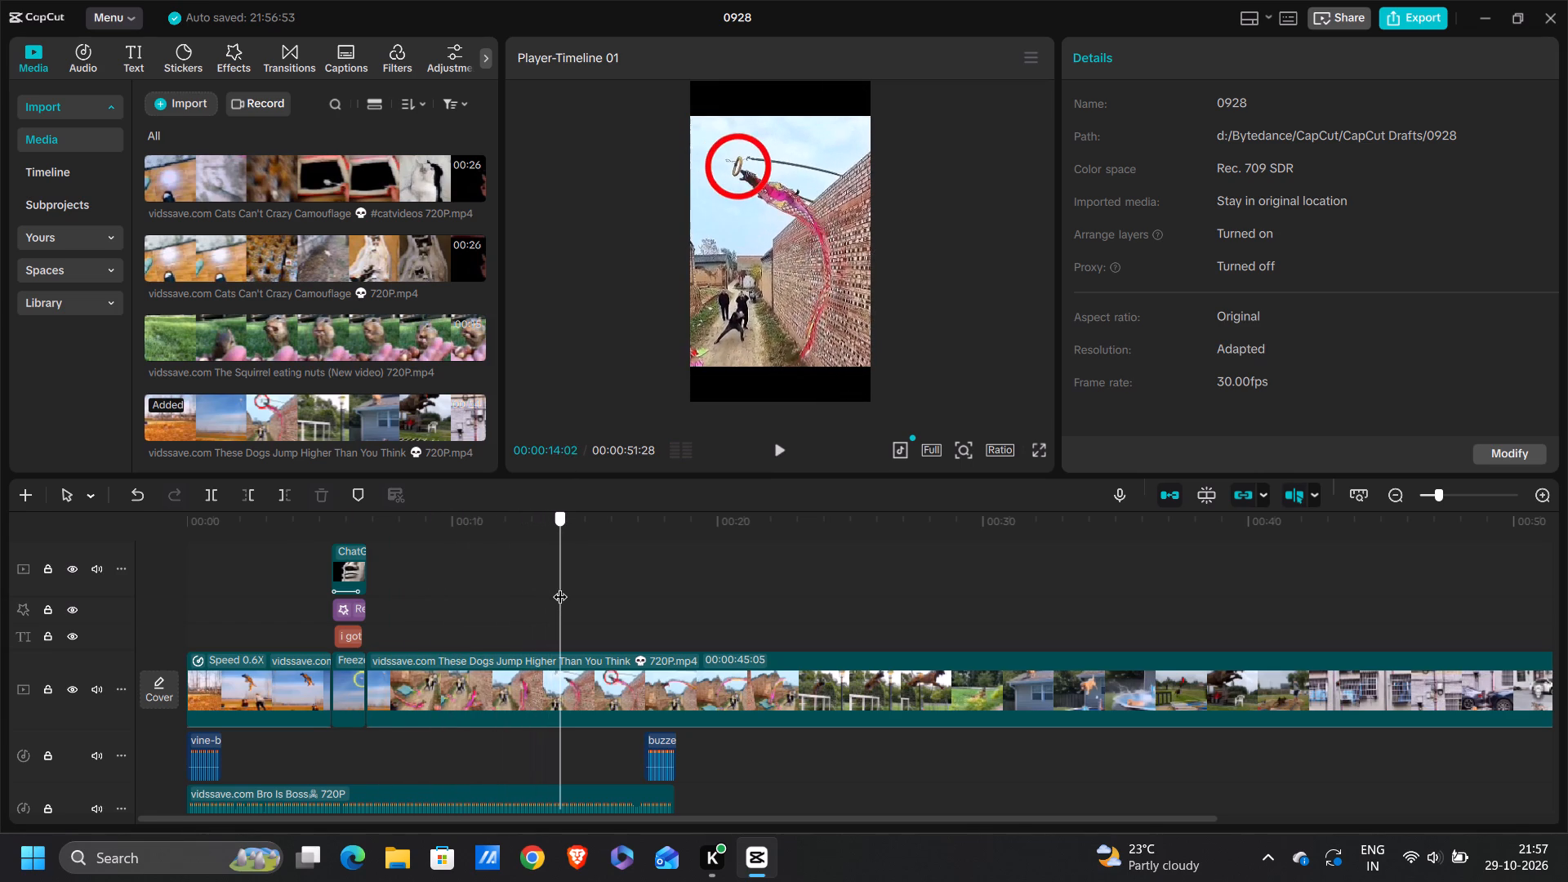
{"action": "left_click_drag", "start_coordinate": [560, 586], "coordinate": [568, 585]}
{"action": "left_click", "coordinate": [568, 585]}
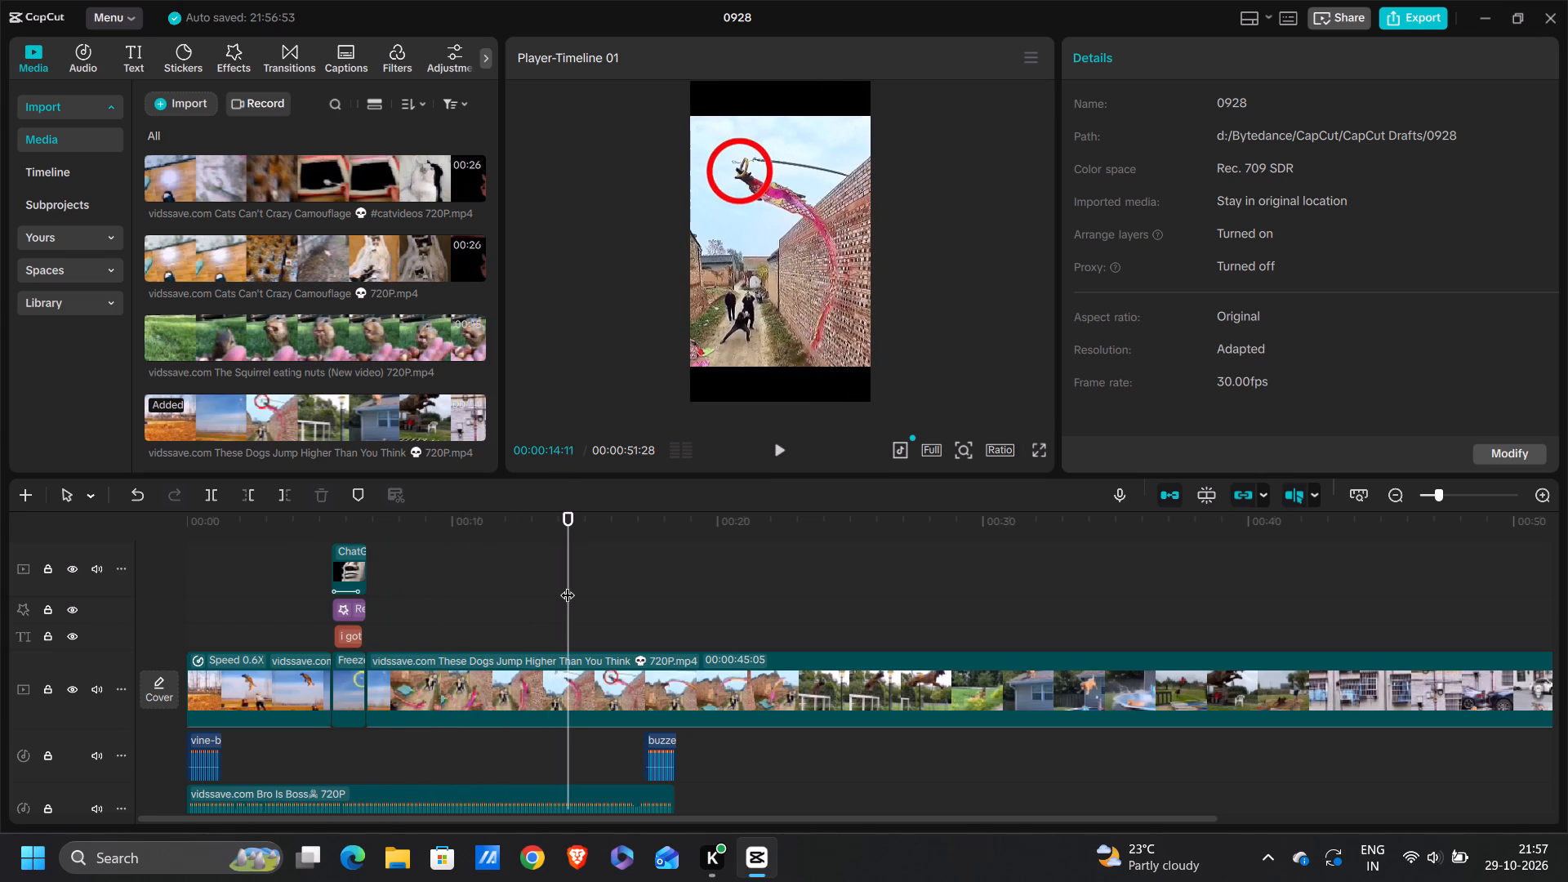
{"action": "left_click", "coordinate": [567, 707]}
{"action": "left_click", "coordinate": [212, 492]}
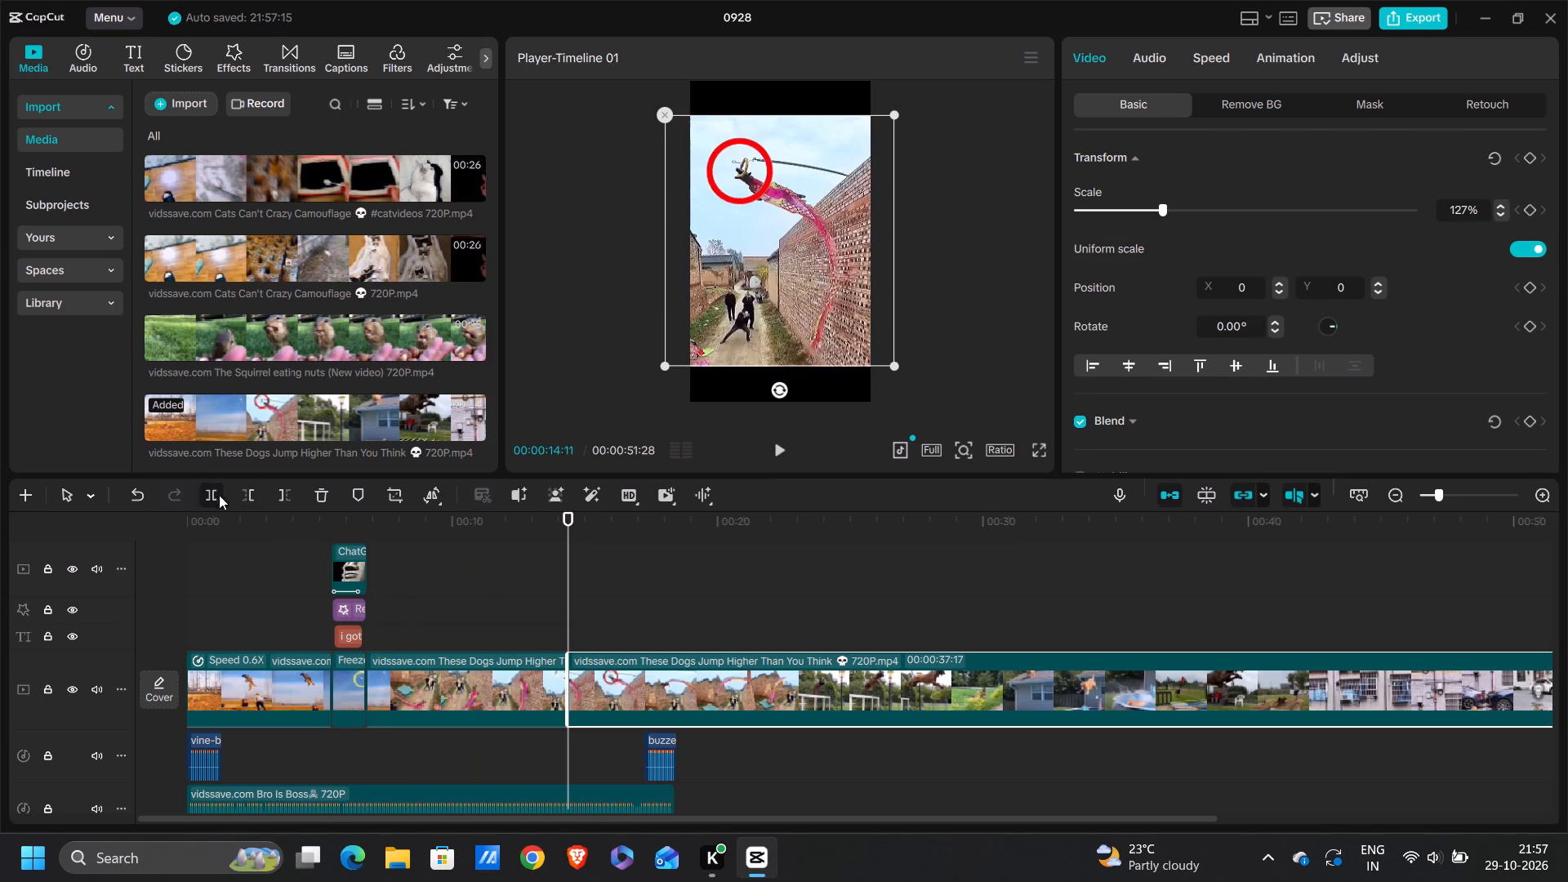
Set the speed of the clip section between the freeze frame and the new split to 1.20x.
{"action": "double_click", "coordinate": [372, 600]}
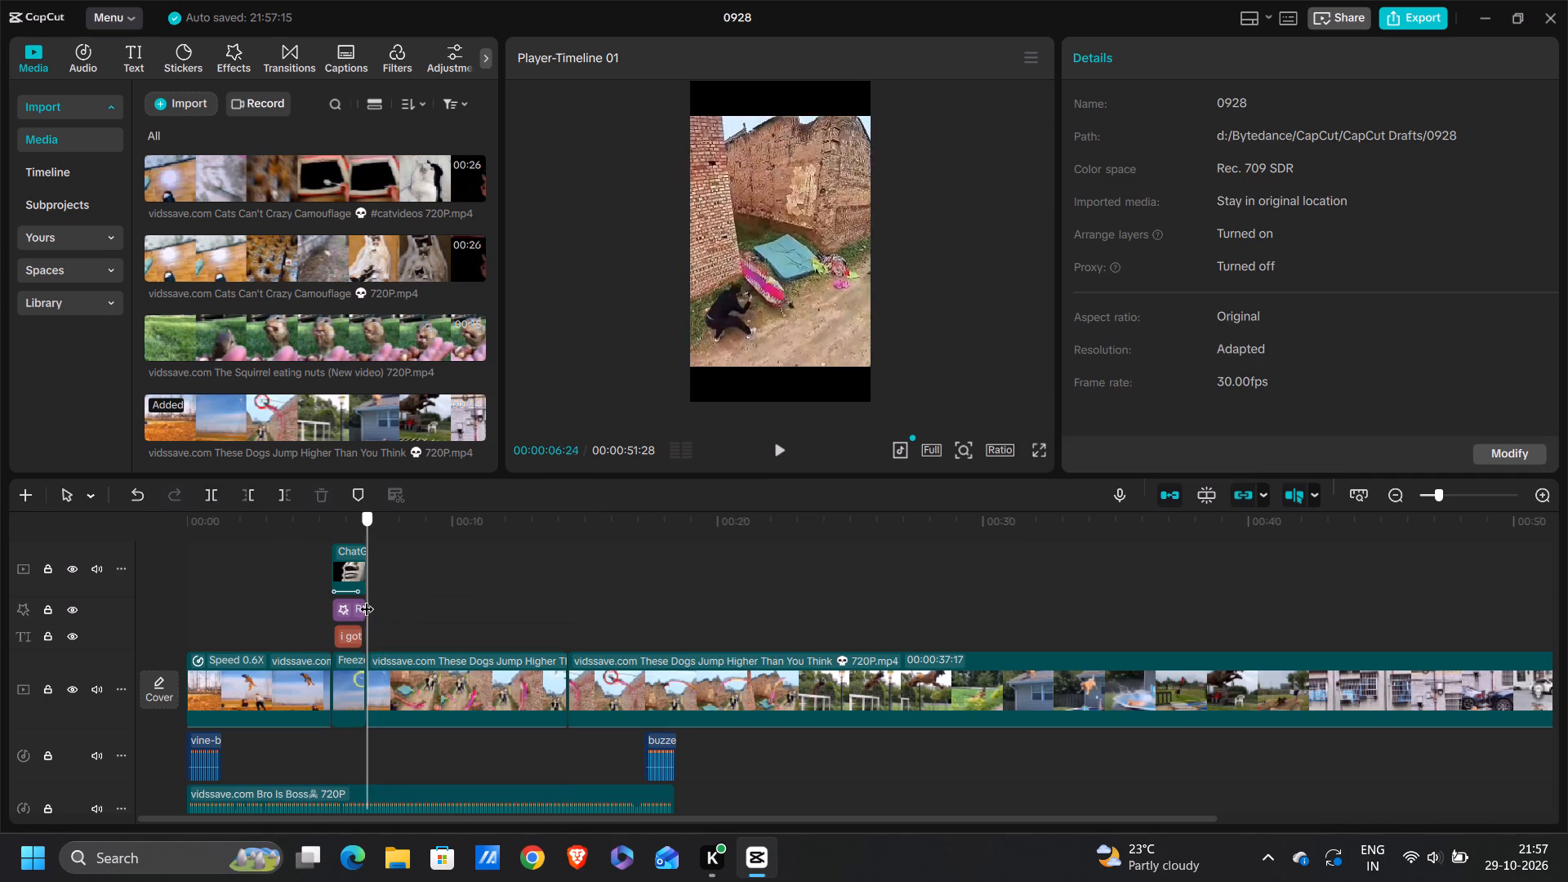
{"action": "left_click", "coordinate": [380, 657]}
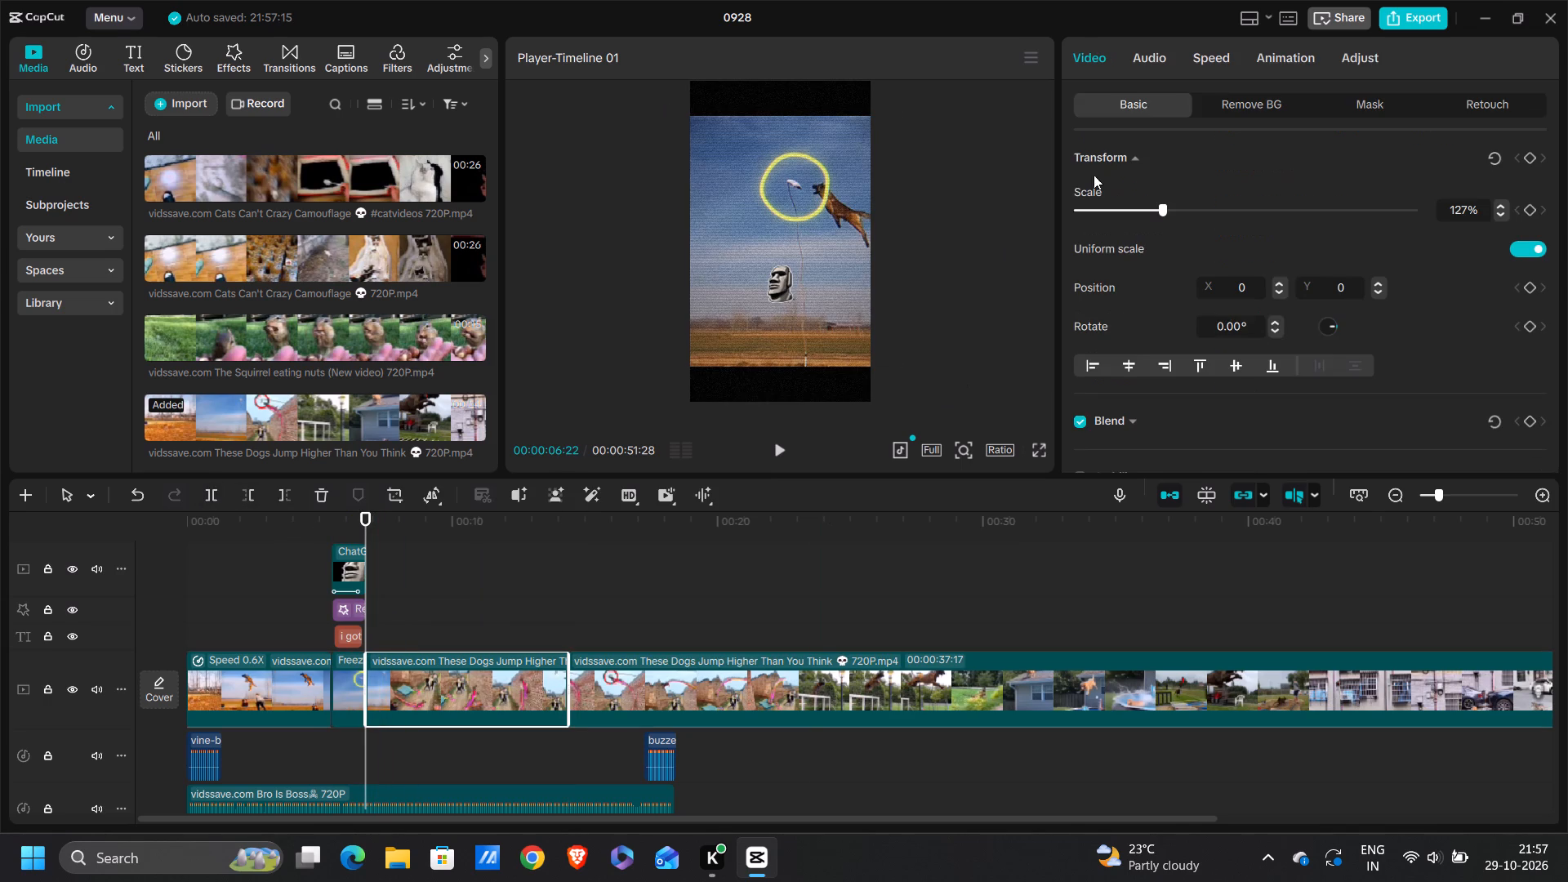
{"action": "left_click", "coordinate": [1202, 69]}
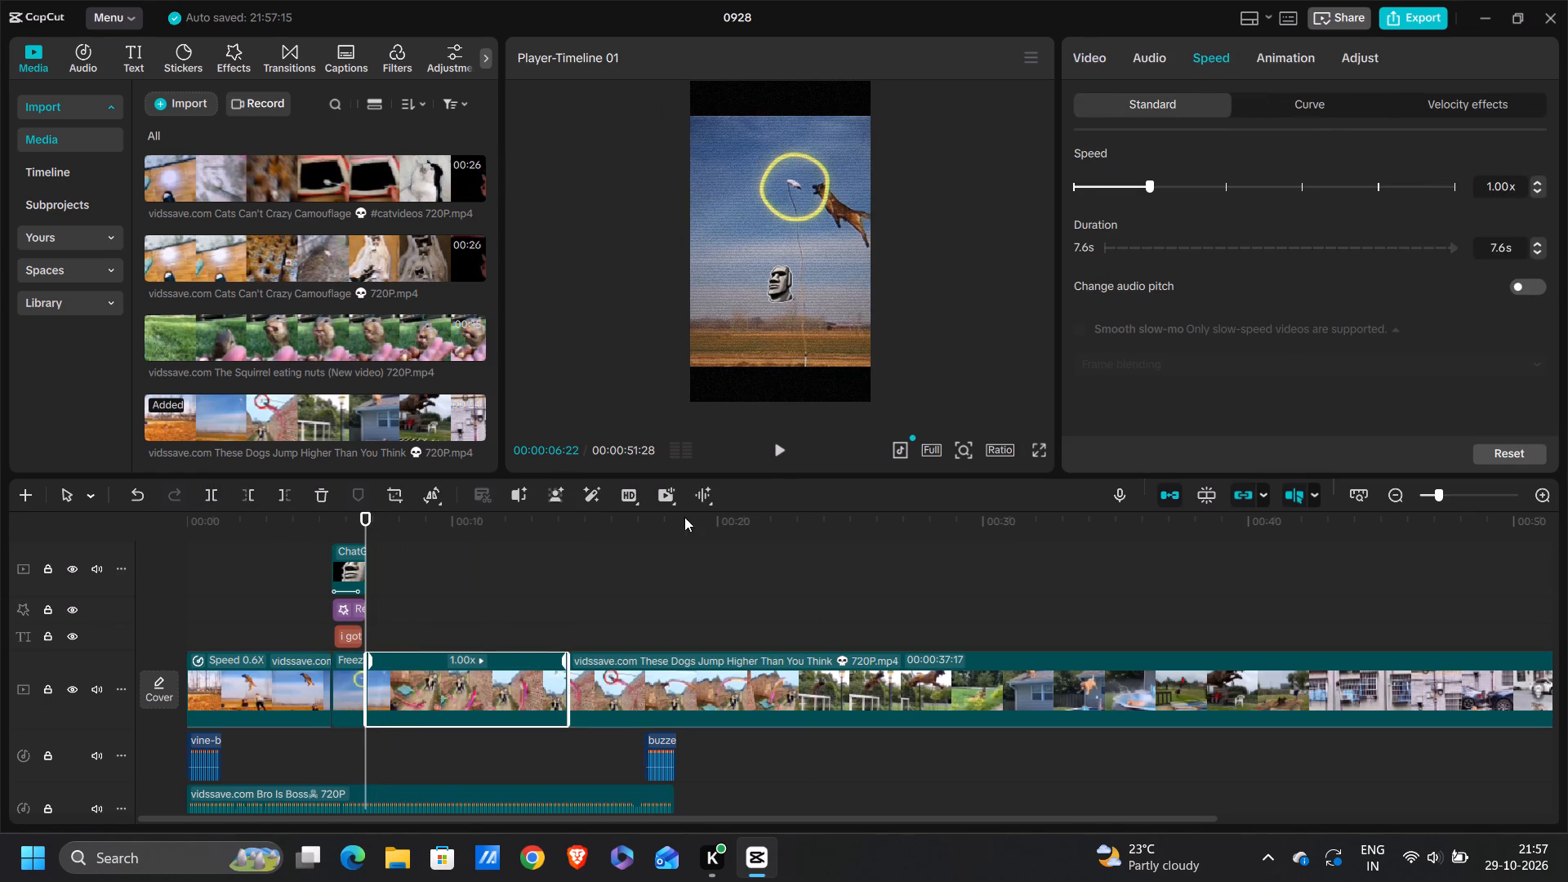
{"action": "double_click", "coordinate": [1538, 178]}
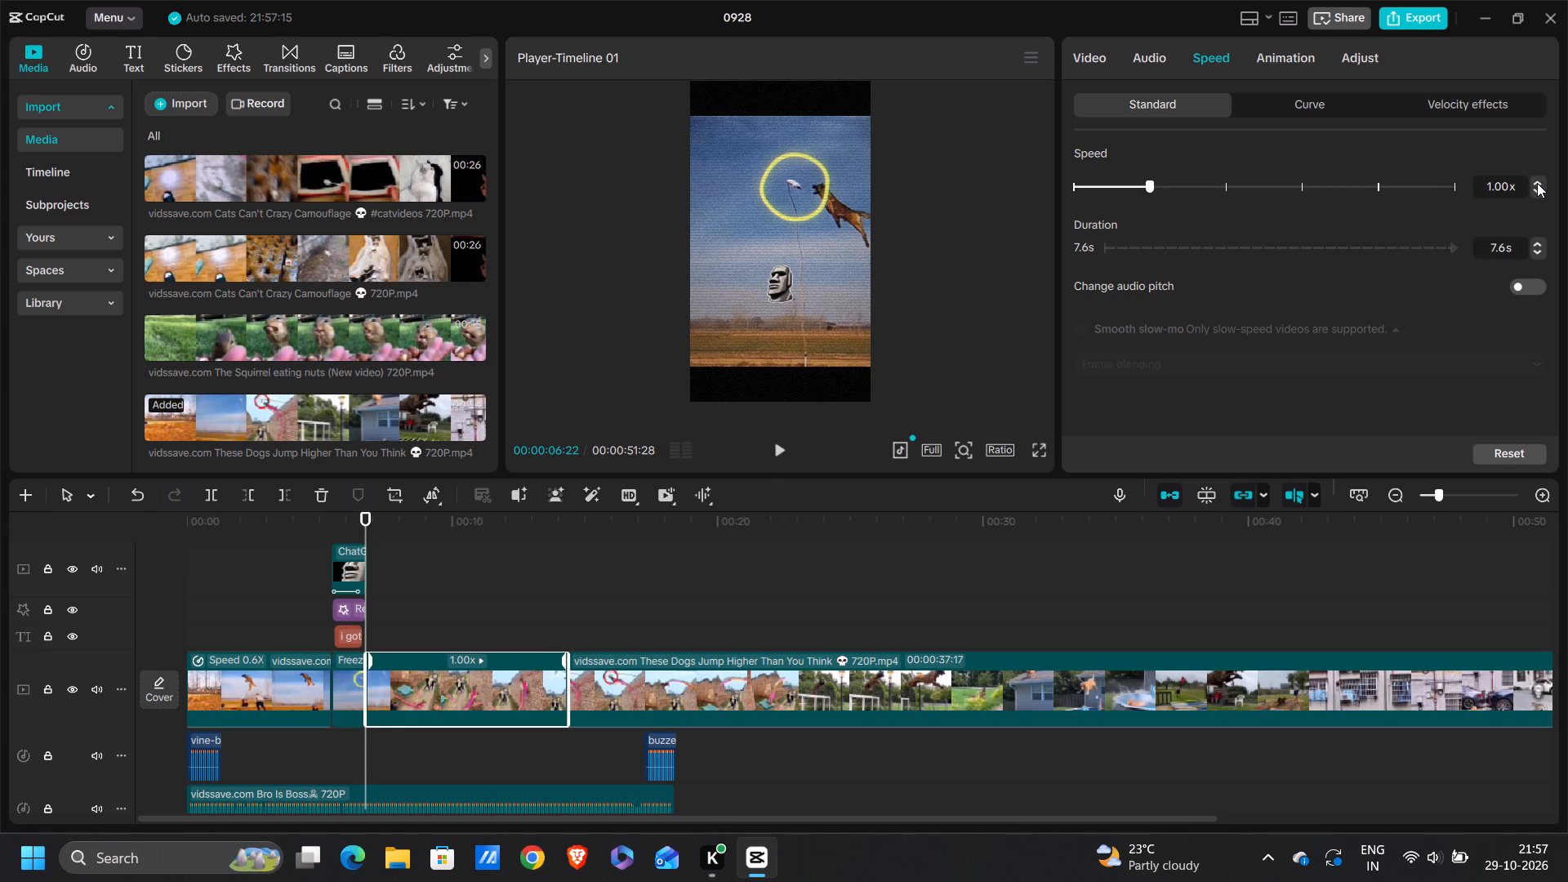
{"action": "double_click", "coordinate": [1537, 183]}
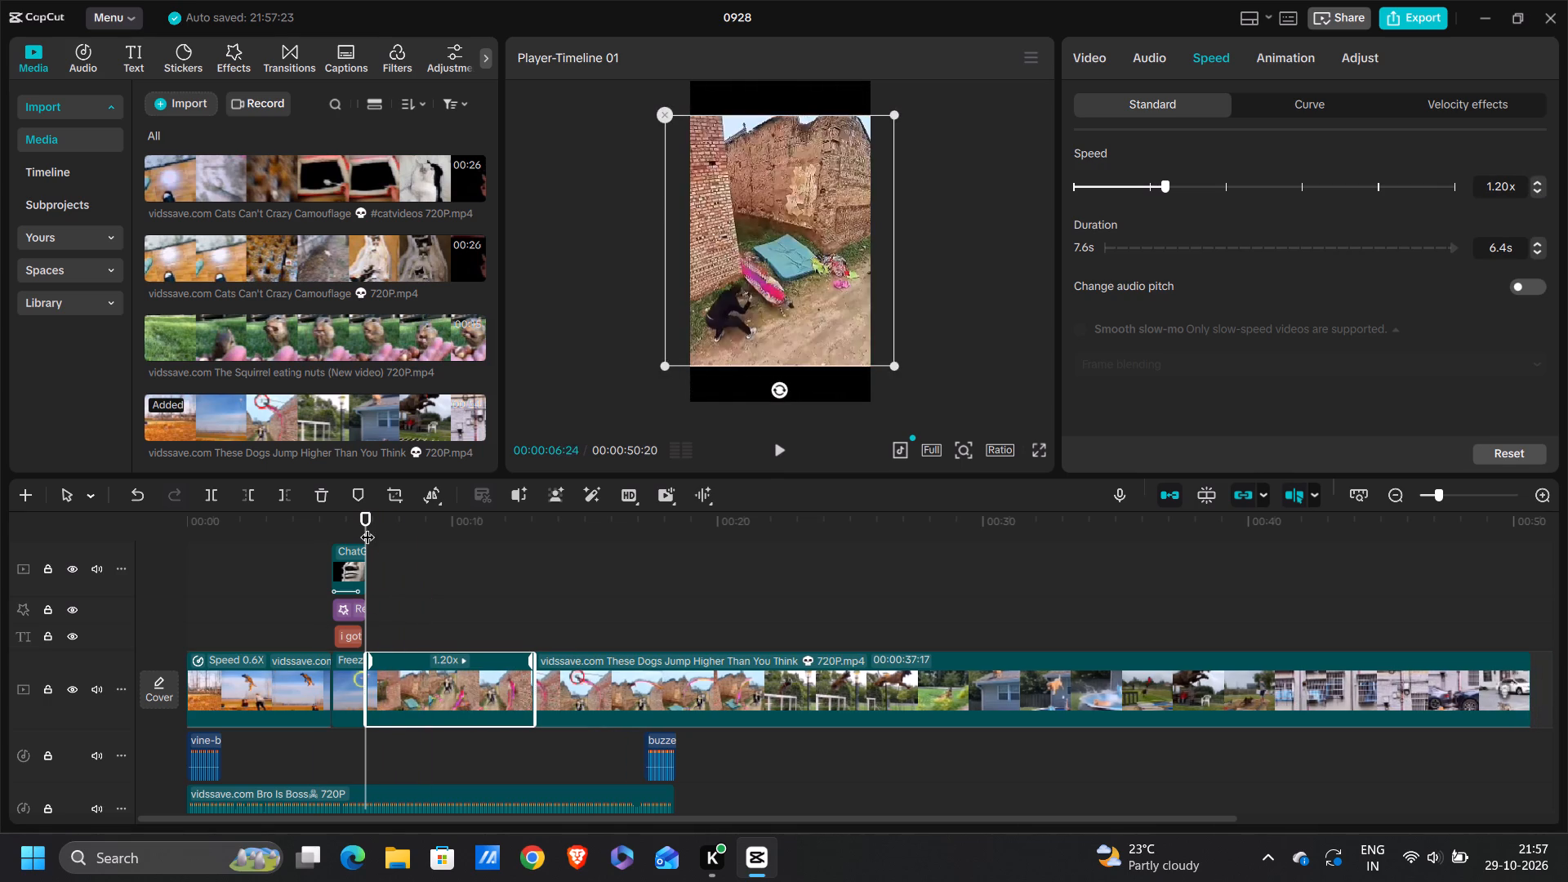
Trim the section after the freeze frame so it starts from the frame at 00:00:07:00.
{"action": "left_click", "coordinate": [367, 527]}
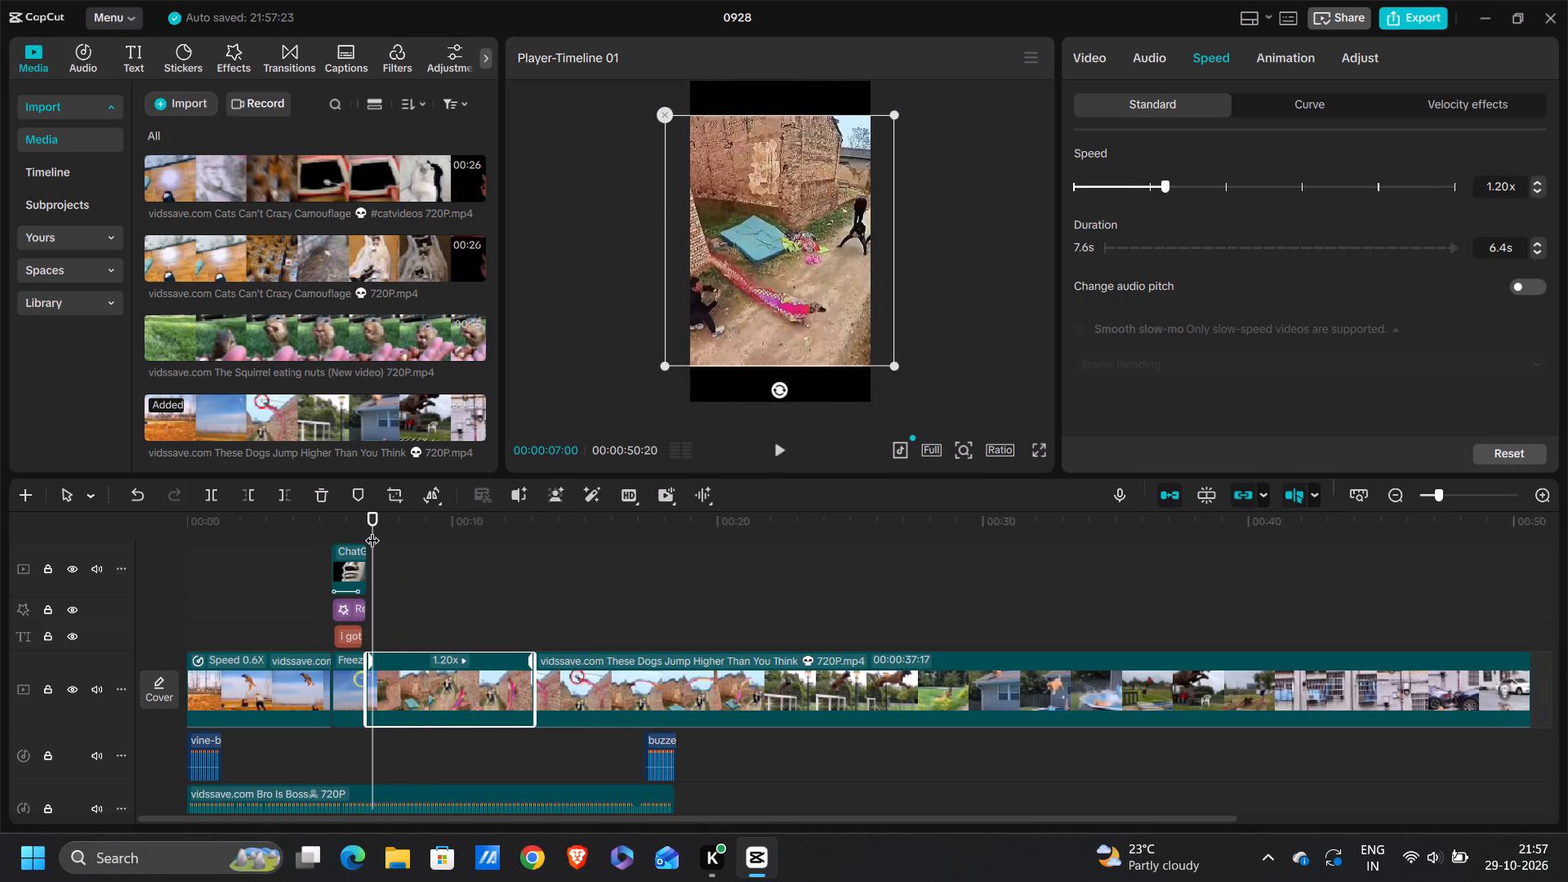
{"action": "left_click", "coordinate": [248, 496]}
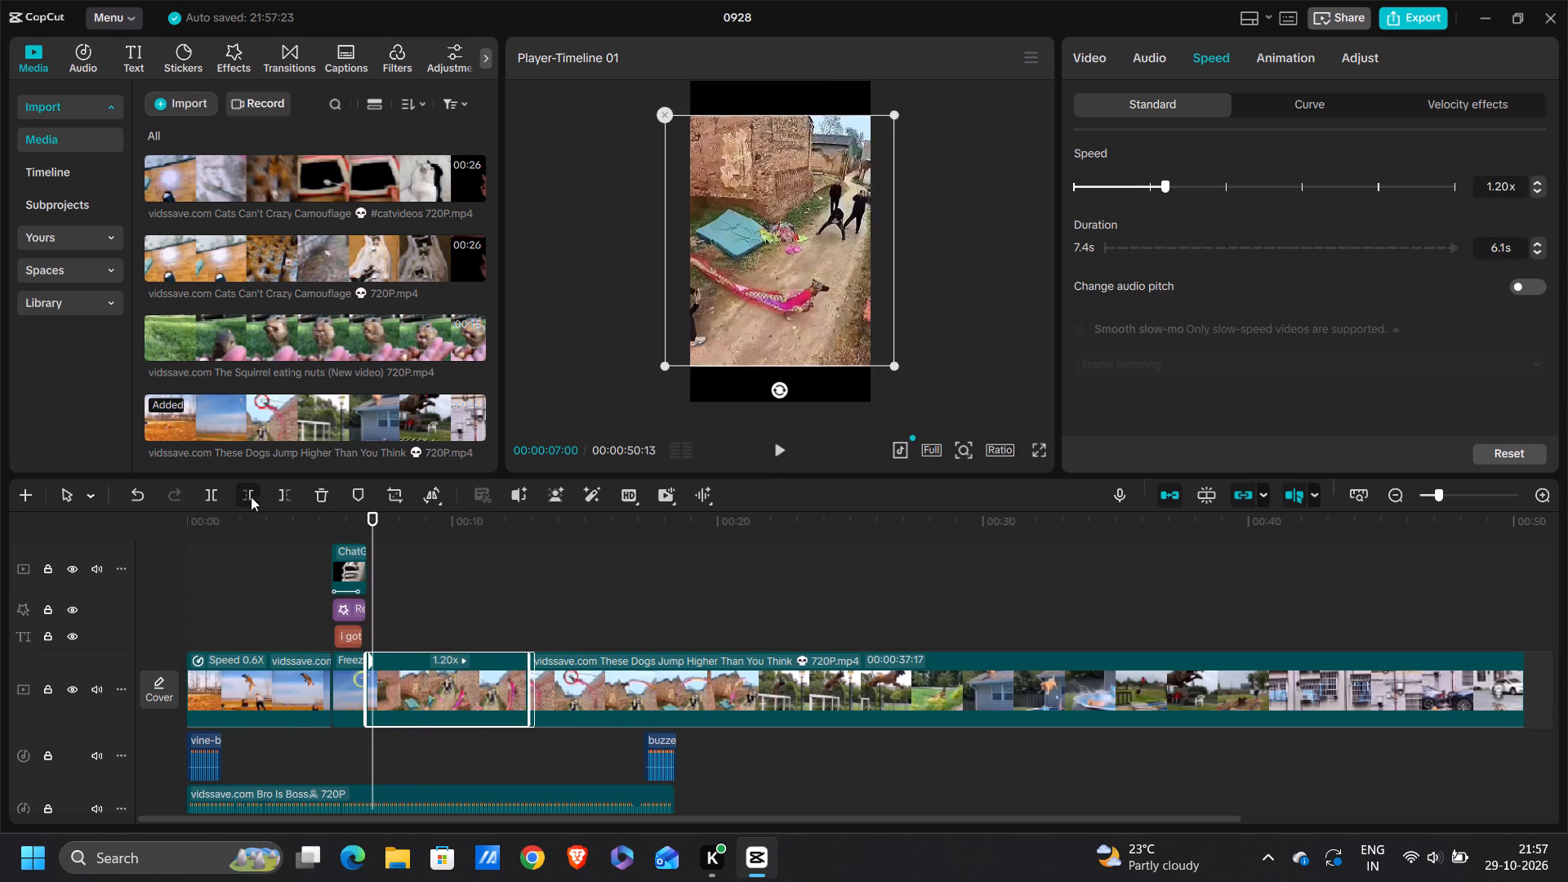
Play and scrub through the trimmed section after the freeze frame to check its start, pacing and jump.
{"action": "left_click_drag", "start_coordinate": [376, 537], "coordinate": [368, 531]}
{"action": "left_click", "coordinate": [368, 531]}
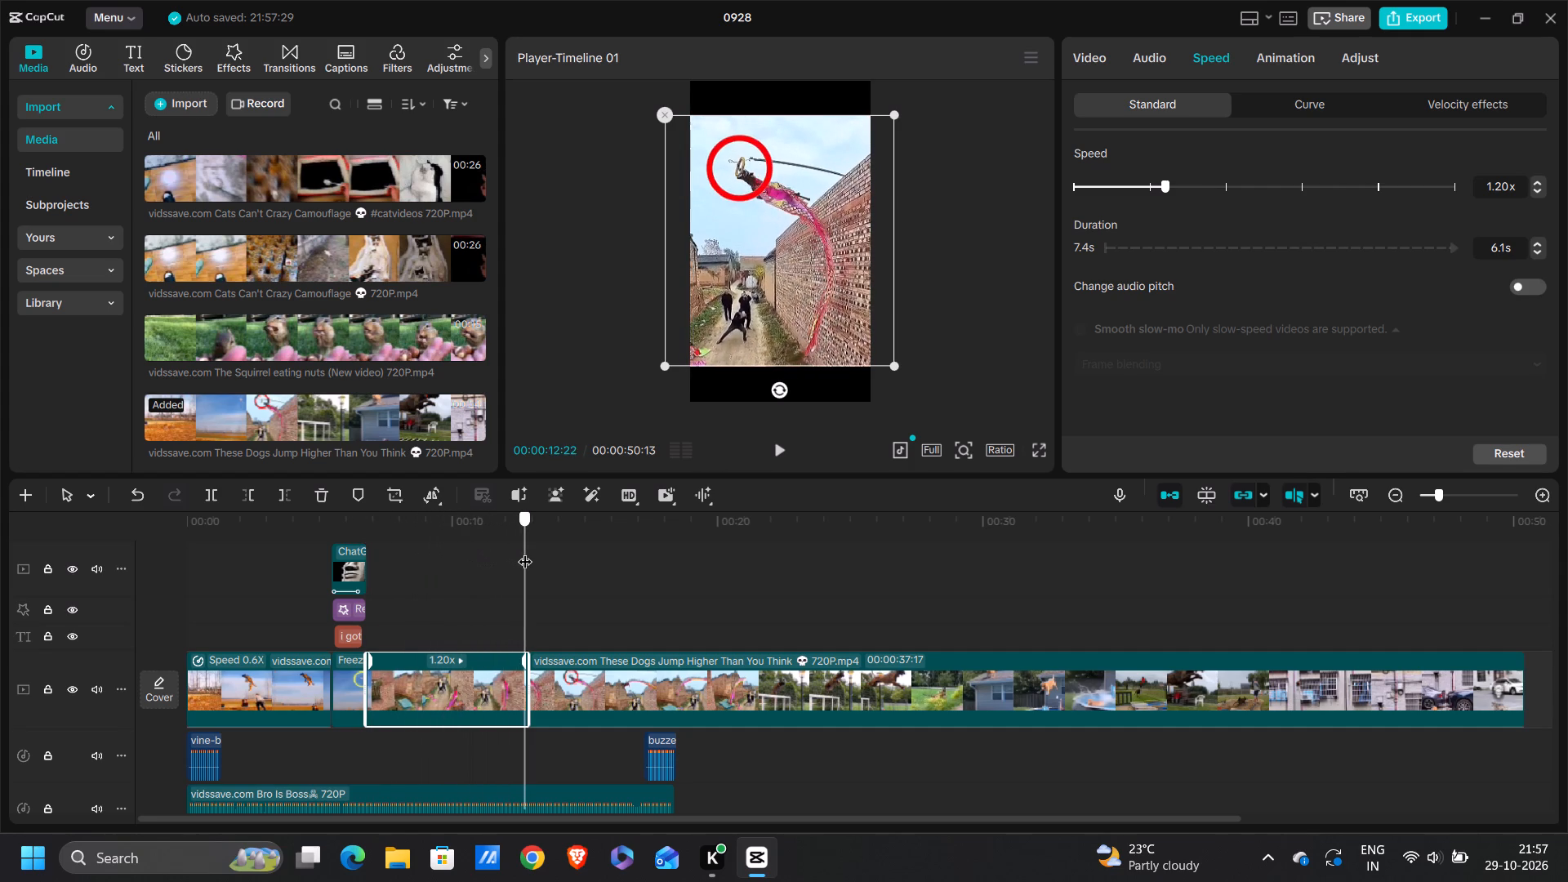
{"action": "key", "text": "space"}
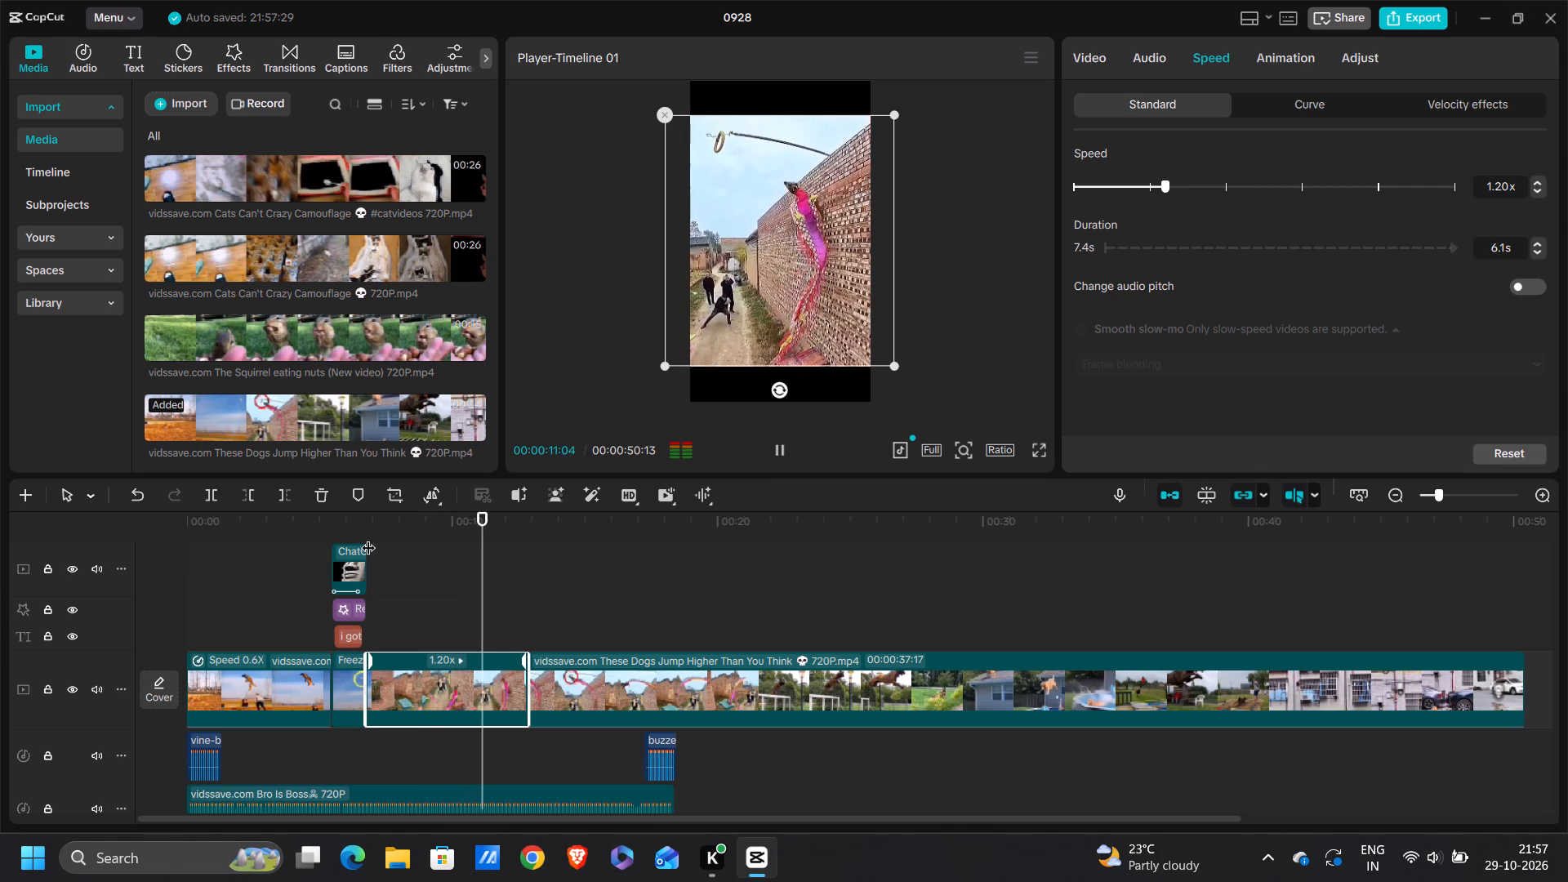
{"action": "key", "text": "space"}
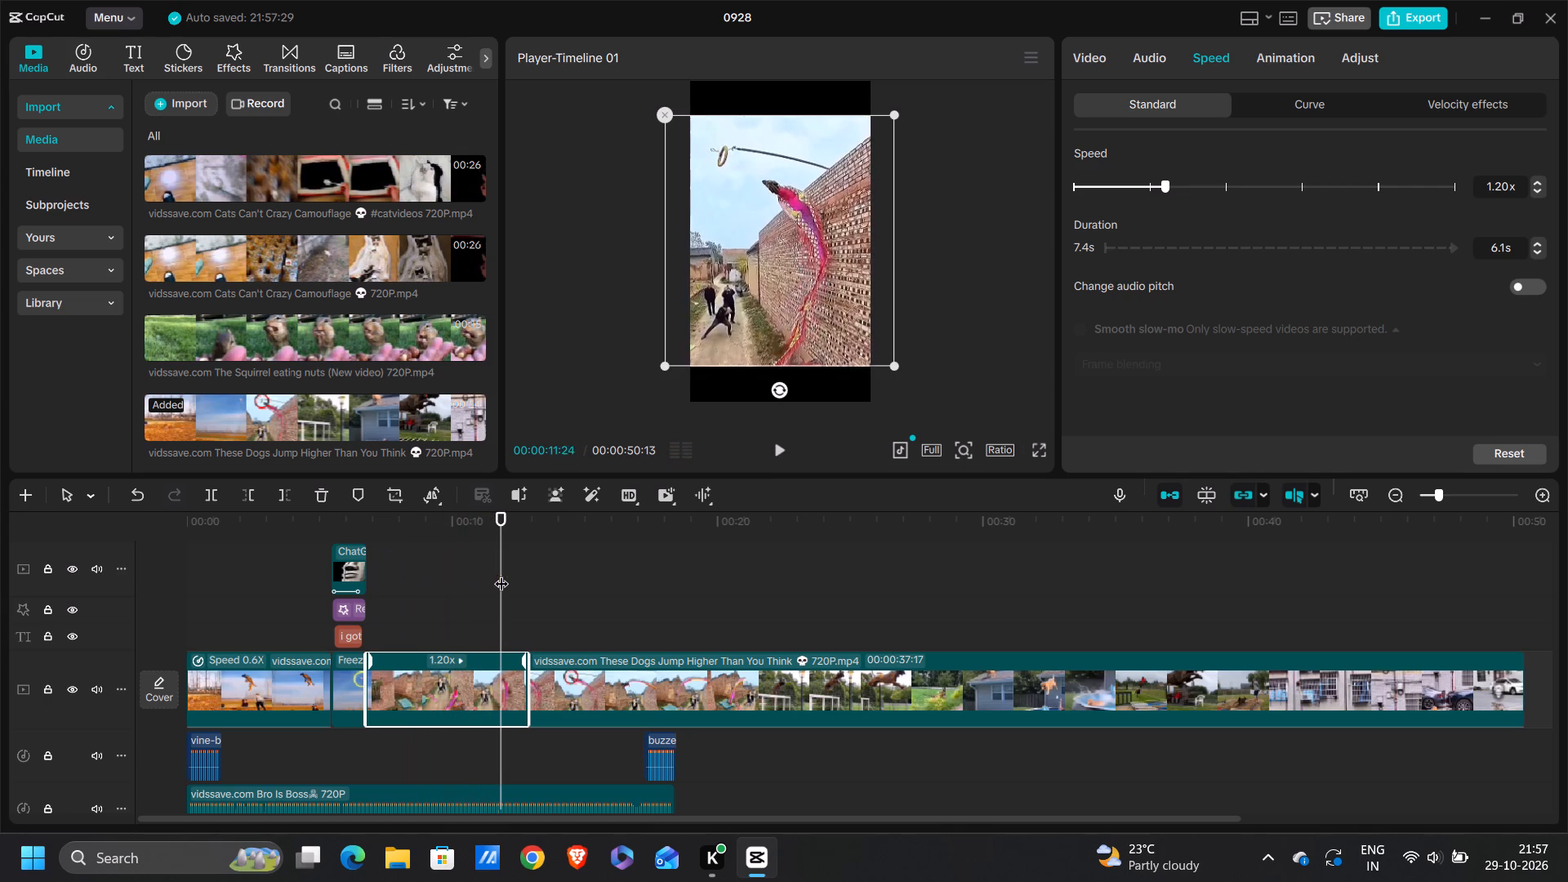
{"action": "left_click_drag", "start_coordinate": [506, 573], "coordinate": [369, 583]}
{"action": "scroll", "coordinate": [369, 583], "scroll_direction": "down", "scroll_amount": 5}
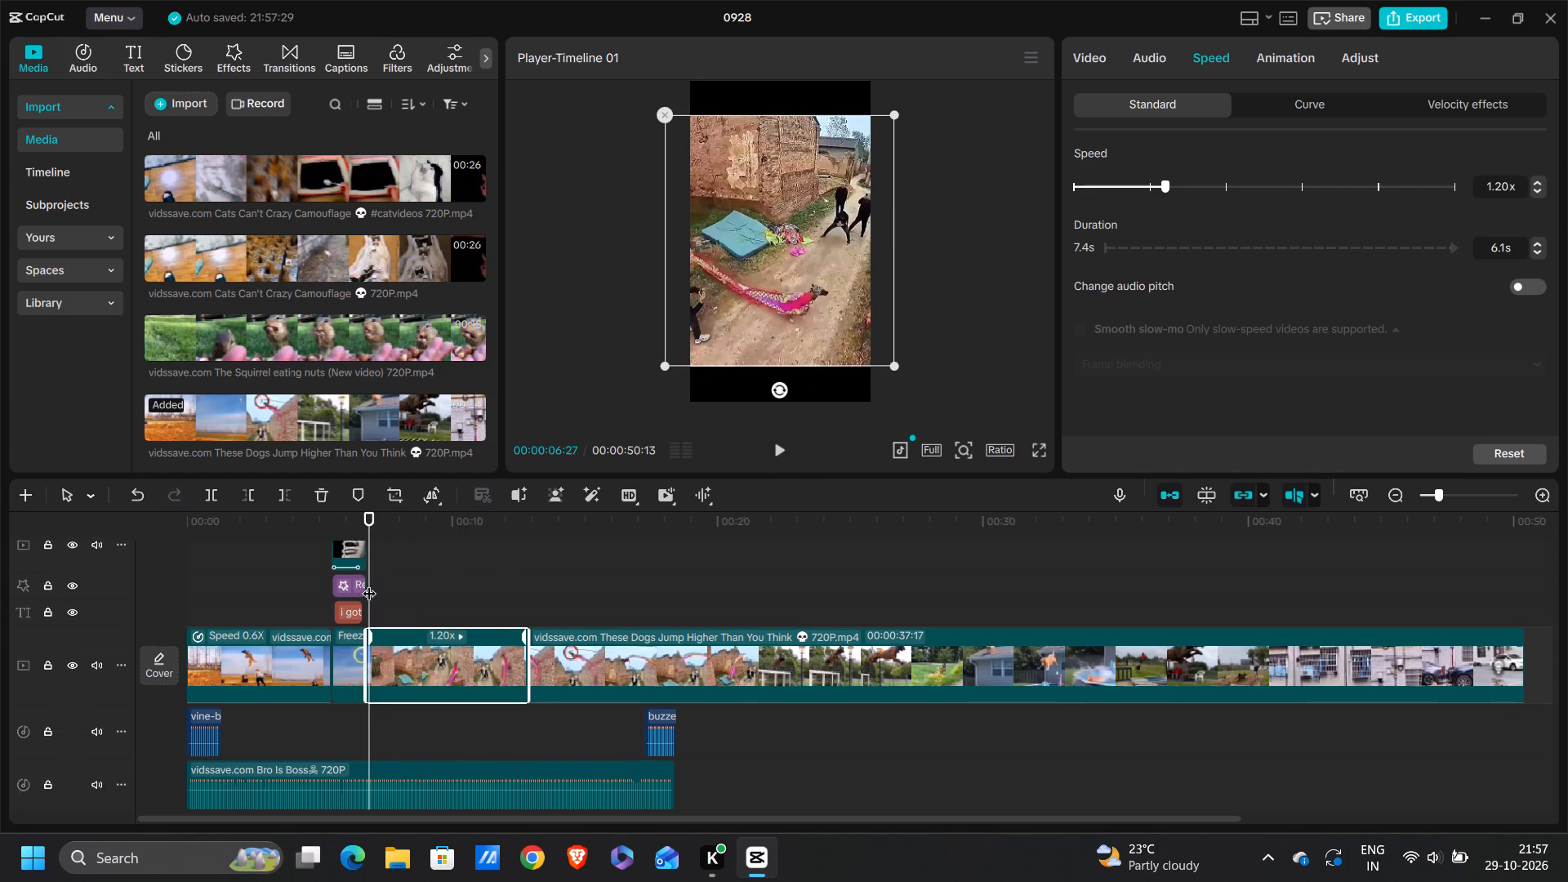
{"action": "scroll", "coordinate": [387, 732], "scroll_direction": "down", "scroll_amount": 1}
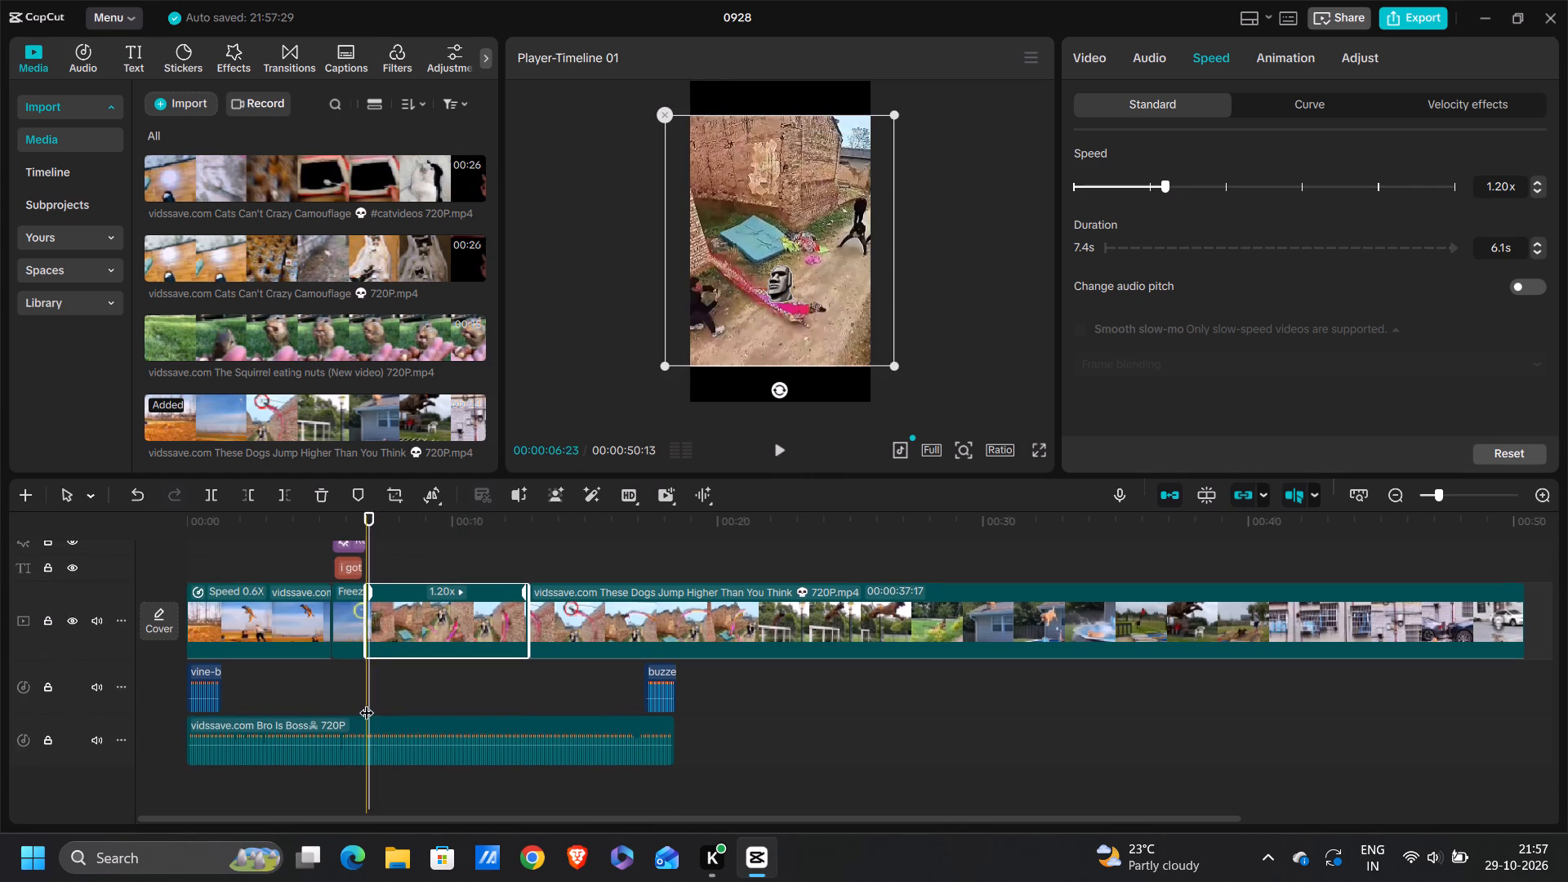
{"action": "left_click", "coordinate": [367, 702]}
{"action": "key", "text": "space"}
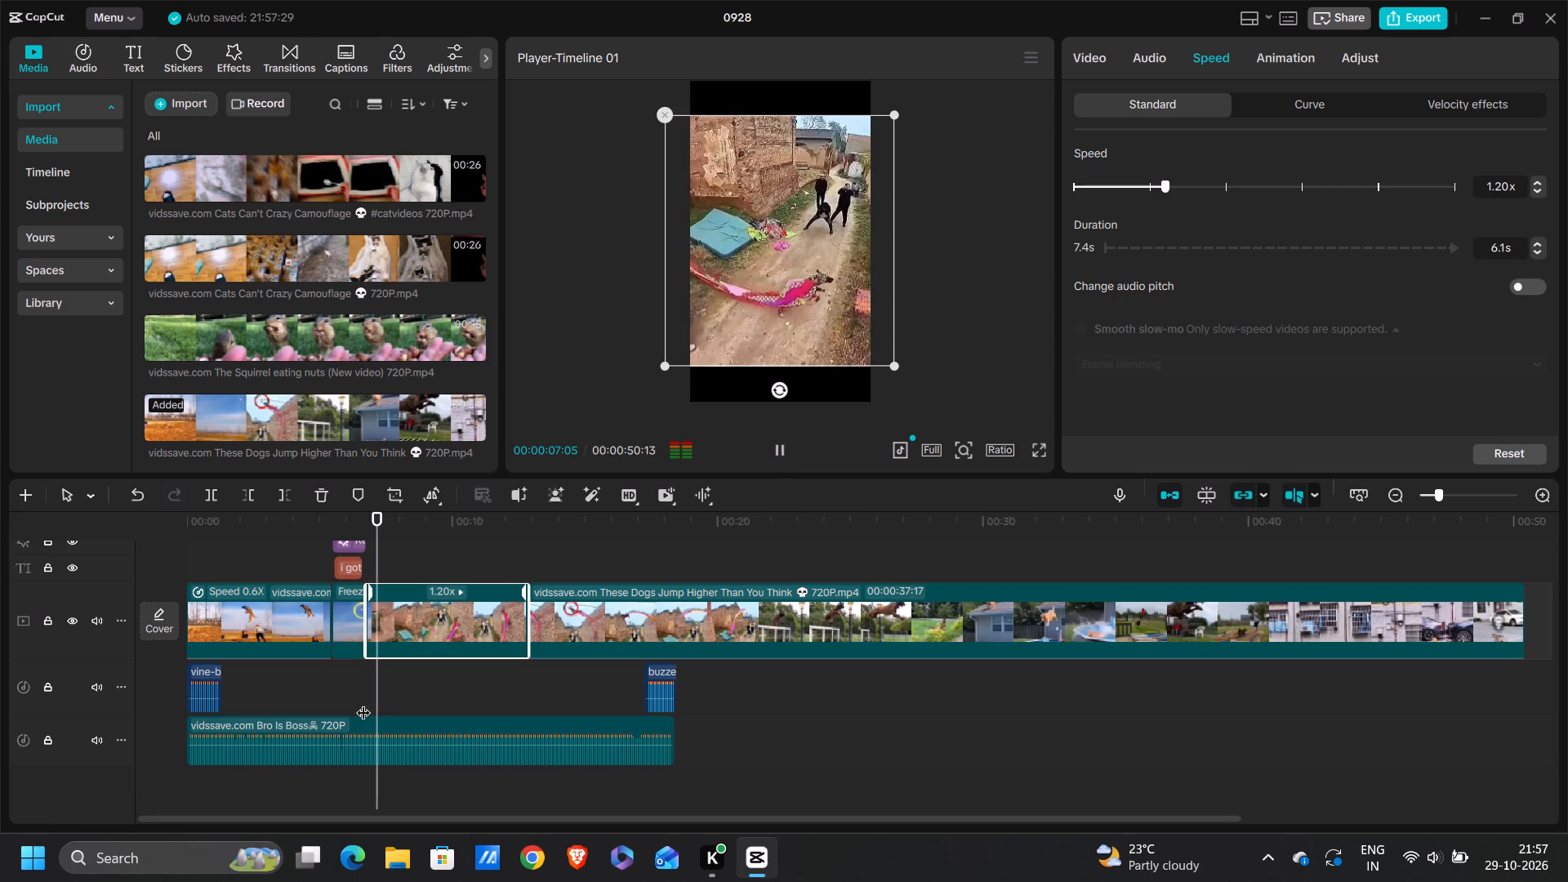
{"action": "key", "text": "space"}
Extend the Zoom 1 combo animation on the stone-face image over the freeze frame to 1.3 s.
{"action": "left_click", "coordinate": [354, 640]}
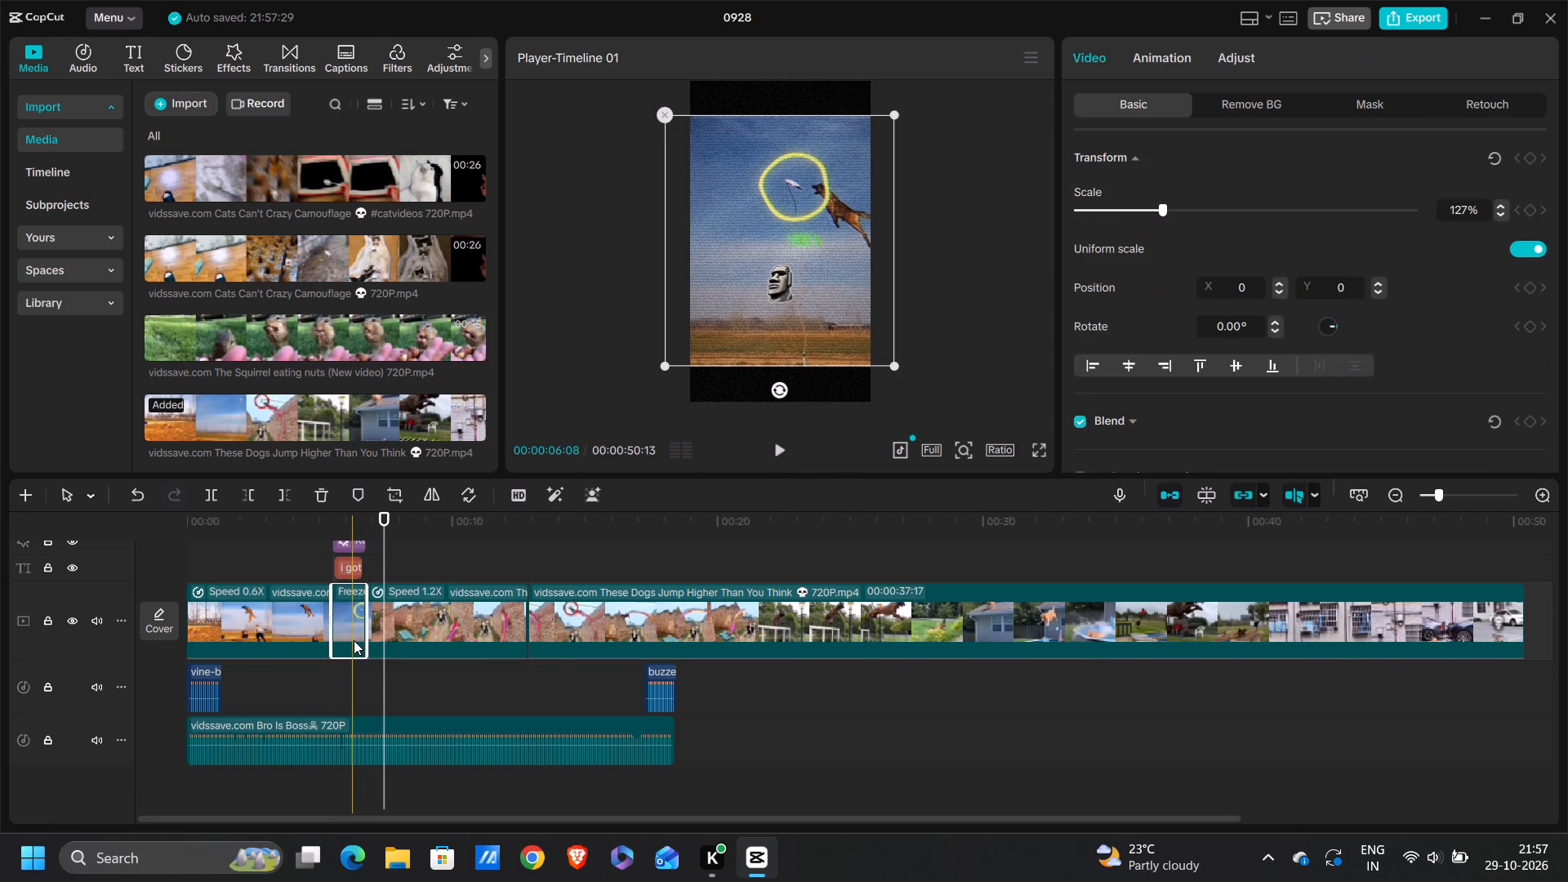
{"action": "scroll", "coordinate": [354, 640], "scroll_direction": "up", "scroll_amount": 1}
{"action": "left_click", "coordinate": [363, 605]}
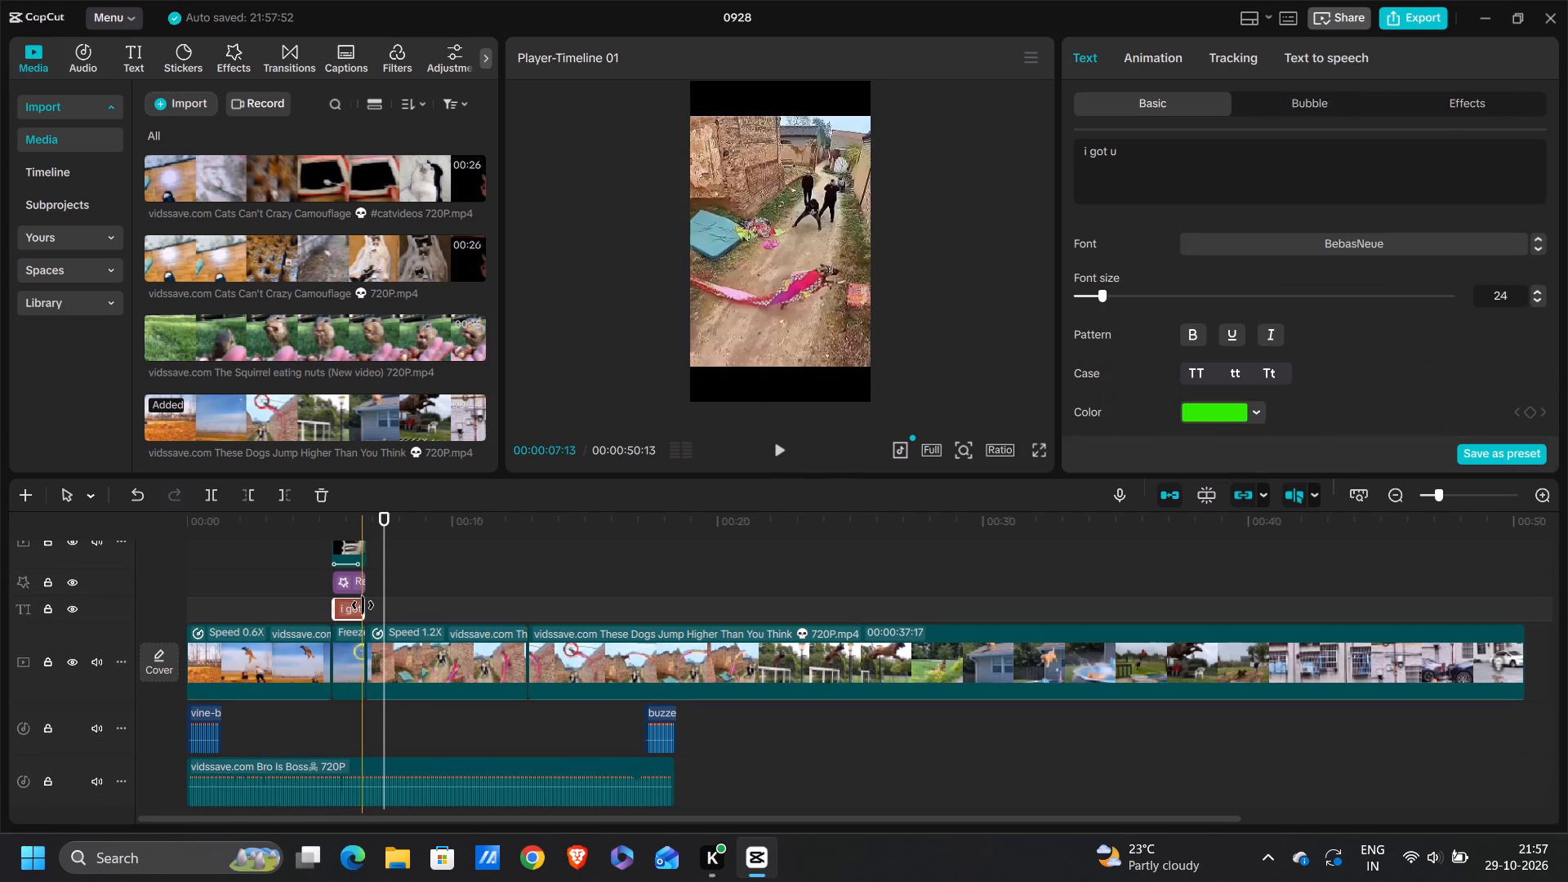
{"action": "left_click_drag", "start_coordinate": [386, 594], "coordinate": [362, 590]}
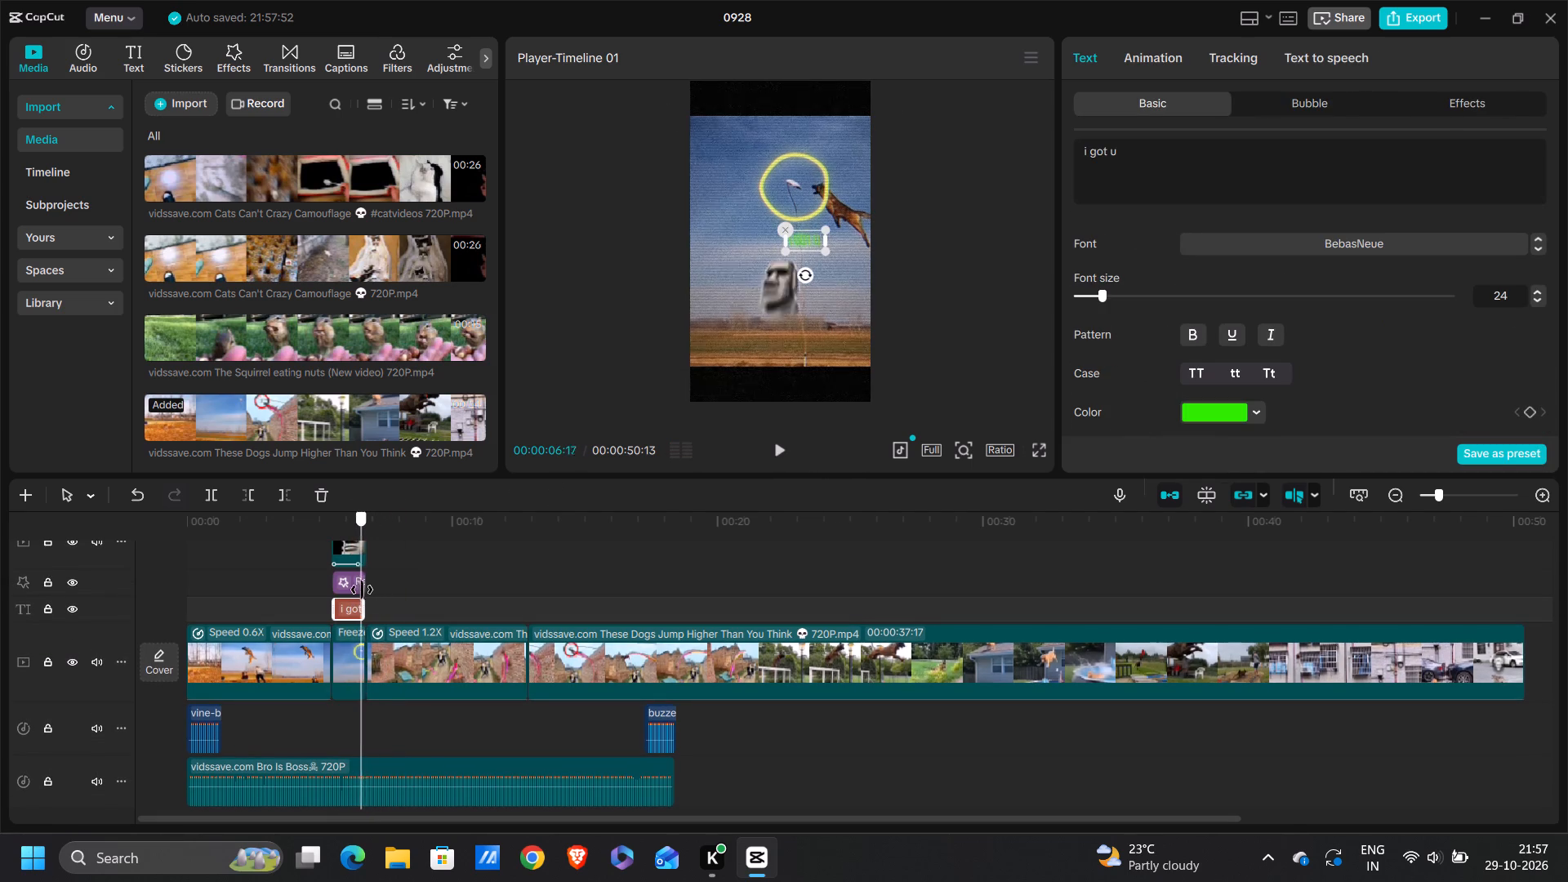
{"action": "left_click_drag", "start_coordinate": [362, 590], "coordinate": [366, 590]}
{"action": "left_click", "coordinate": [365, 588]}
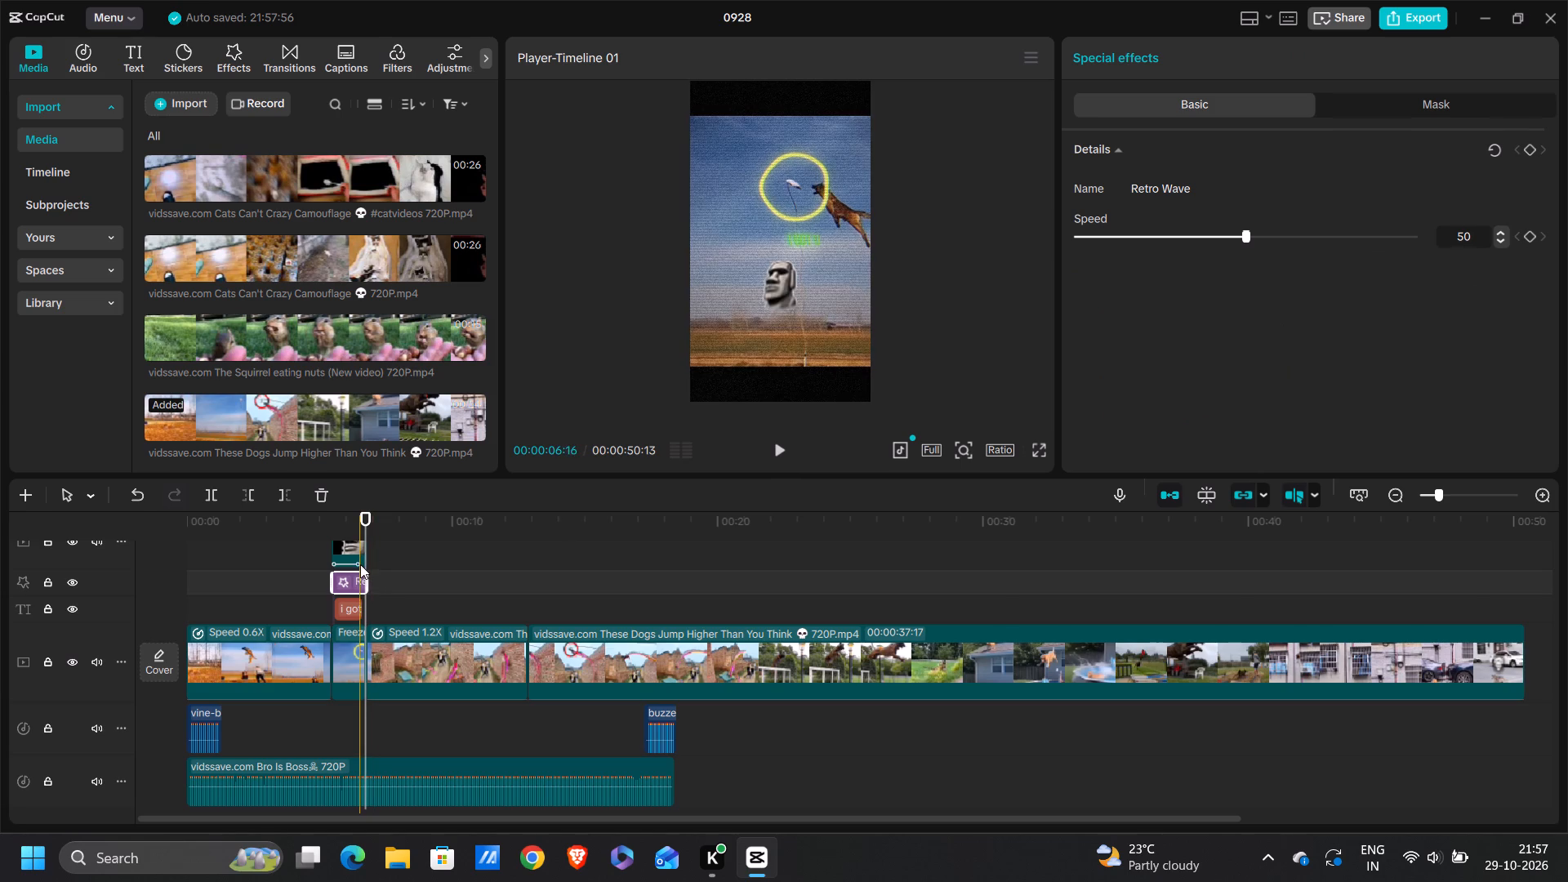
{"action": "left_click", "coordinate": [360, 562]}
{"action": "left_click", "coordinate": [1187, 51]}
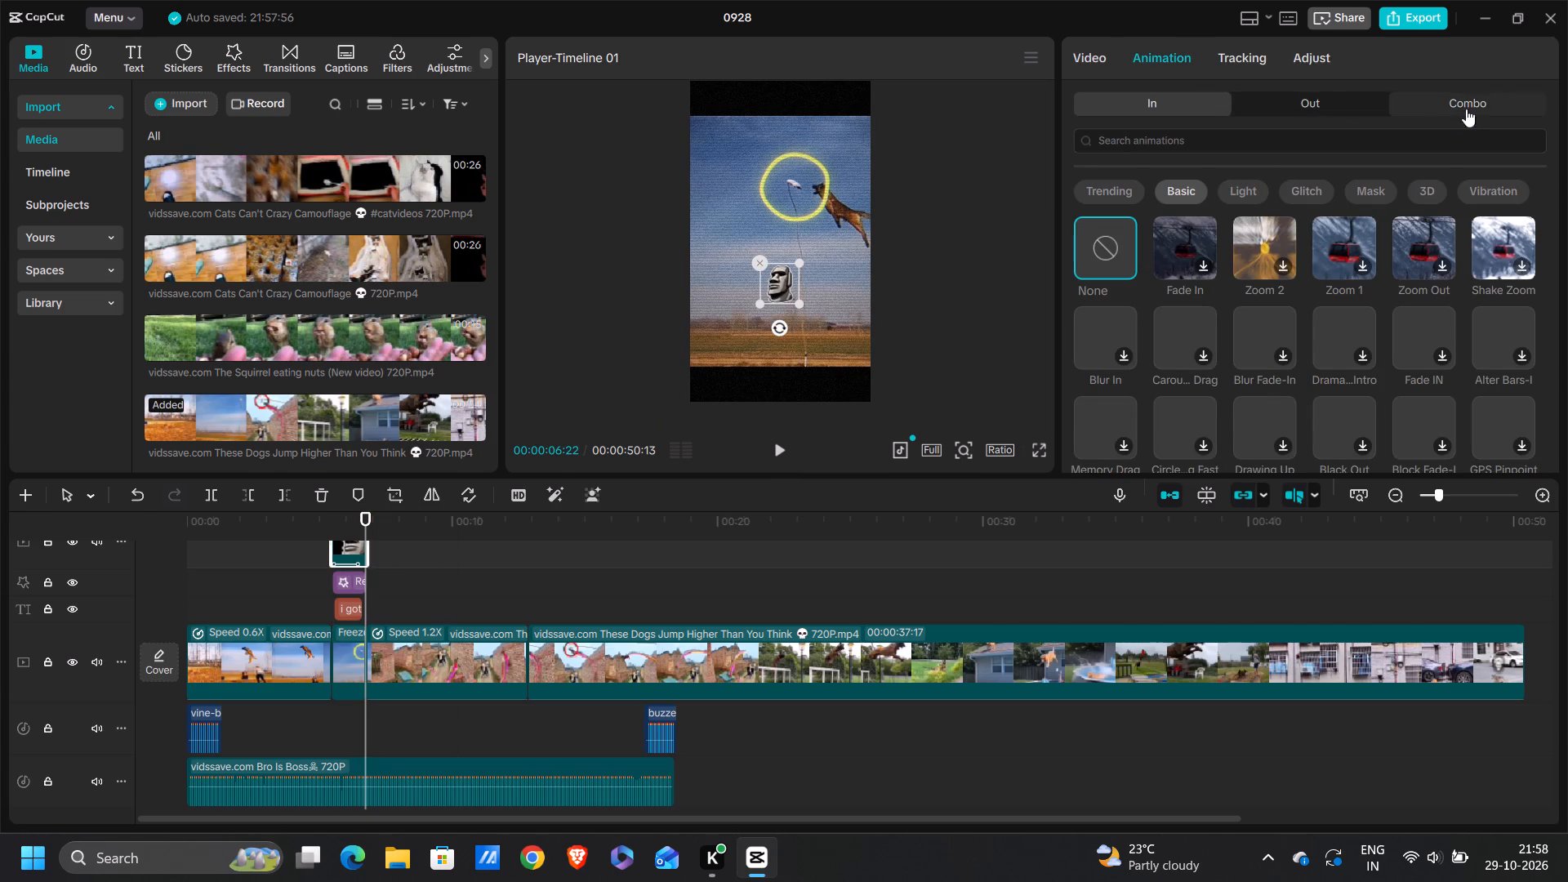
{"action": "left_click", "coordinate": [1478, 87]}
{"action": "left_click", "coordinate": [1468, 100]}
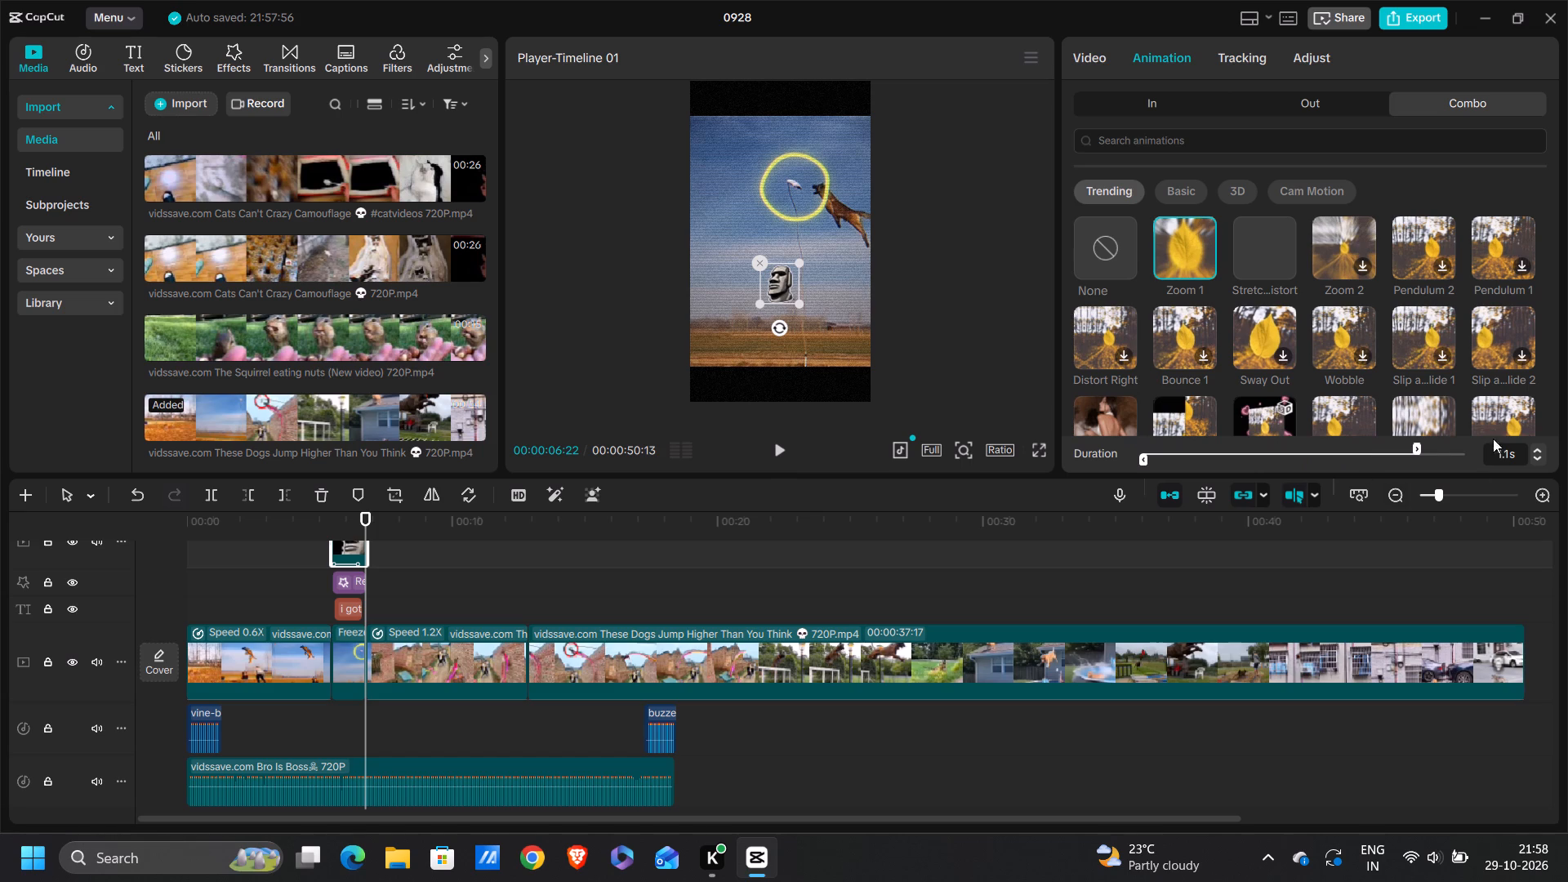
{"action": "left_click_drag", "start_coordinate": [1419, 450], "coordinate": [1566, 429]}
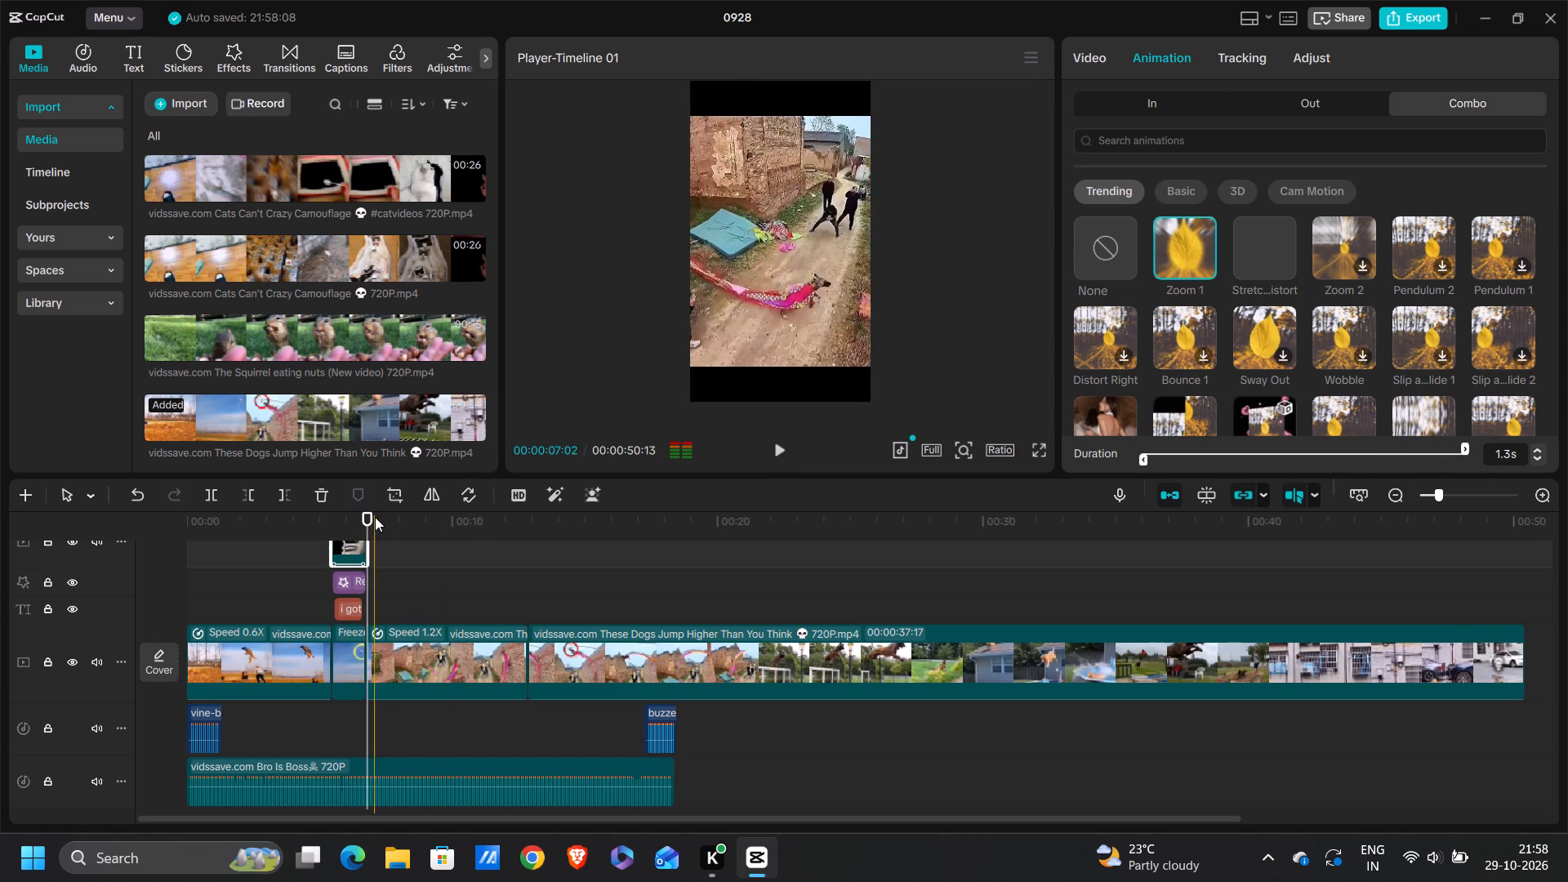
Play back from the freeze frame and set the speed of the section right after it to 1.50x.
{"action": "left_click_drag", "start_coordinate": [371, 516], "coordinate": [338, 519]}
{"action": "key", "text": "space"}
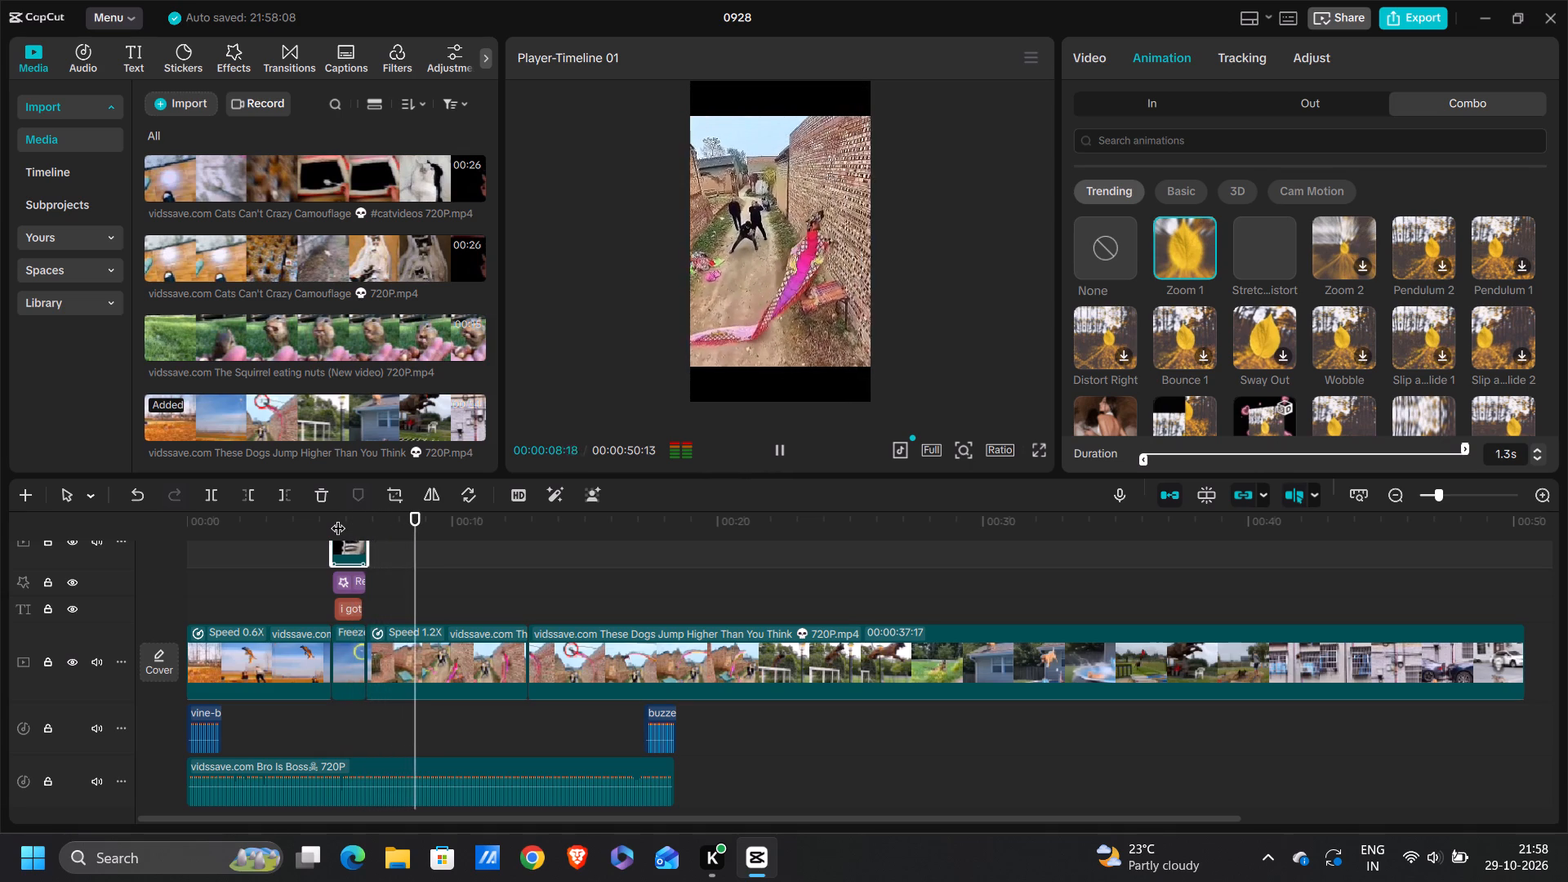
{"action": "key", "text": "space"}
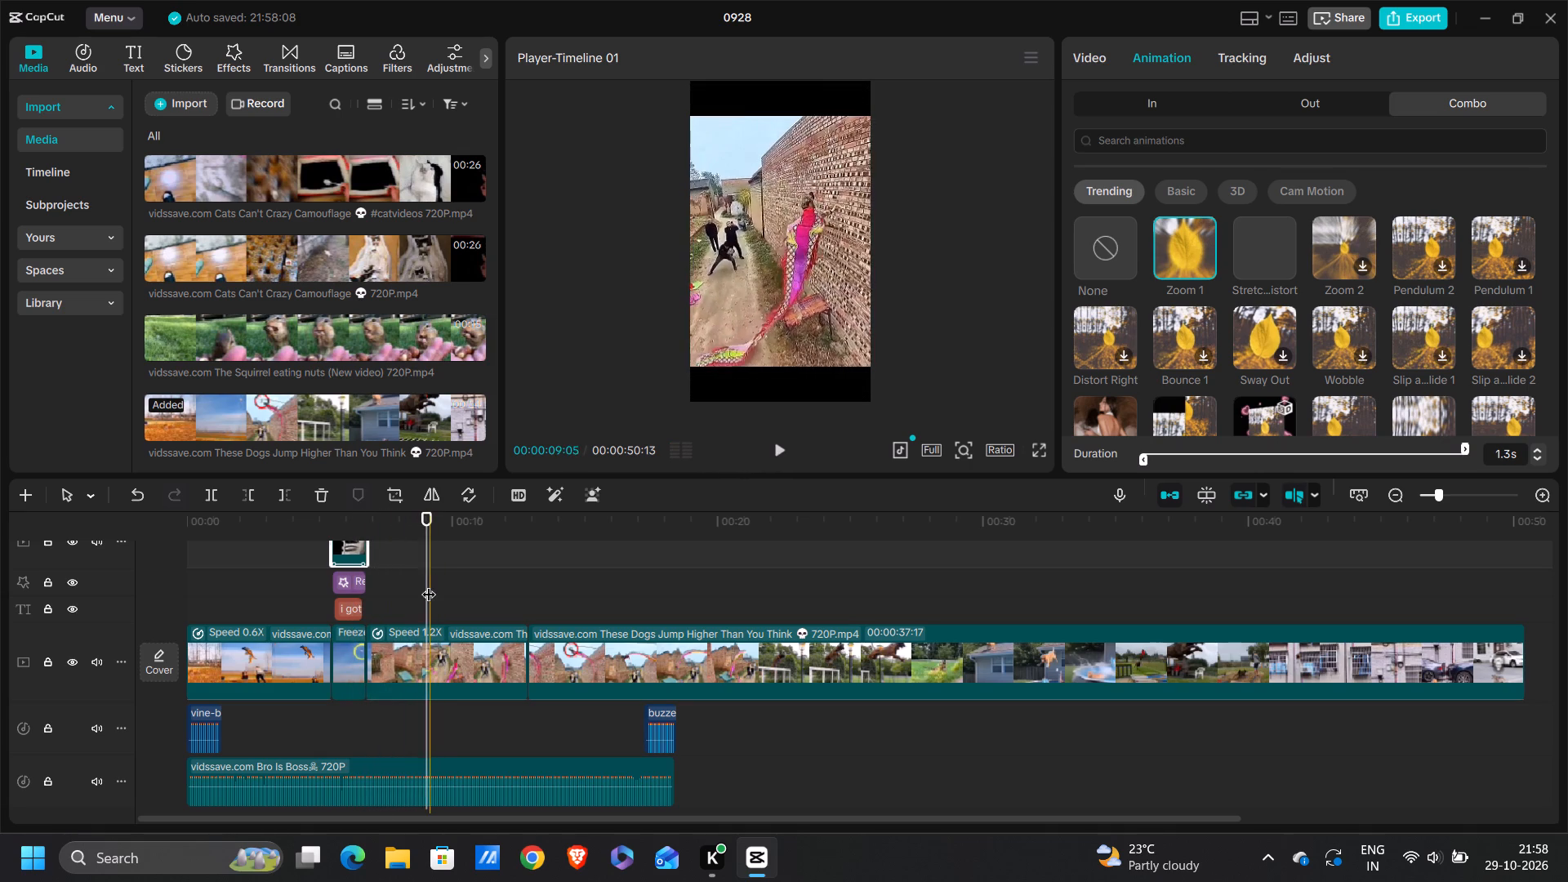
{"action": "left_click", "coordinate": [427, 654]}
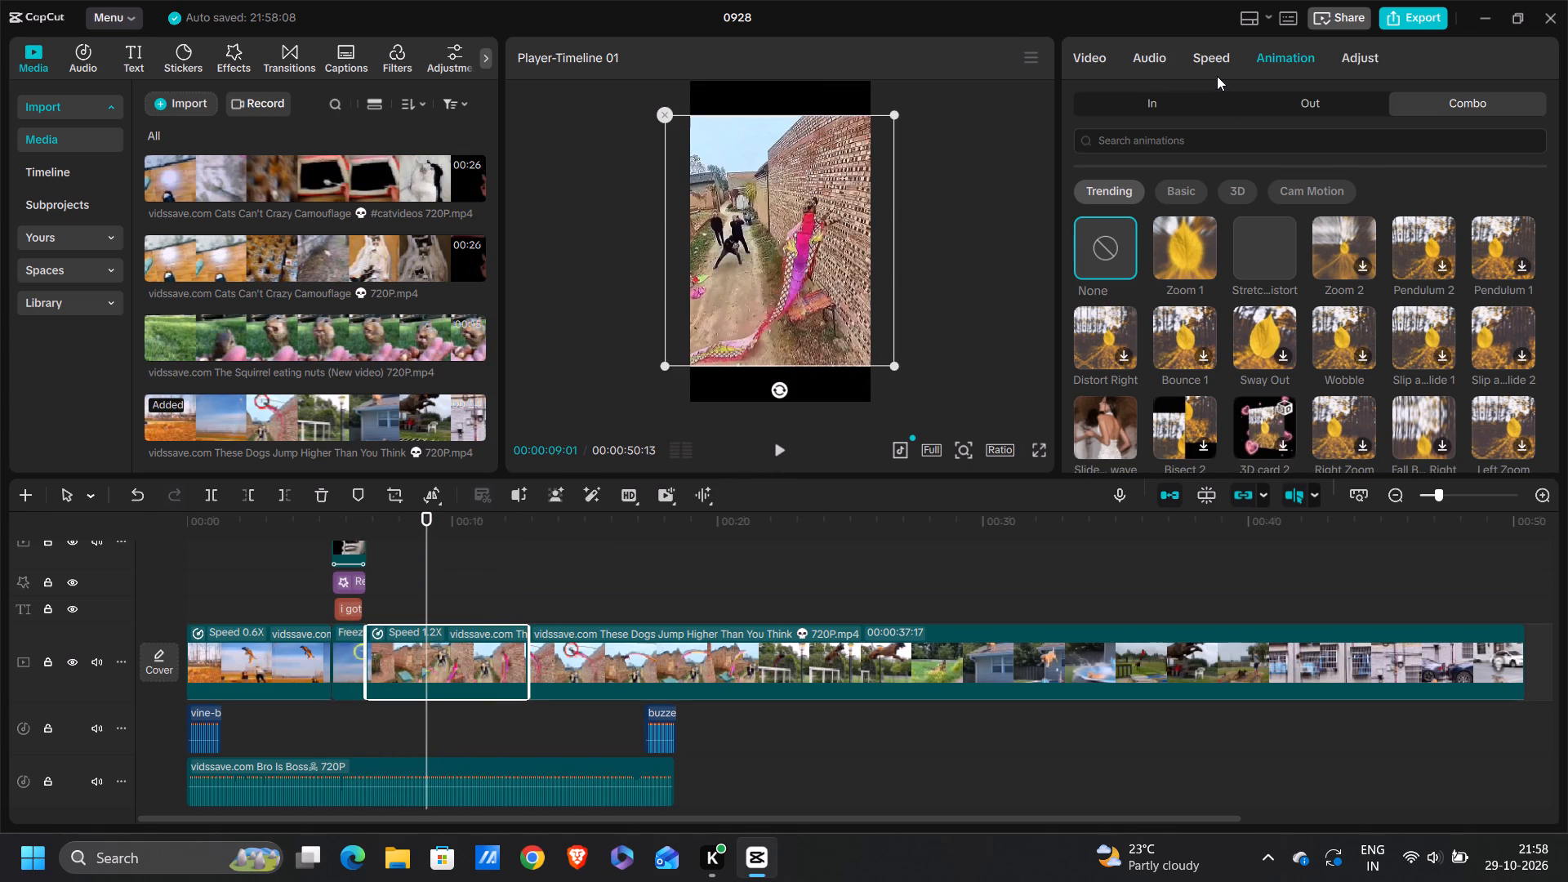
{"action": "left_click", "coordinate": [1217, 66]}
{"action": "triple_click", "coordinate": [1535, 182]}
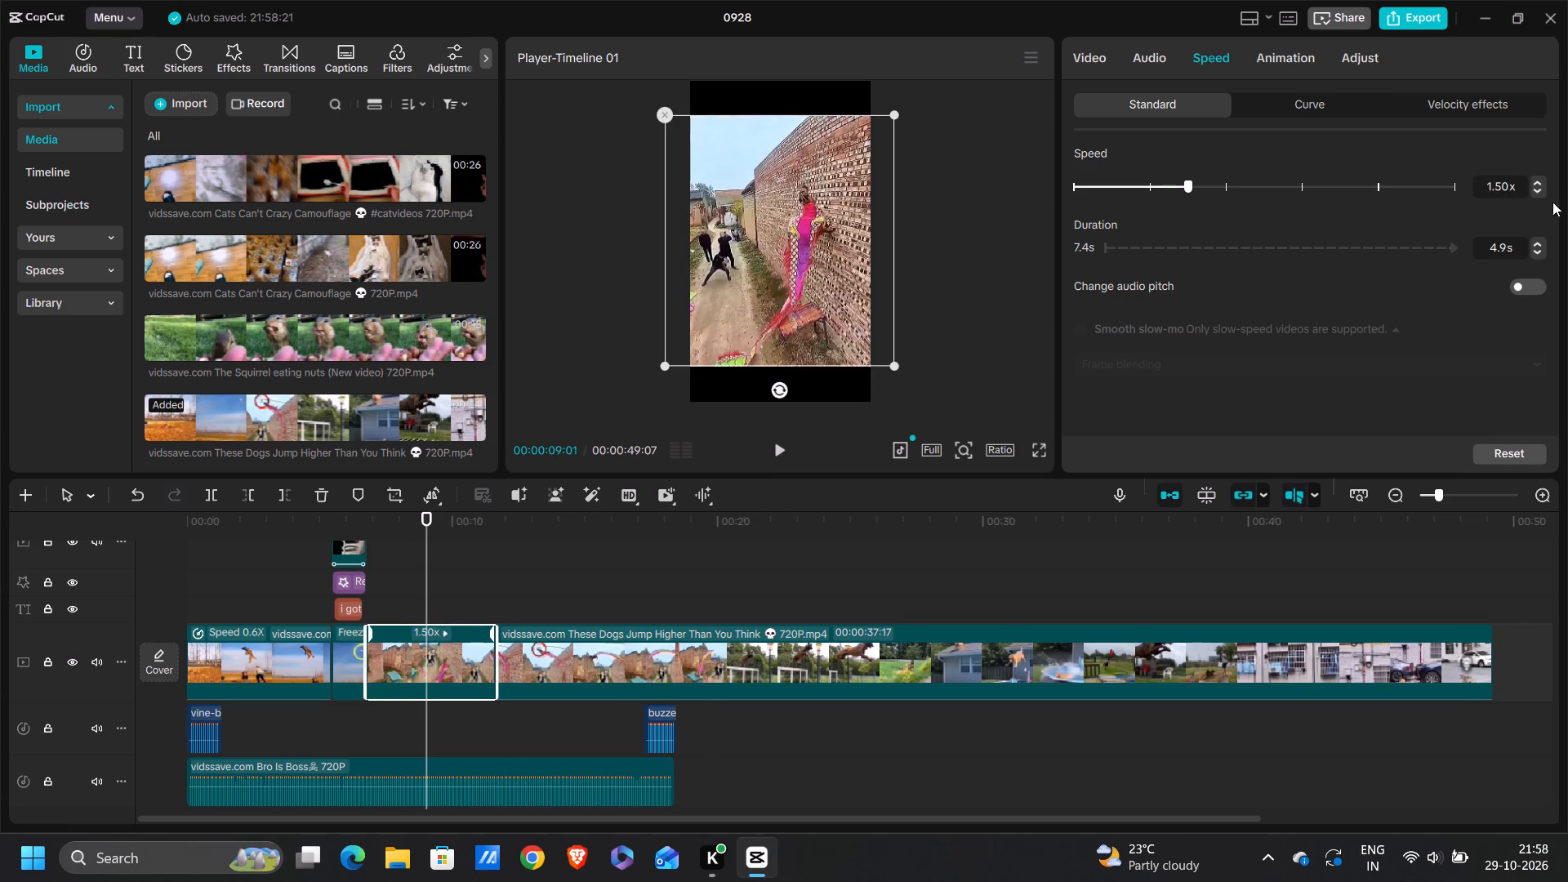
Set the speed of the section right after the first freeze frame to 2.00x and play it back.
{"action": "triple_click", "coordinate": [1537, 182]}
{"action": "left_click", "coordinate": [1537, 182]}
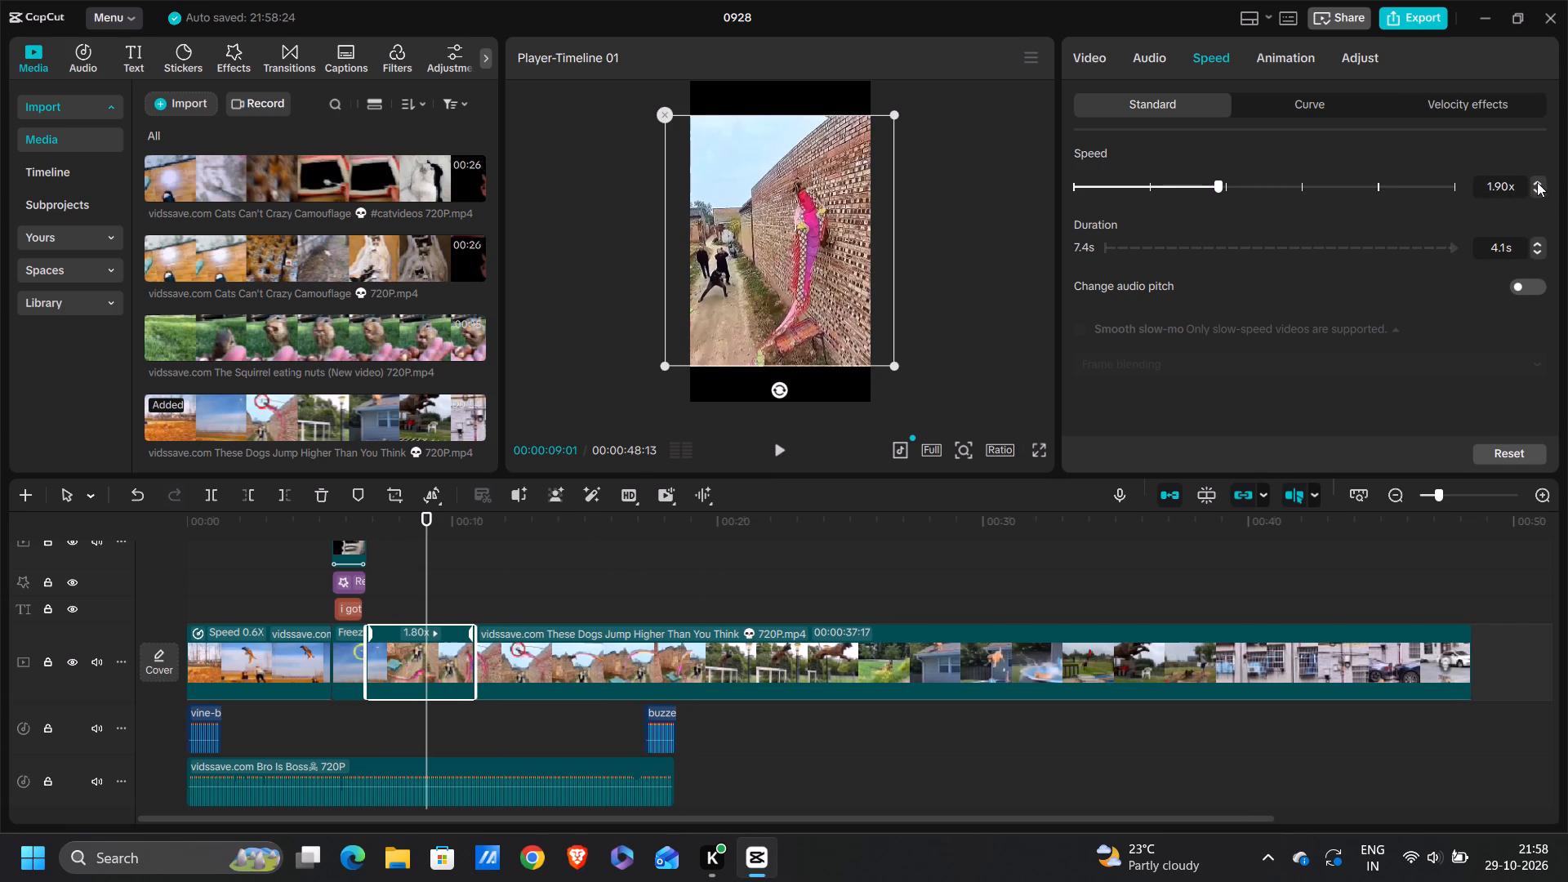
{"action": "left_click", "coordinate": [1537, 182]}
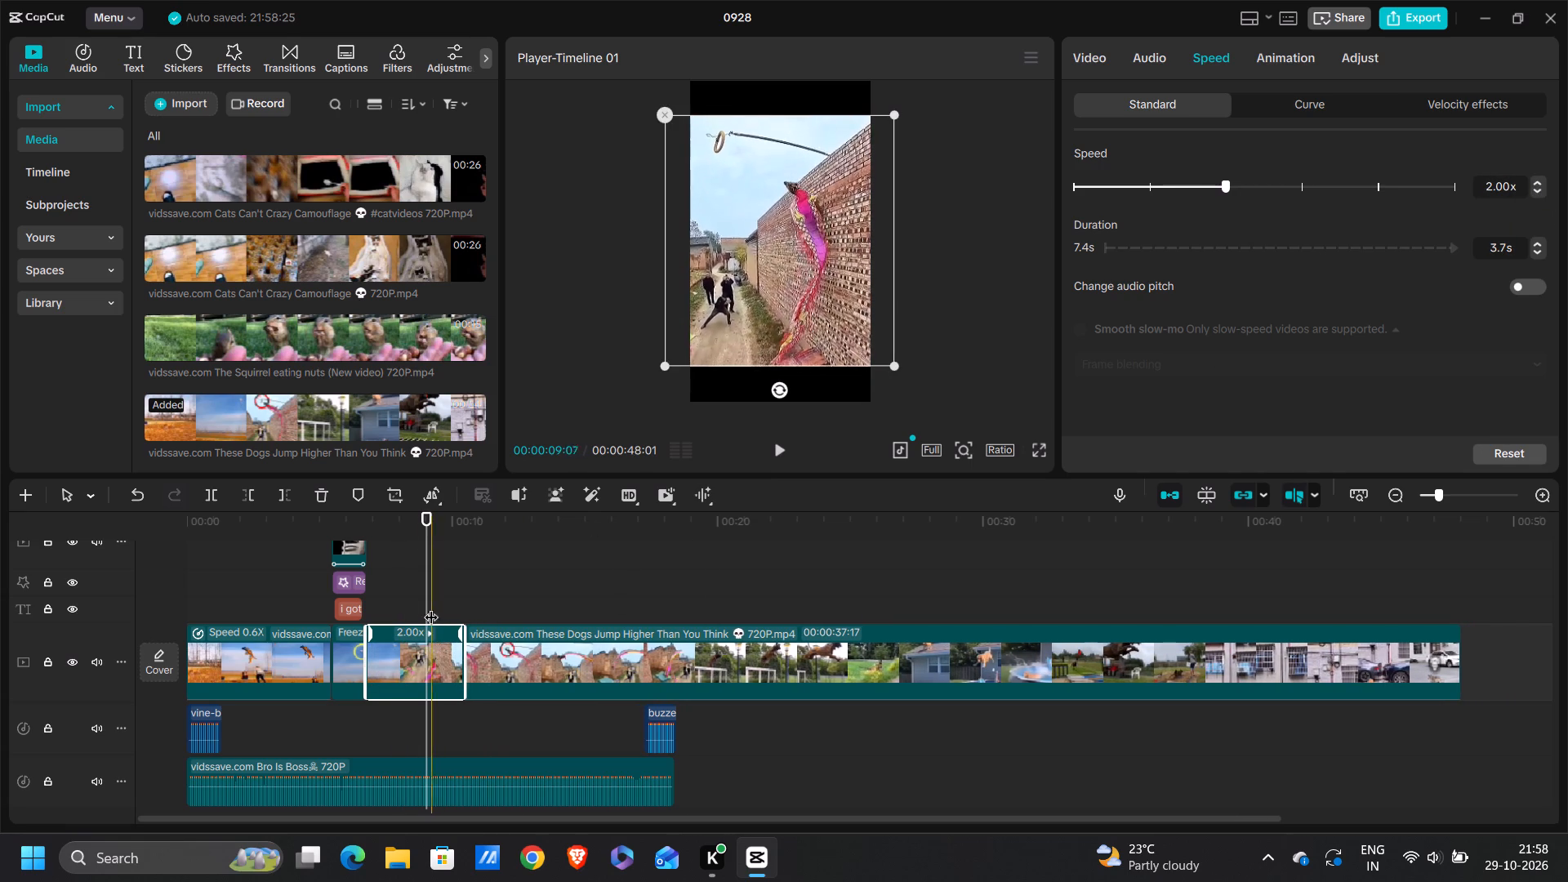
{"action": "left_click_drag", "start_coordinate": [425, 604], "coordinate": [364, 595]}
{"action": "key", "text": "space"}
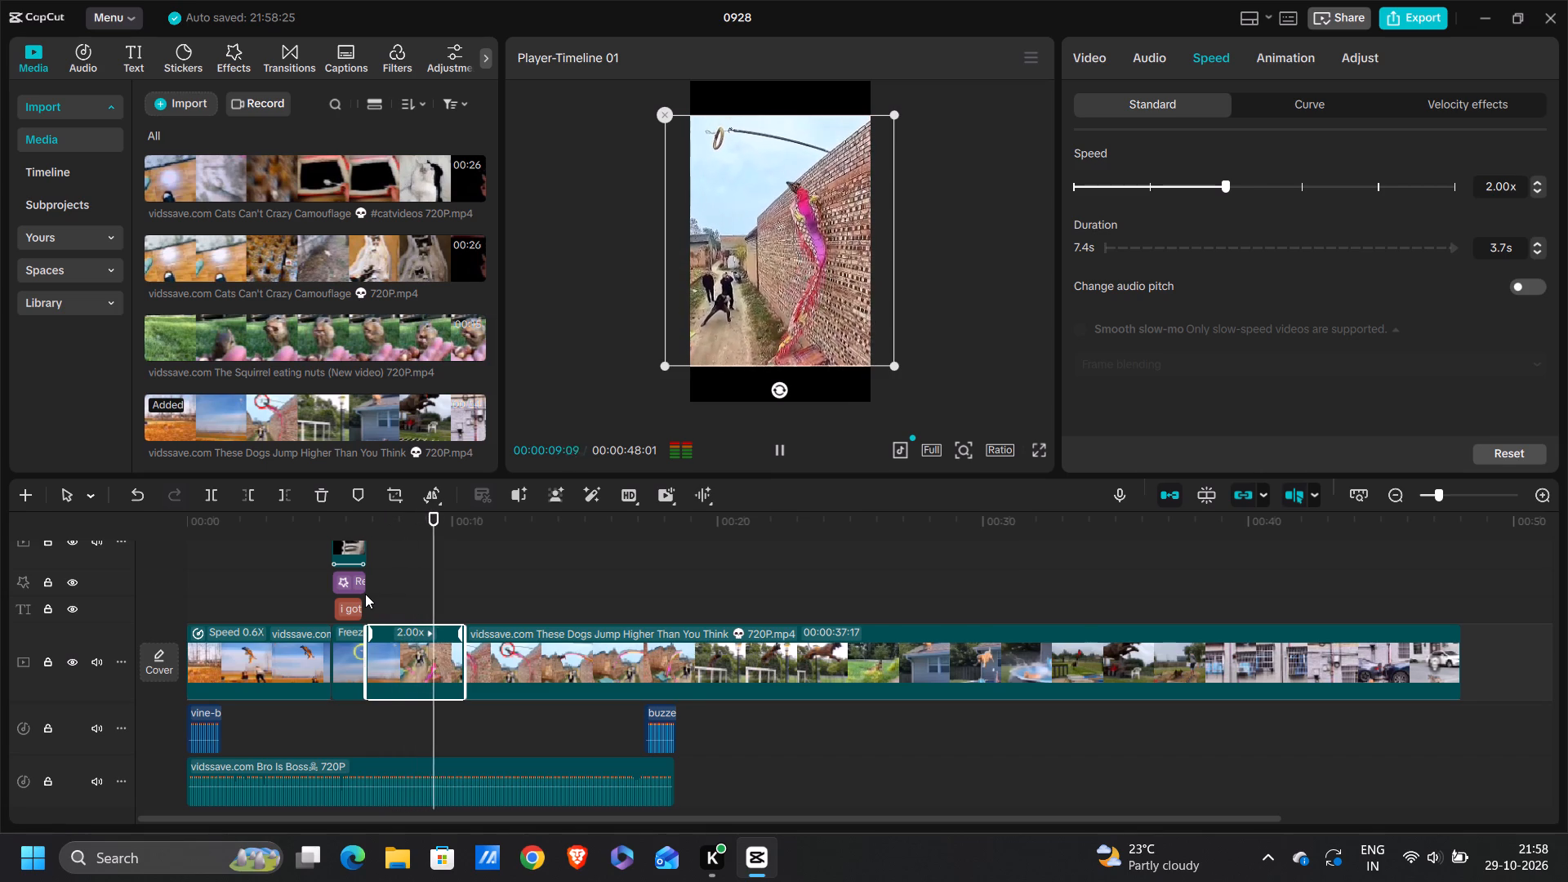
{"action": "key", "text": "space"}
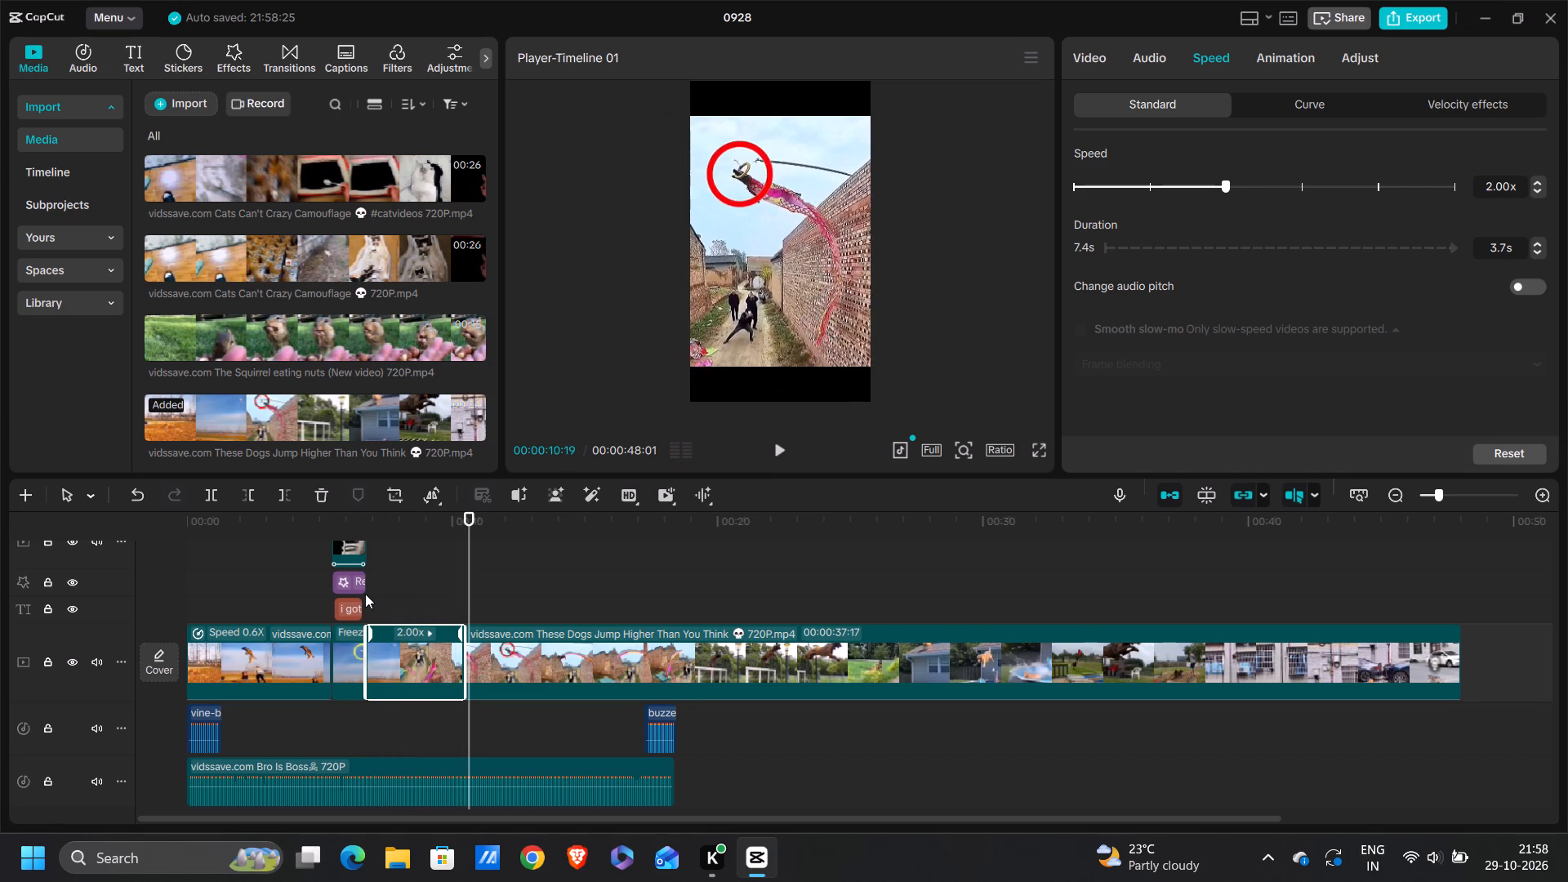
Trim the start of the 2.00x section to the frame at 00:00:07:19 and play back the shortened run-up.
{"action": "double_click", "coordinate": [386, 587]}
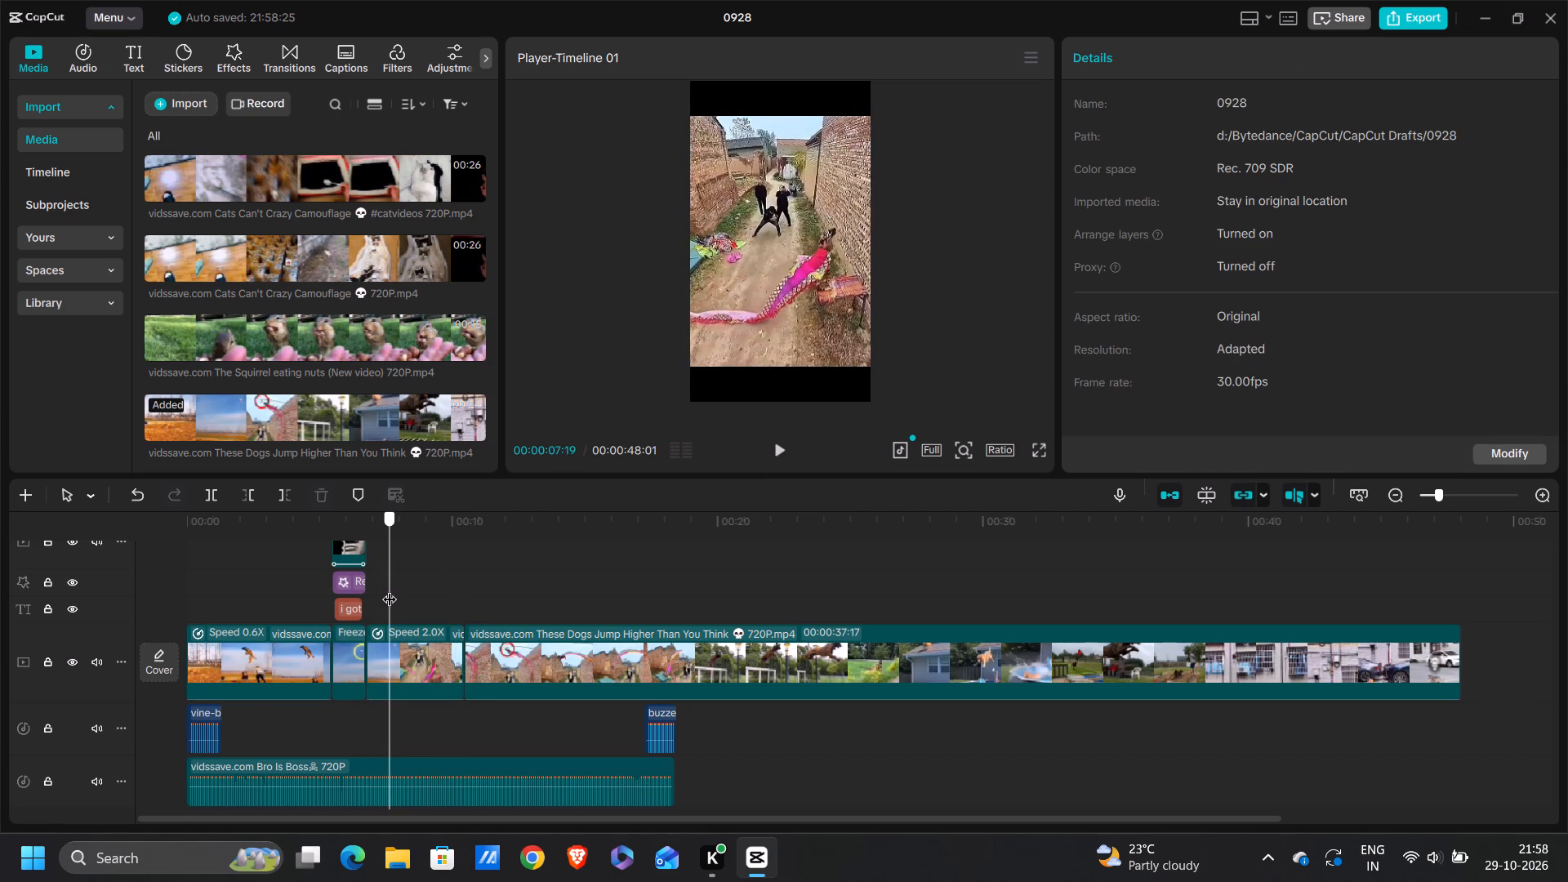
{"action": "left_click", "coordinate": [251, 501]}
{"action": "triple_click", "coordinate": [372, 581]}
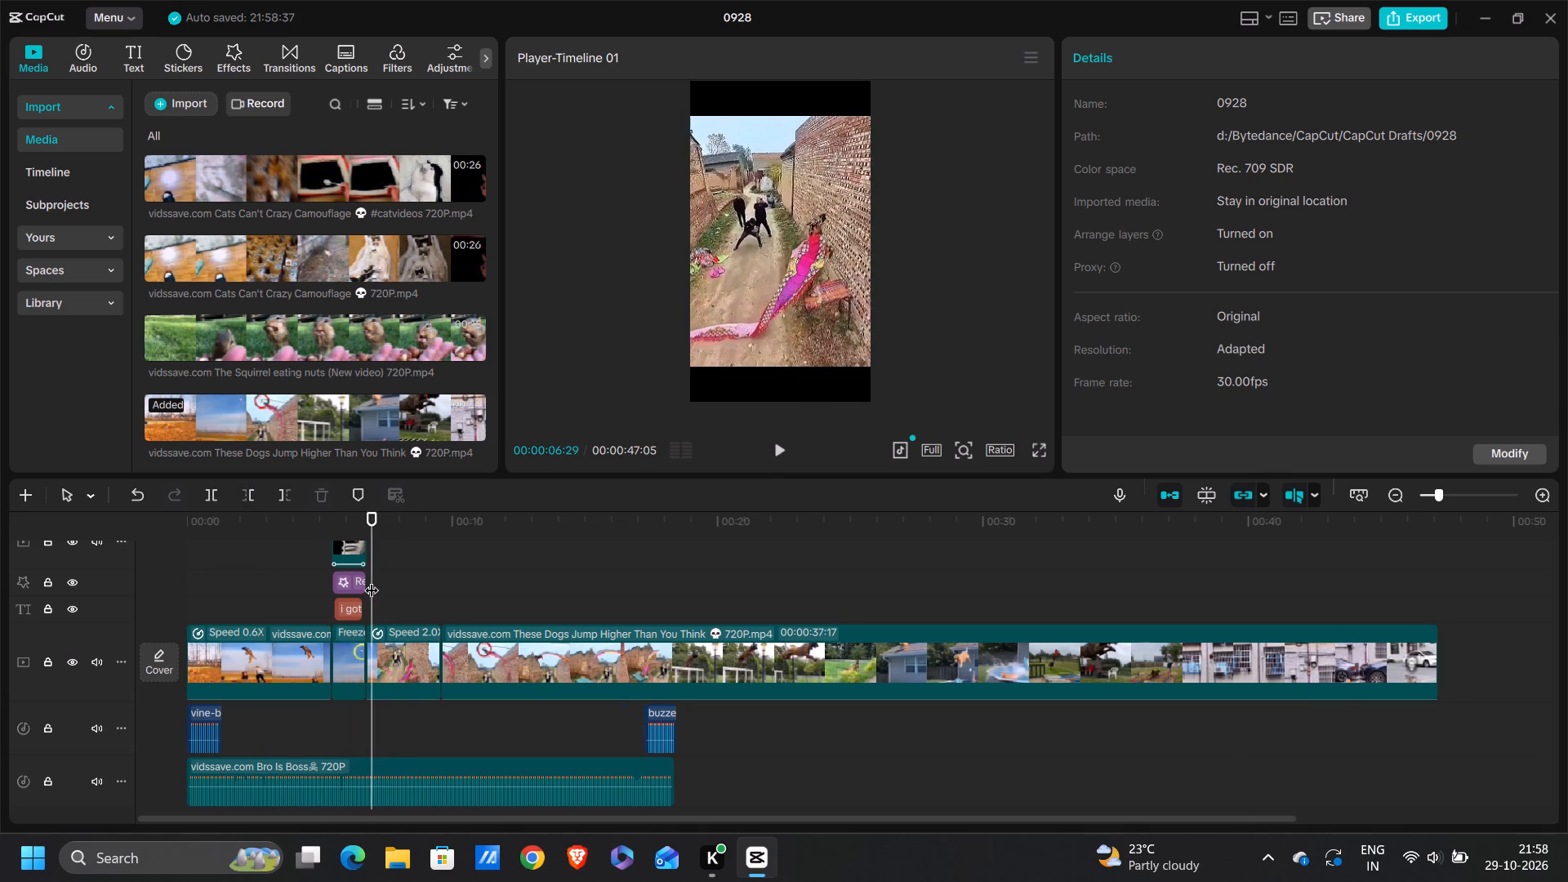
{"action": "key", "text": "space"}
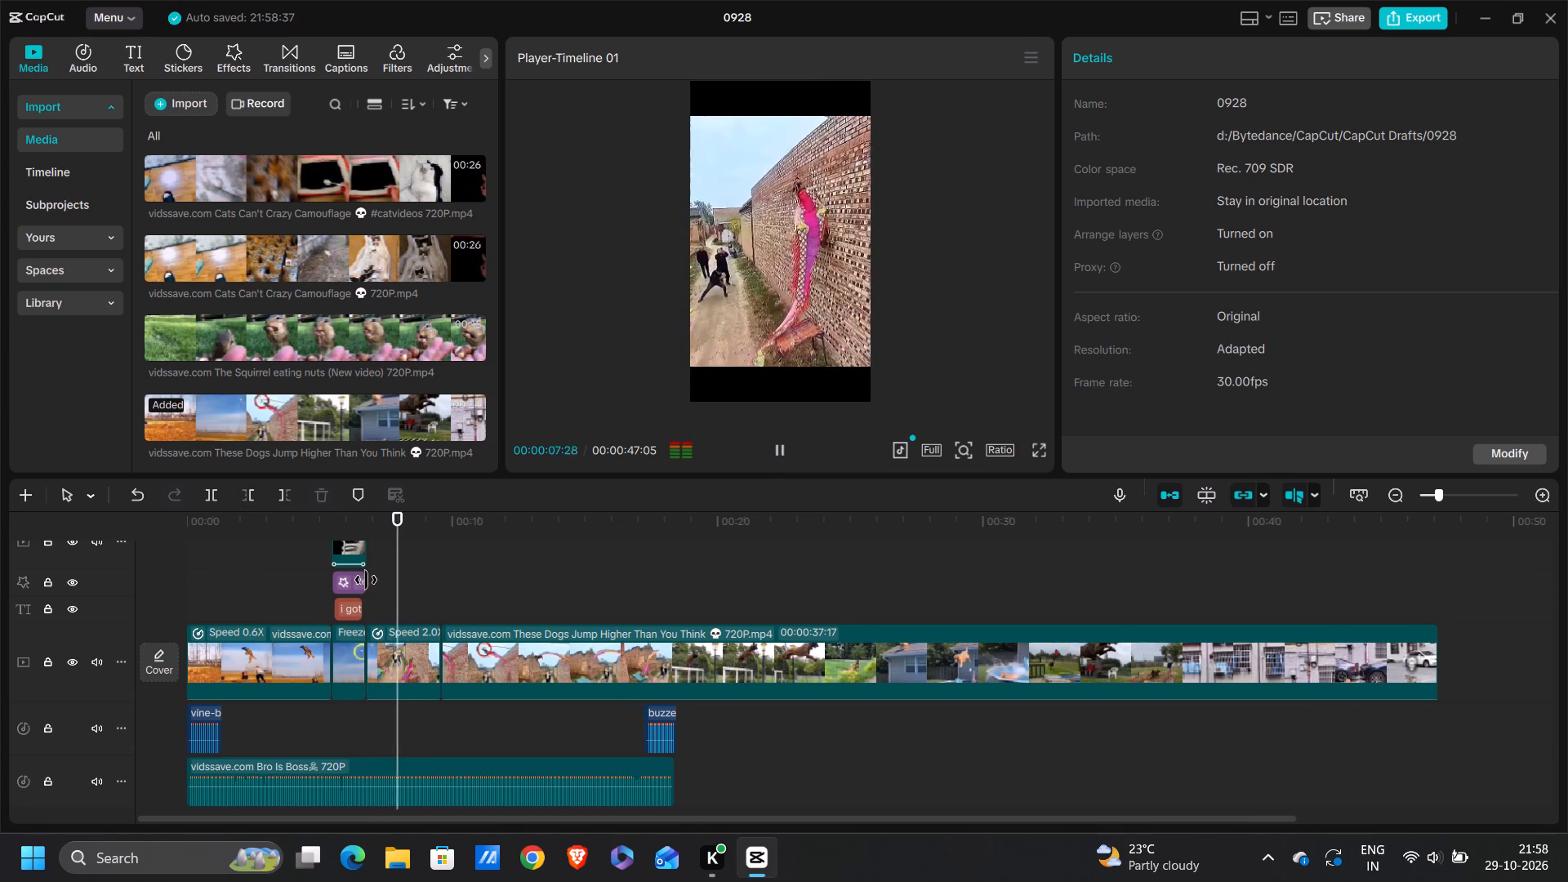
{"action": "key", "text": "space"}
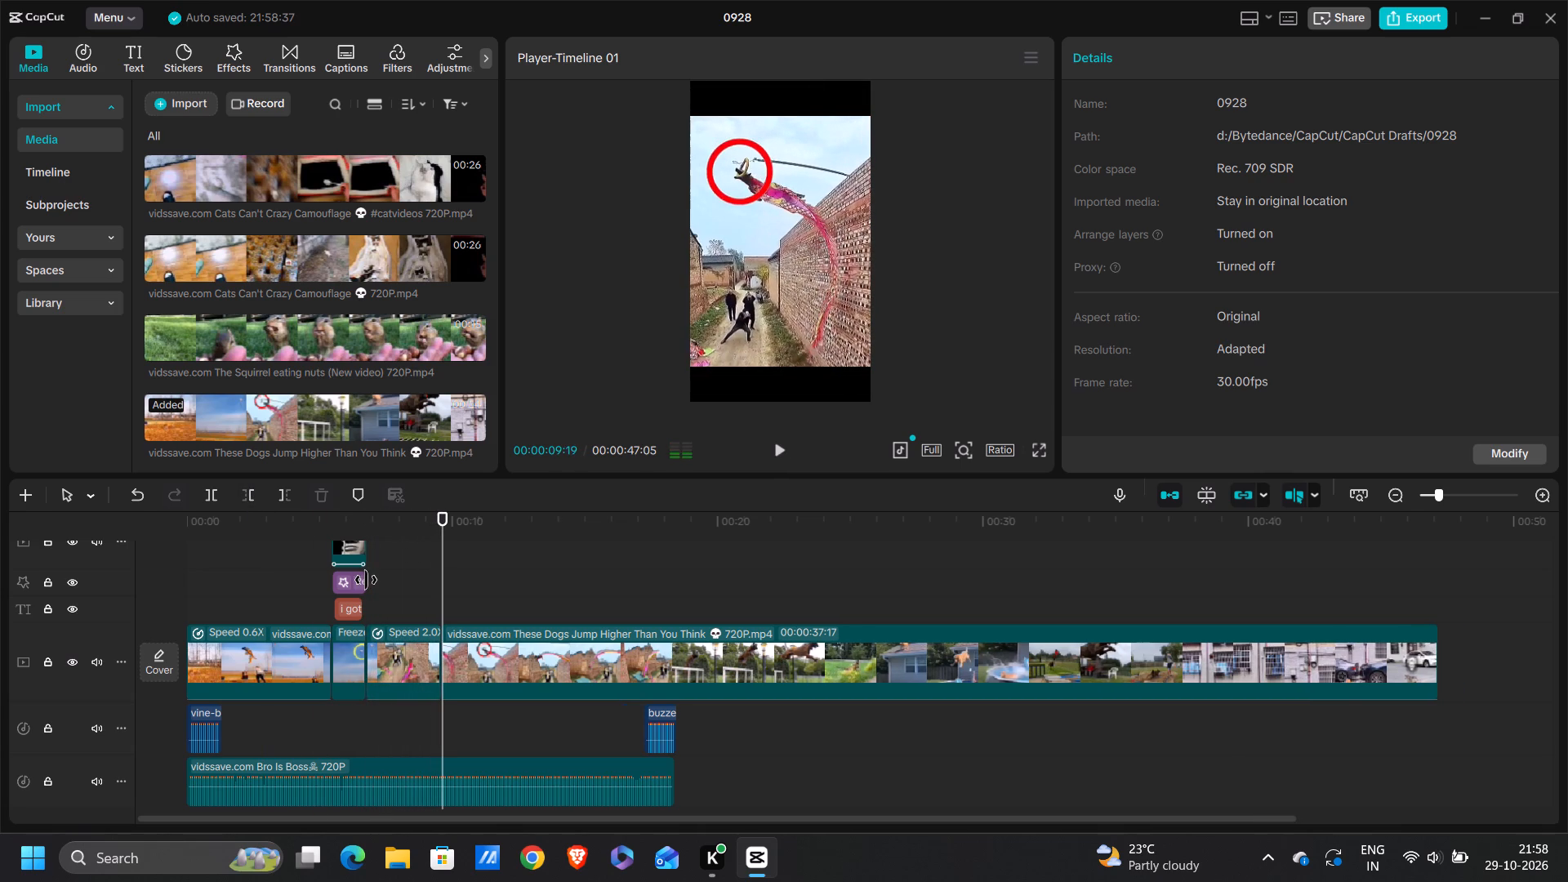
Insert a freeze frame of the wall jump at 00:00:09:15, where the dog reaches the red-circled ring.
{"action": "left_click", "coordinate": [443, 599]}
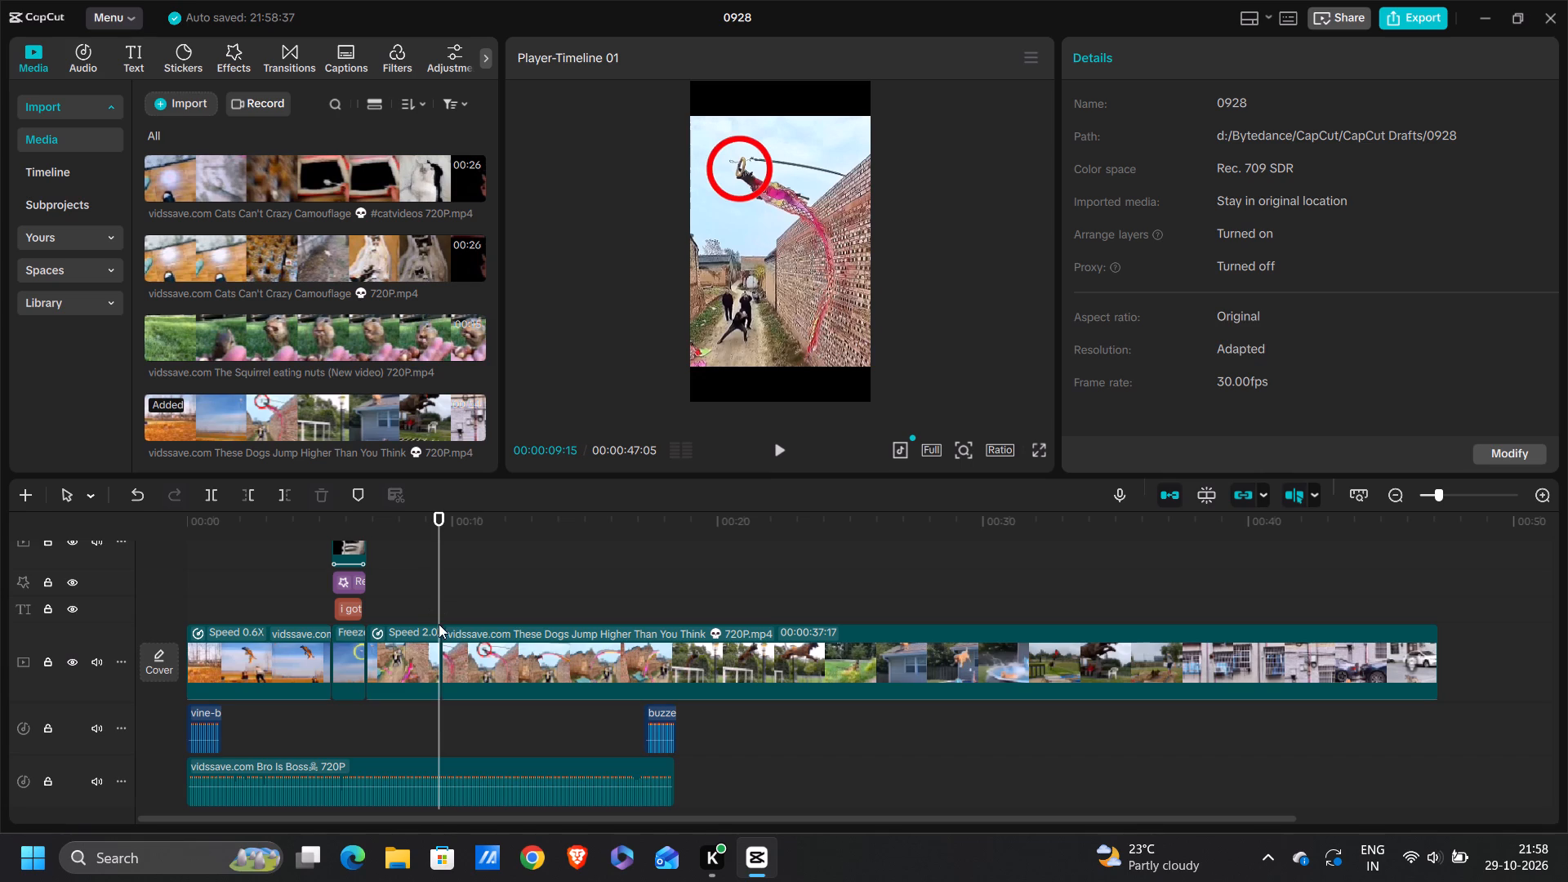
{"action": "left_click", "coordinate": [435, 637]}
{"action": "left_click", "coordinate": [434, 518]}
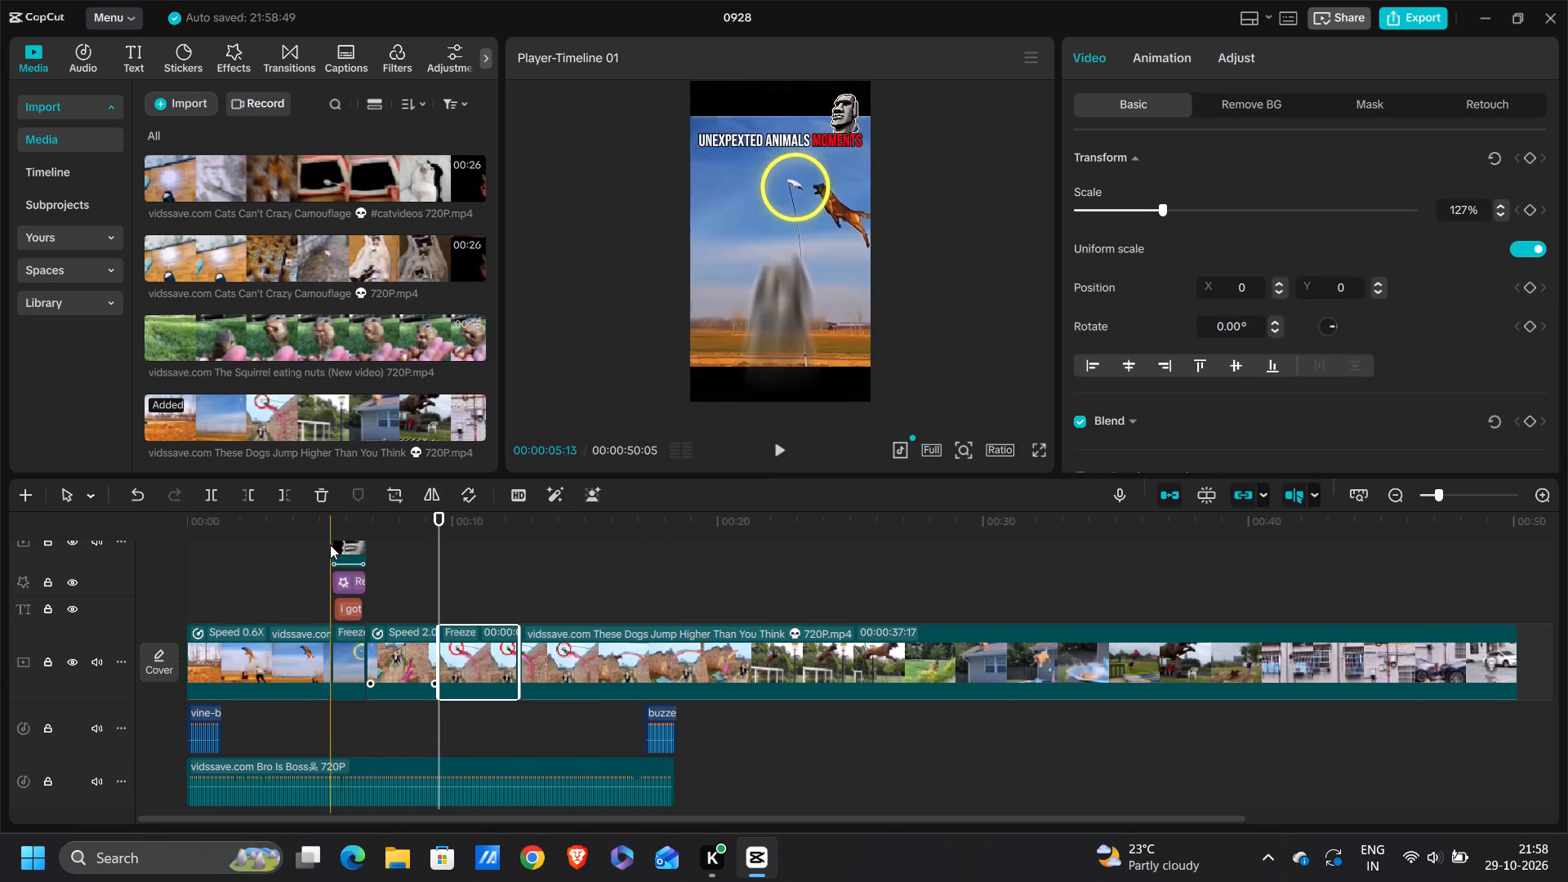
Copy the stone-face image, Retro Wave effect and caption from the first freeze frame and paste them at 00:00:09:15.
{"action": "left_click_drag", "start_coordinate": [325, 547], "coordinate": [364, 609]}
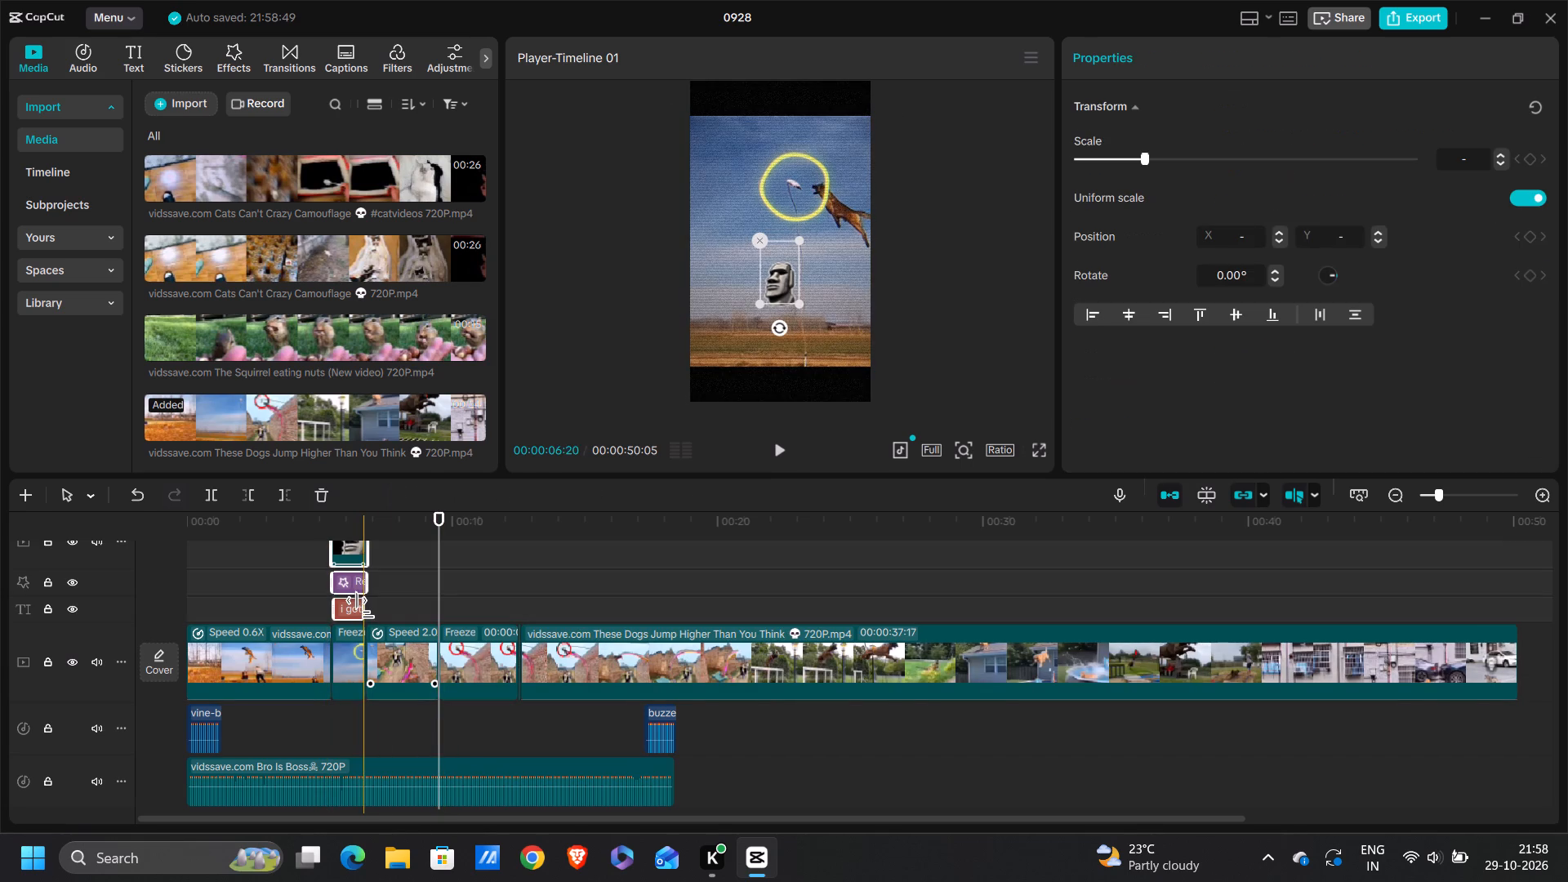
{"action": "key", "text": "ctrl+c"}
{"action": "left_click", "coordinate": [439, 599]}
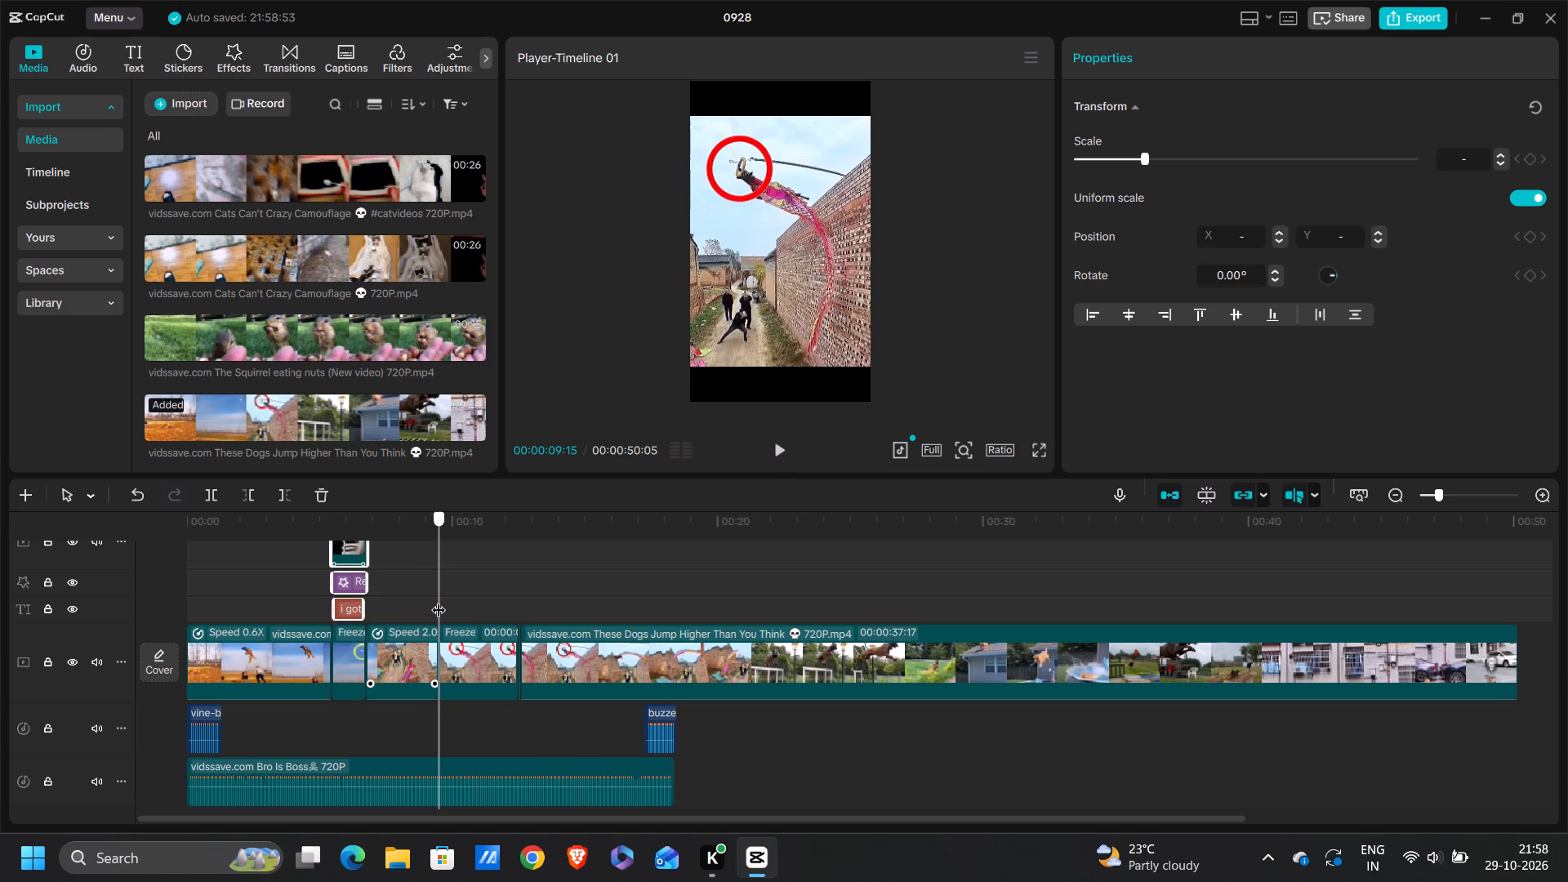
{"action": "key", "text": "ctrl+v"}
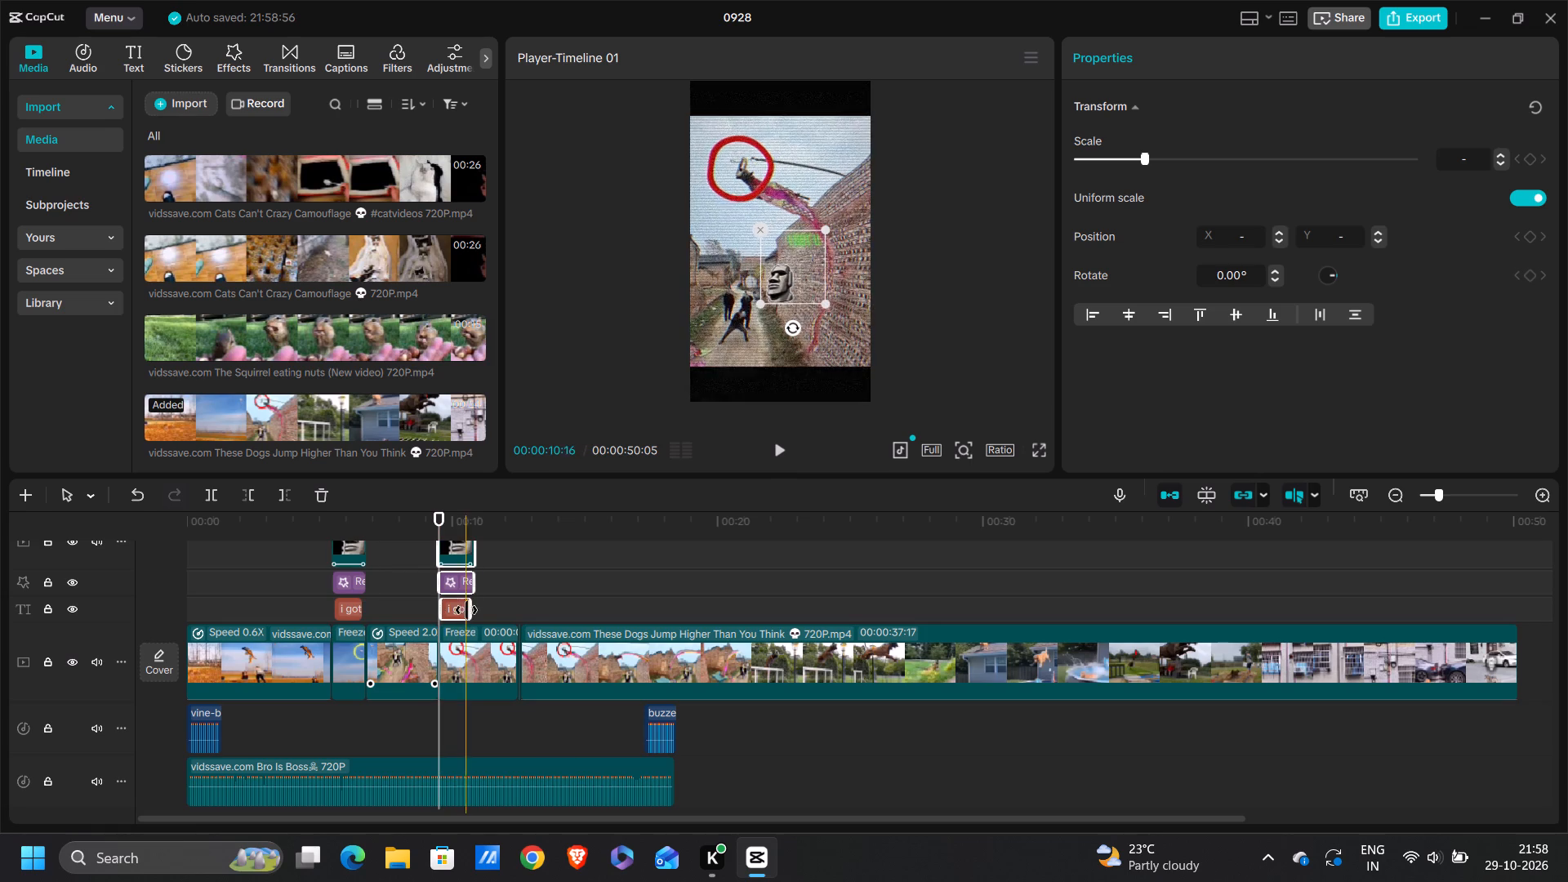
Change the pasted caption over the second freeze frame to "kite ?".
{"action": "left_click", "coordinate": [457, 606]}
{"action": "double_click", "coordinate": [1157, 151]}
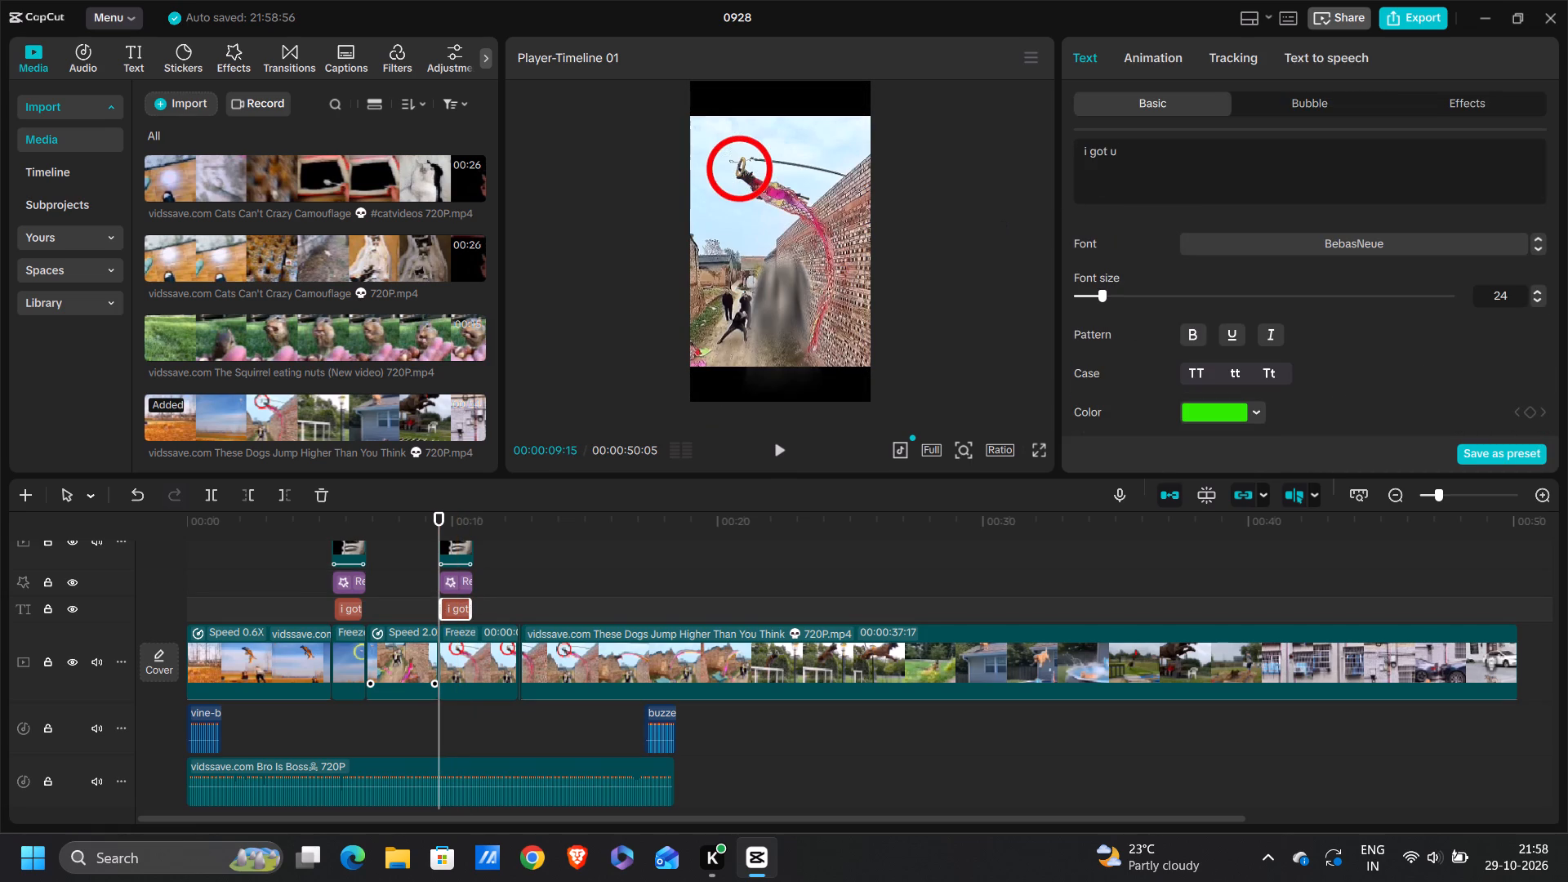
{"action": "key", "text": "BackSpace"}
{"action": "key", "text": "BackSpace"}
{"action": "key", "text": "BackSpace"}
{"action": "key", "text": "BackSpace"}
{"action": "key", "text": "BackSpace"}
{"action": "key", "text": "BackSpace"}
{"action": "key", "text": "BackSpace"}
{"action": "key", "text": "BackSpace"}
{"action": "key", "text": "BackSpace"}
{"action": "key", "text": "BackSpace"}
{"action": "key", "text": "BackSpace"}
{"action": "key", "text": "BackSpace"}
{"action": "key", "text": "BackSpace"}
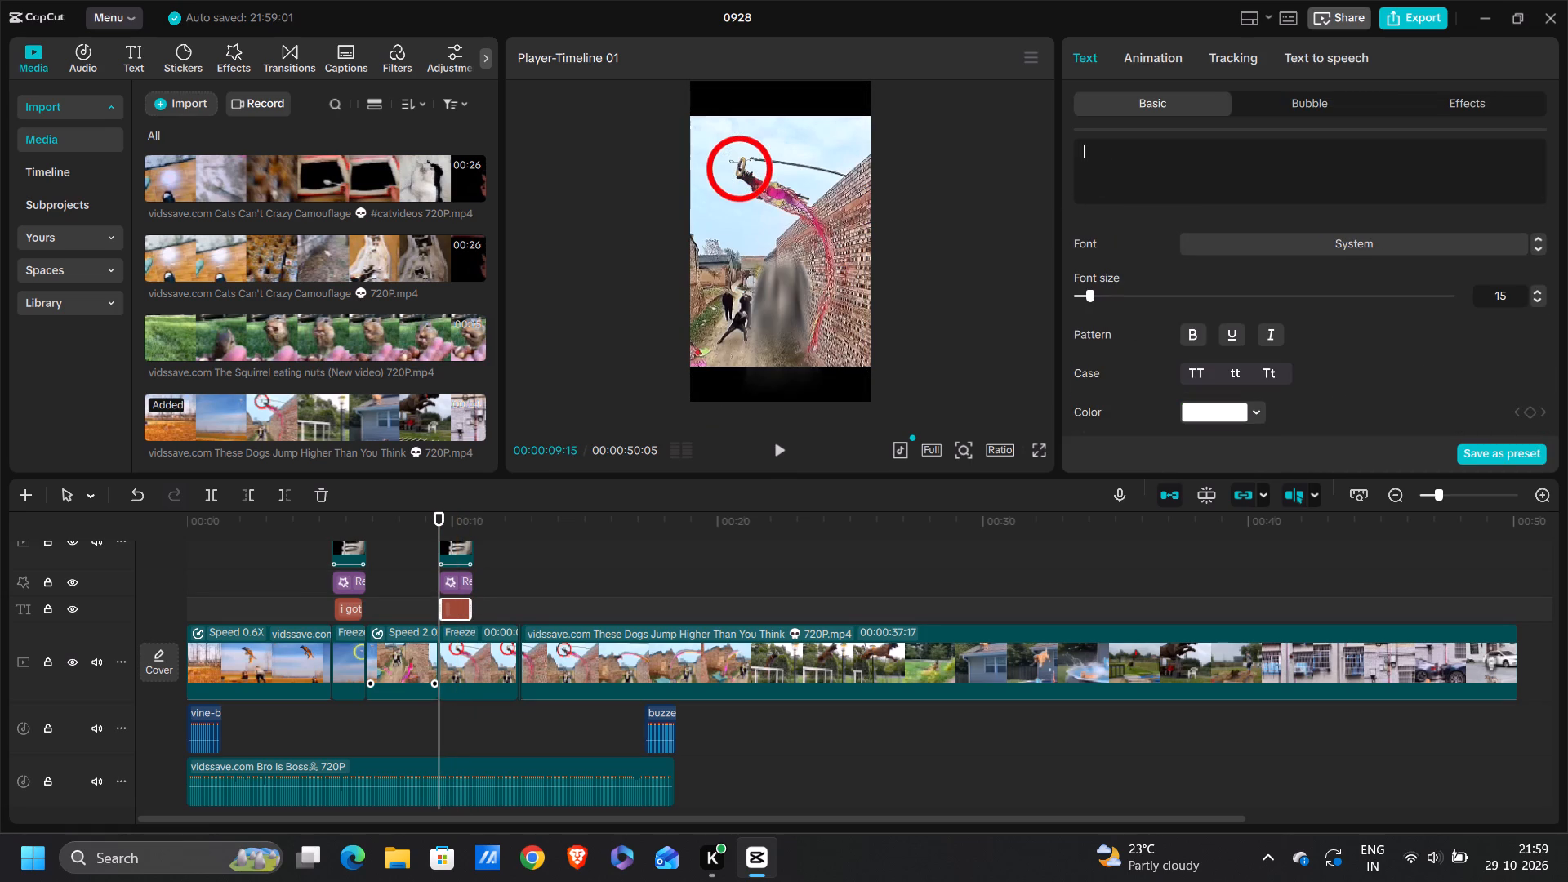
{"action": "type", "text": "kite"}
{"action": "key", "text": "space"}
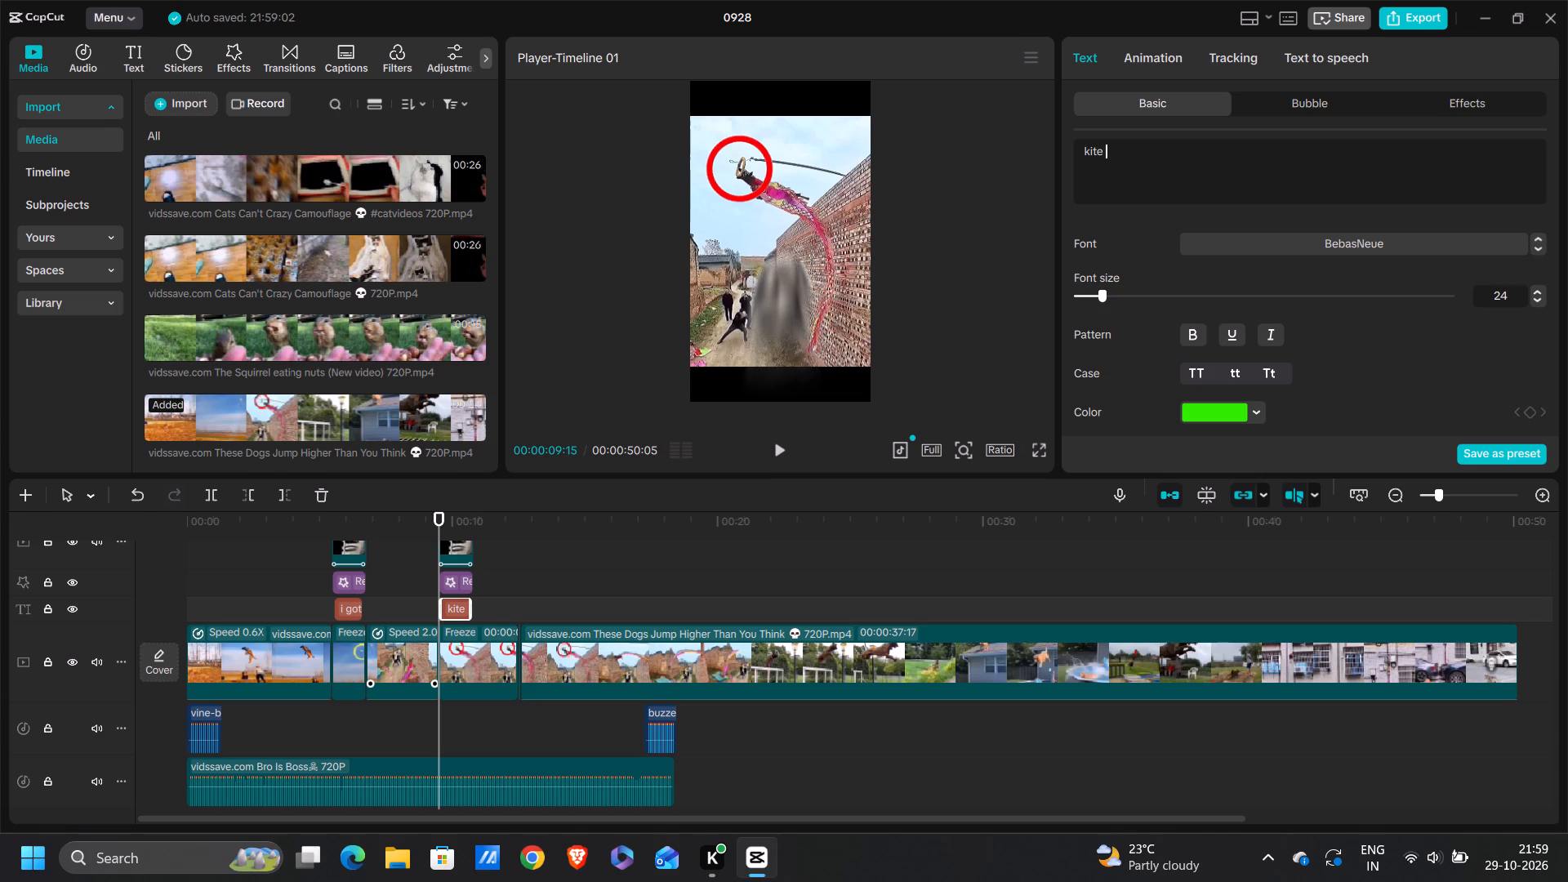
{"action": "key", "text": "shift+question"}
Play through the second freeze frame and trim its end to 00:00:10:25, where its overlays finish.
{"action": "left_click_drag", "start_coordinate": [437, 525], "coordinate": [418, 519]}
{"action": "key", "text": "space"}
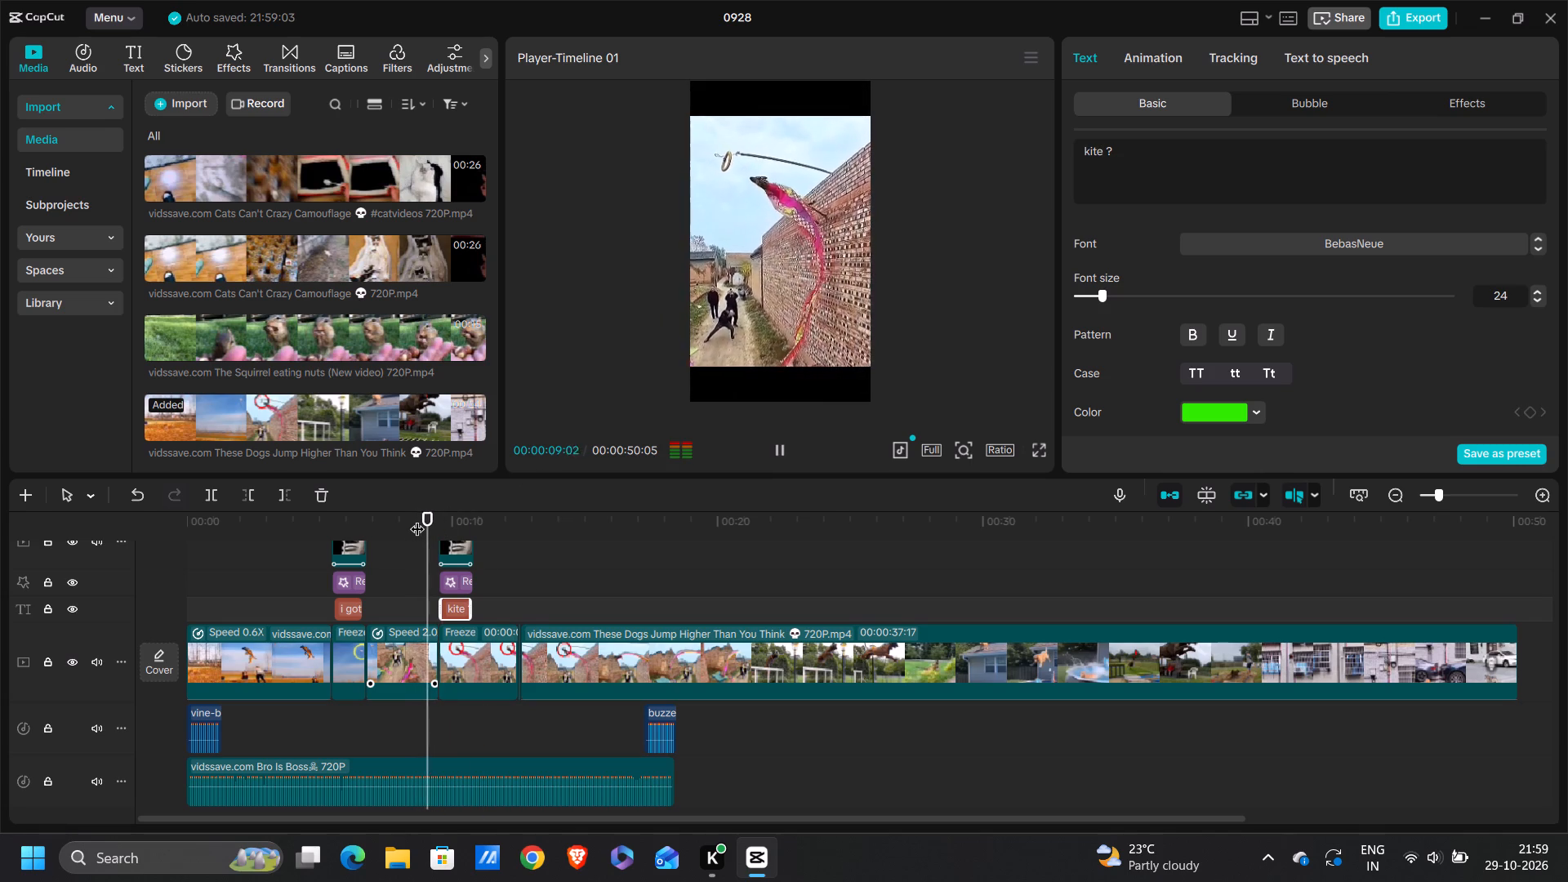
{"action": "key", "text": "space"}
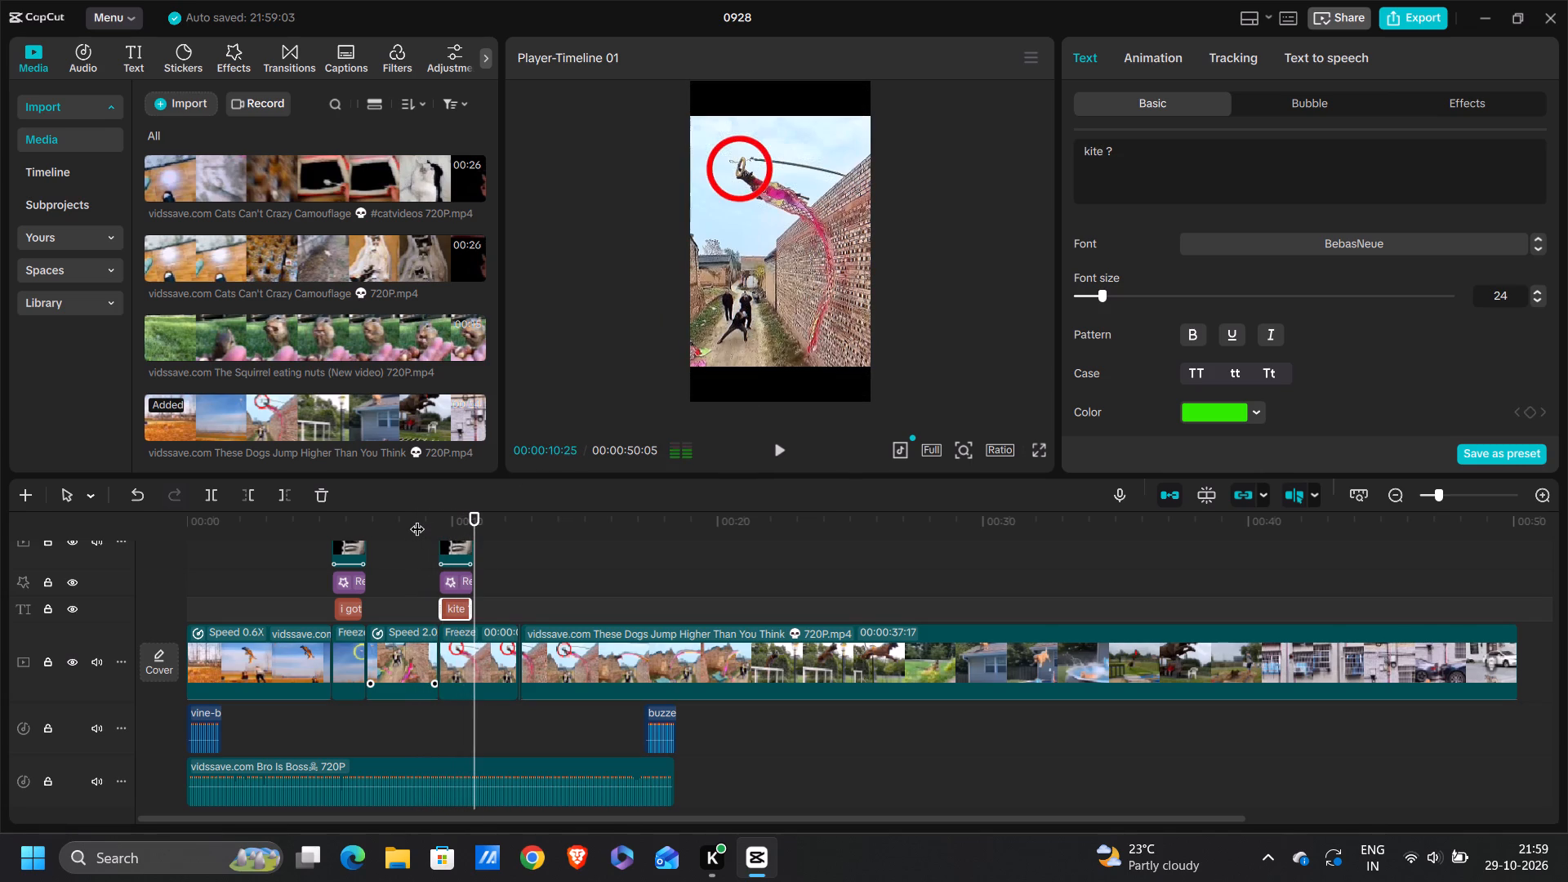
{"action": "left_click", "coordinate": [471, 636]}
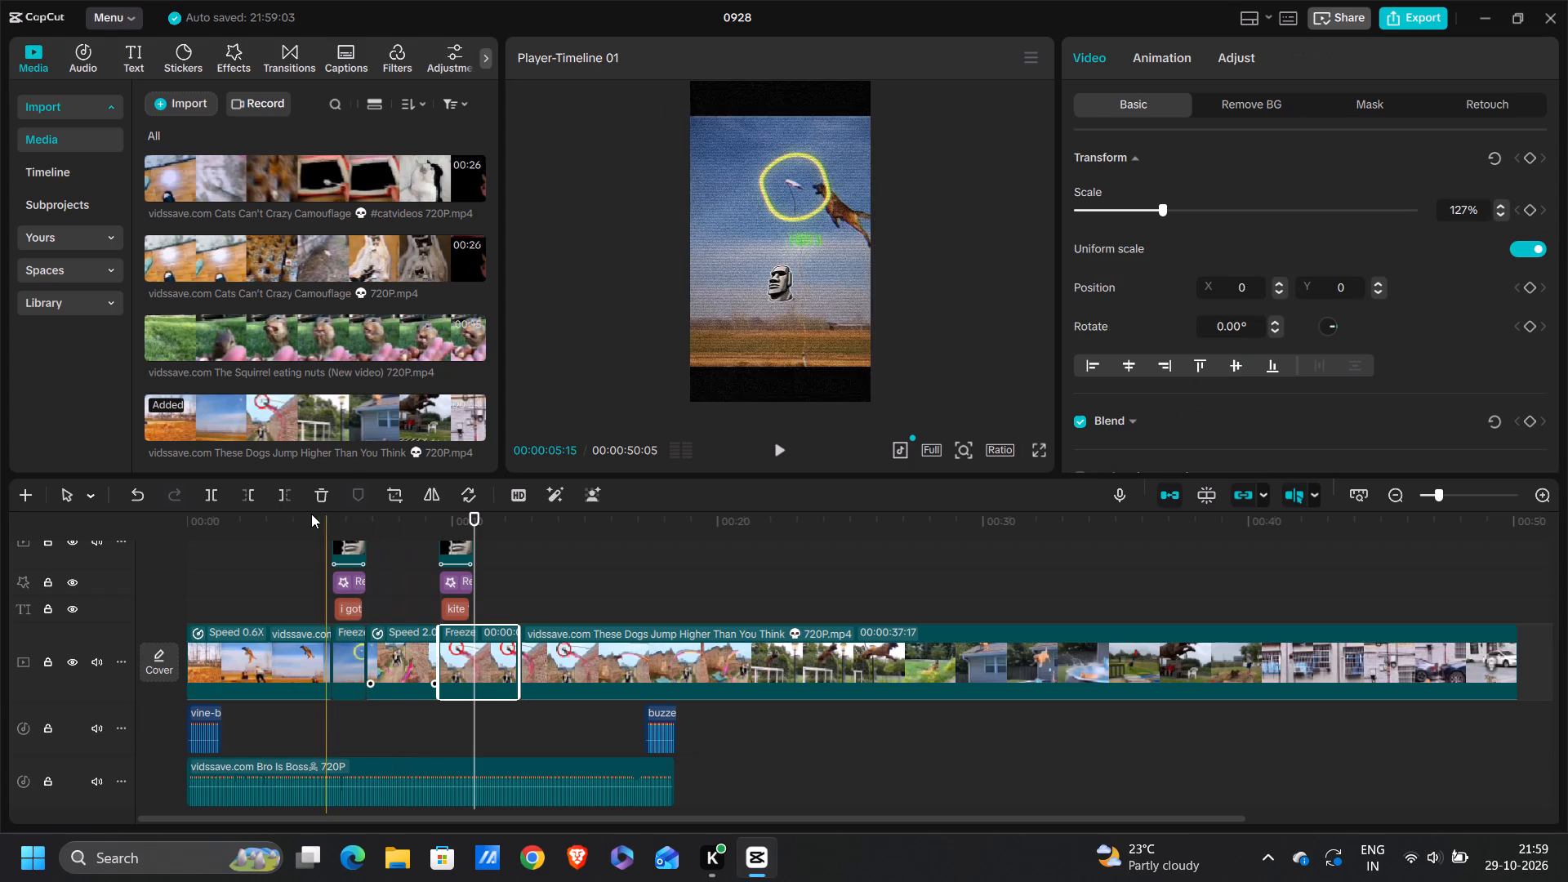
{"action": "left_click", "coordinate": [284, 494]}
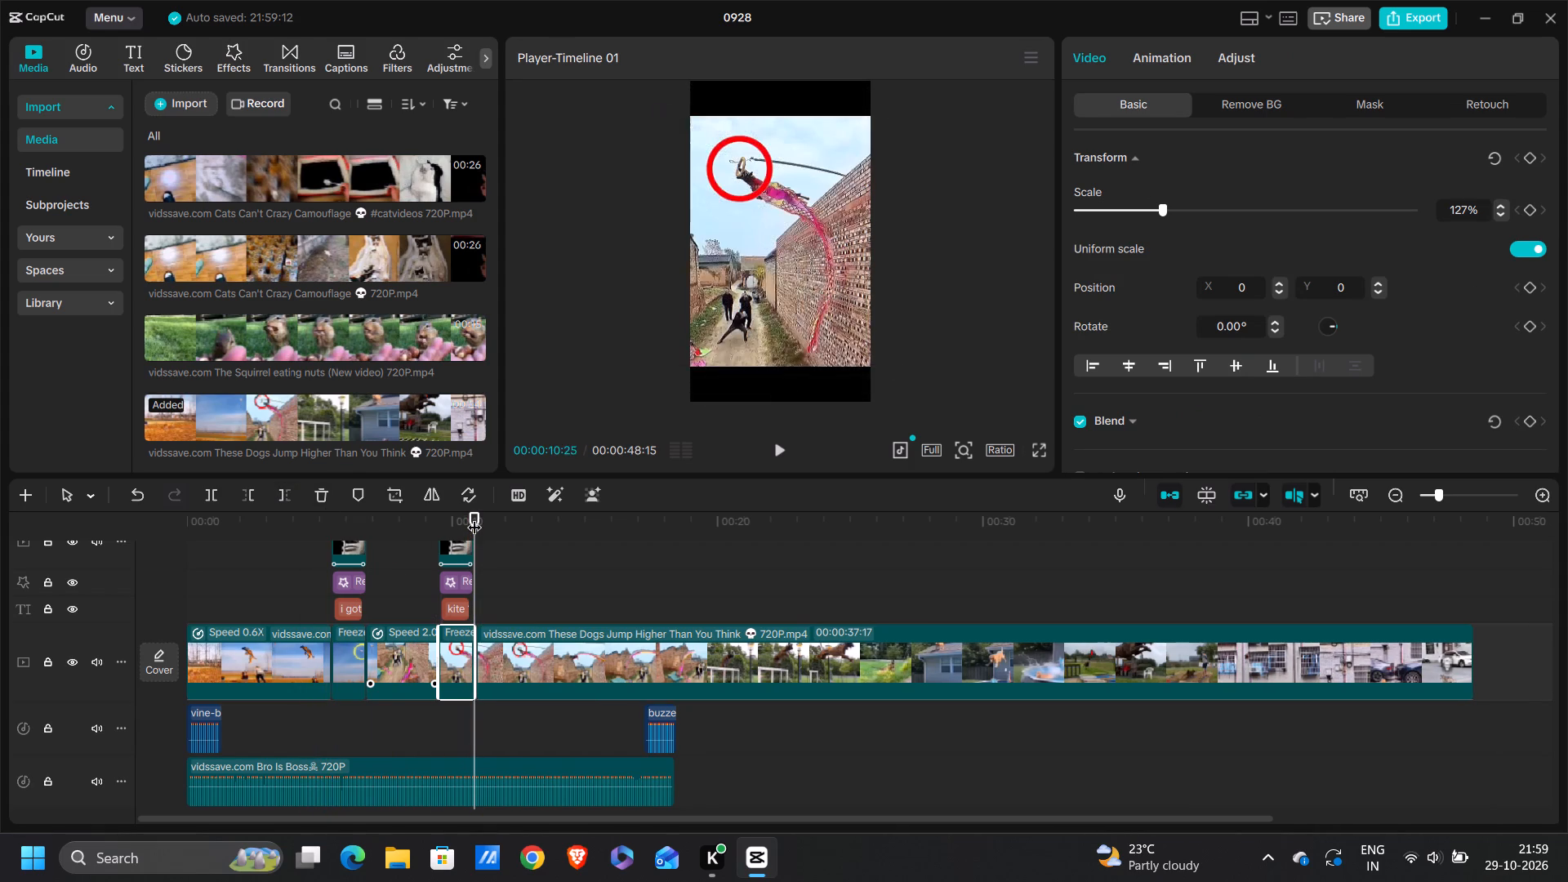
Play on from the wall jump and trim the remaining footage to start at the fence-jump scene at 00:00:19:03.
{"action": "left_click_drag", "start_coordinate": [474, 517], "coordinate": [439, 519]}
{"action": "left_click_drag", "start_coordinate": [439, 519], "coordinate": [425, 520]}
{"action": "key", "text": "space"}
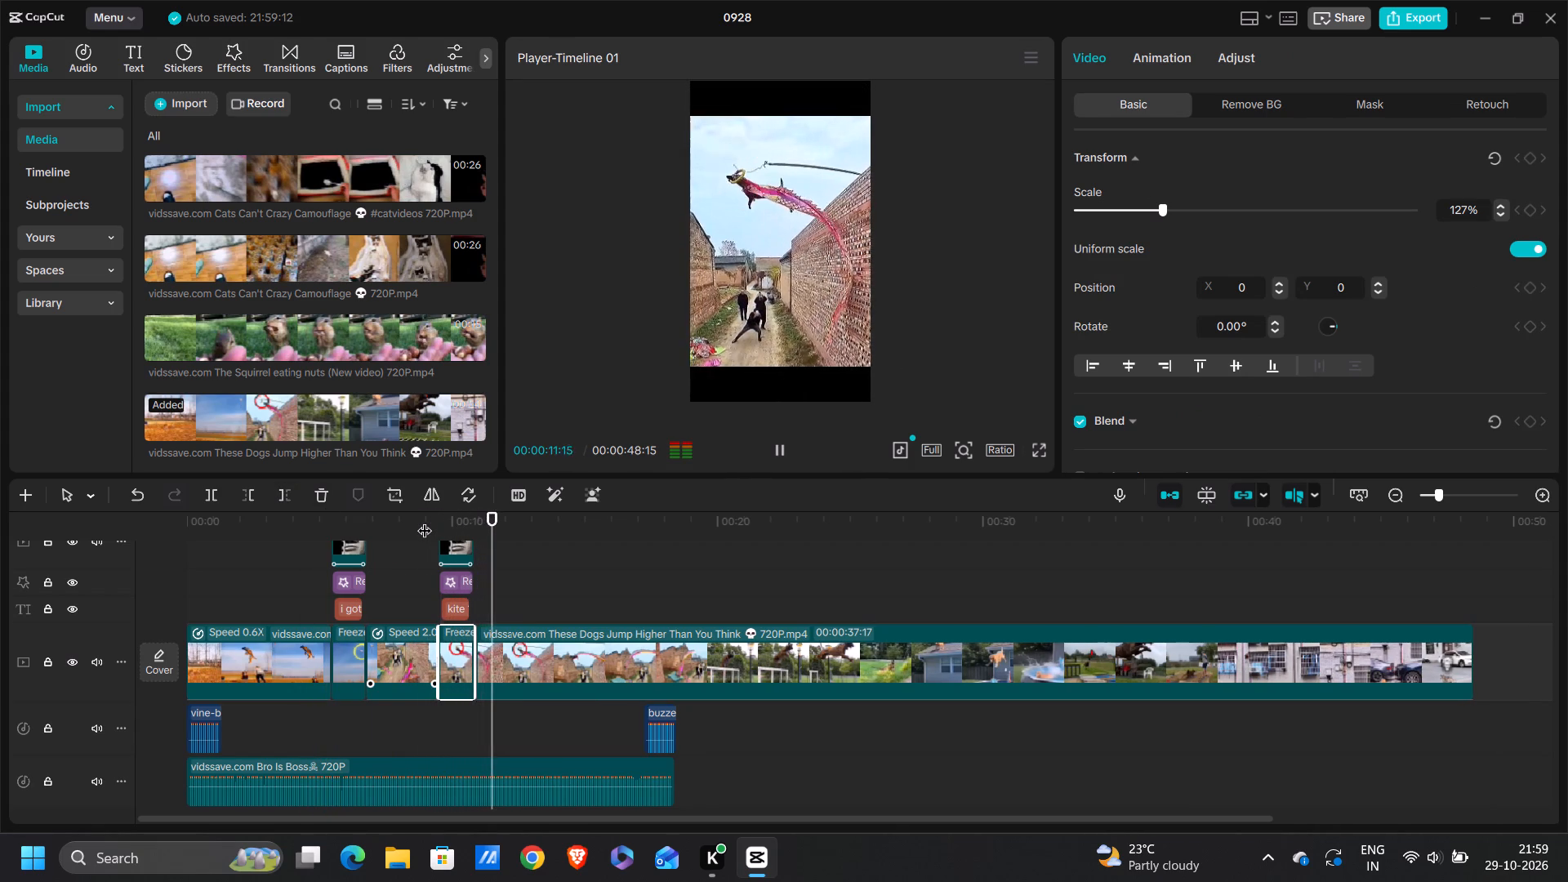
{"action": "key", "text": "space"}
{"action": "key", "text": "space"}
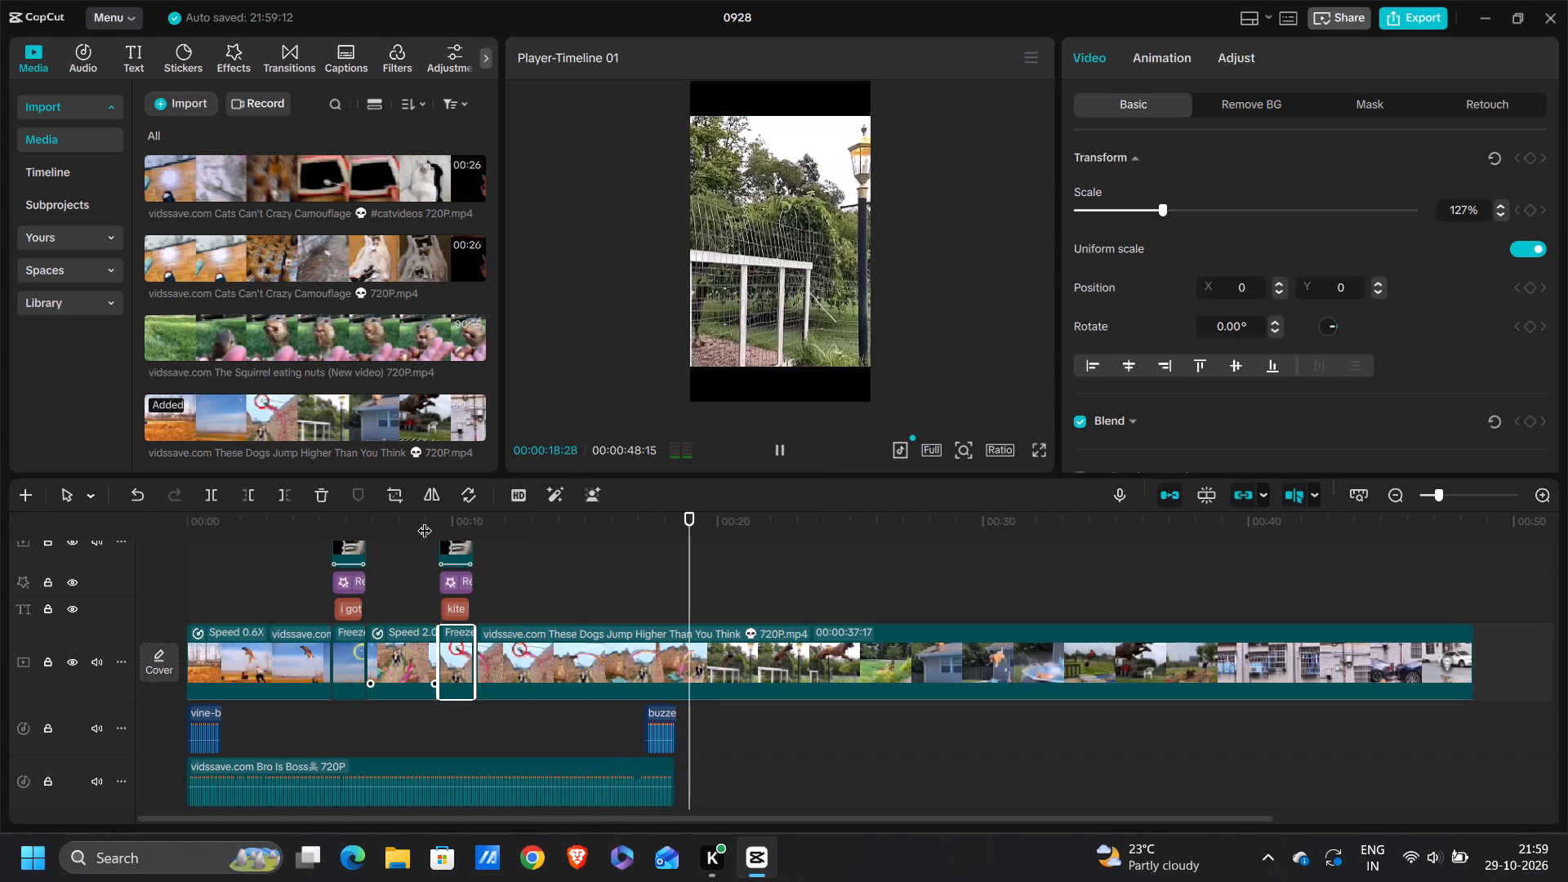
{"action": "key", "text": "space"}
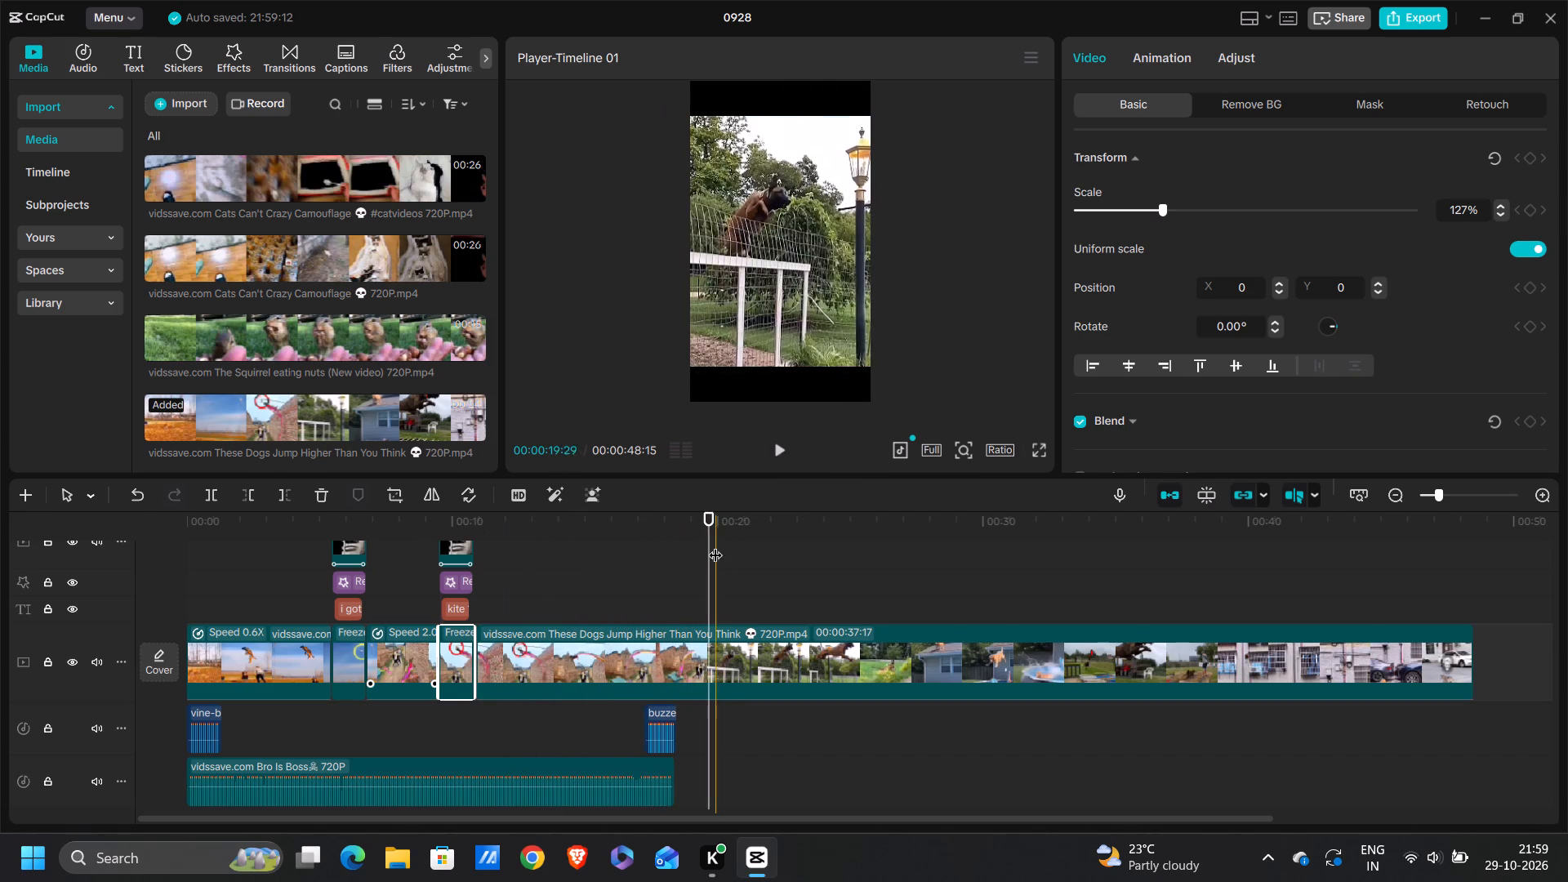
{"action": "left_click_drag", "start_coordinate": [711, 545], "coordinate": [693, 551]}
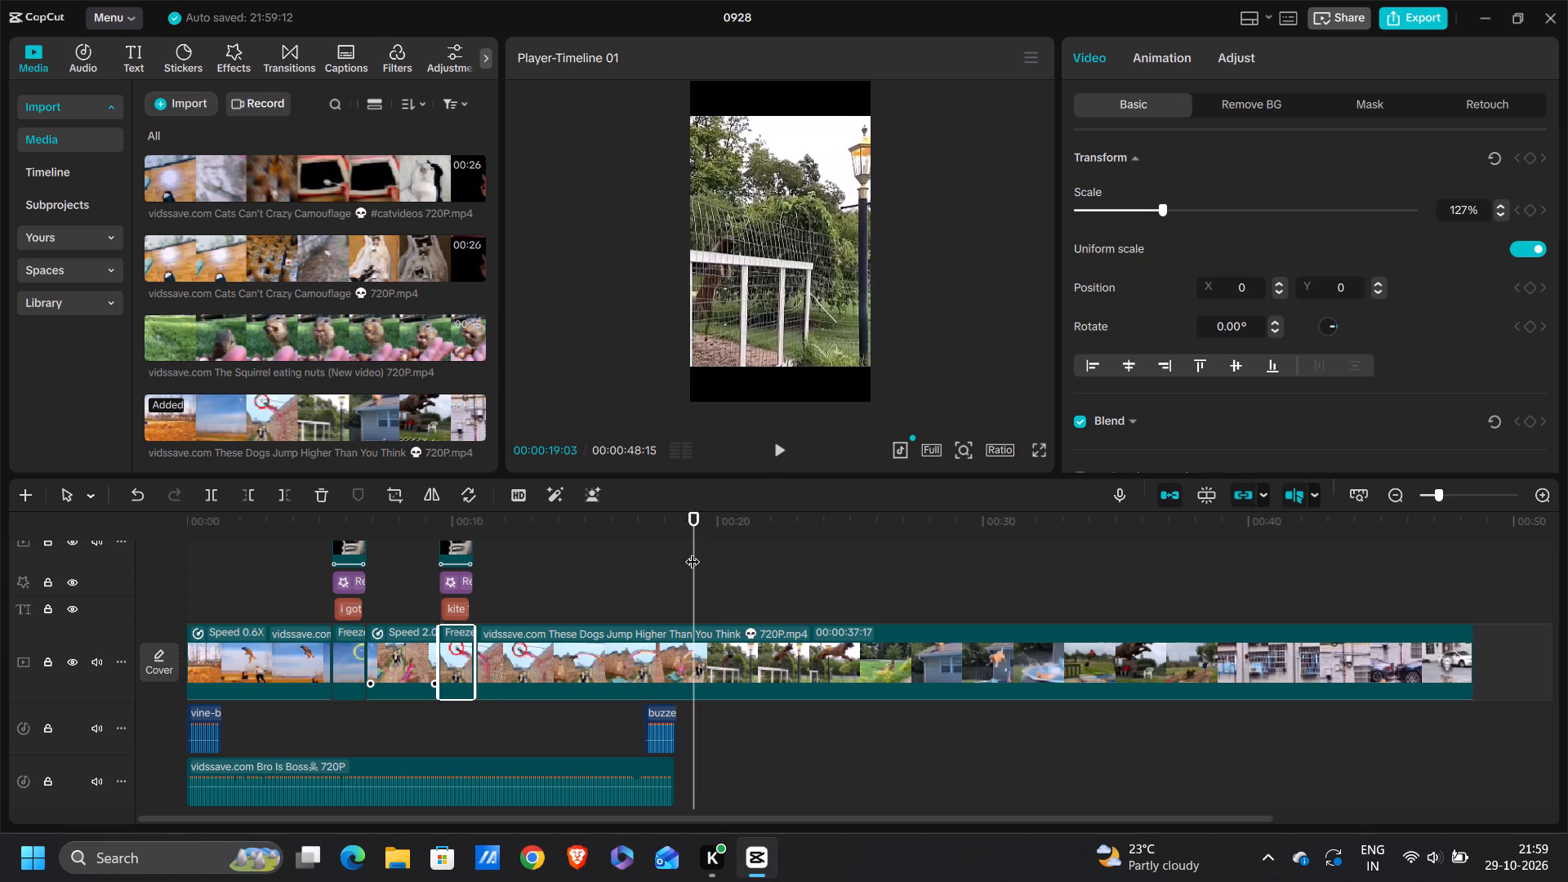
{"action": "left_click", "coordinate": [690, 643]}
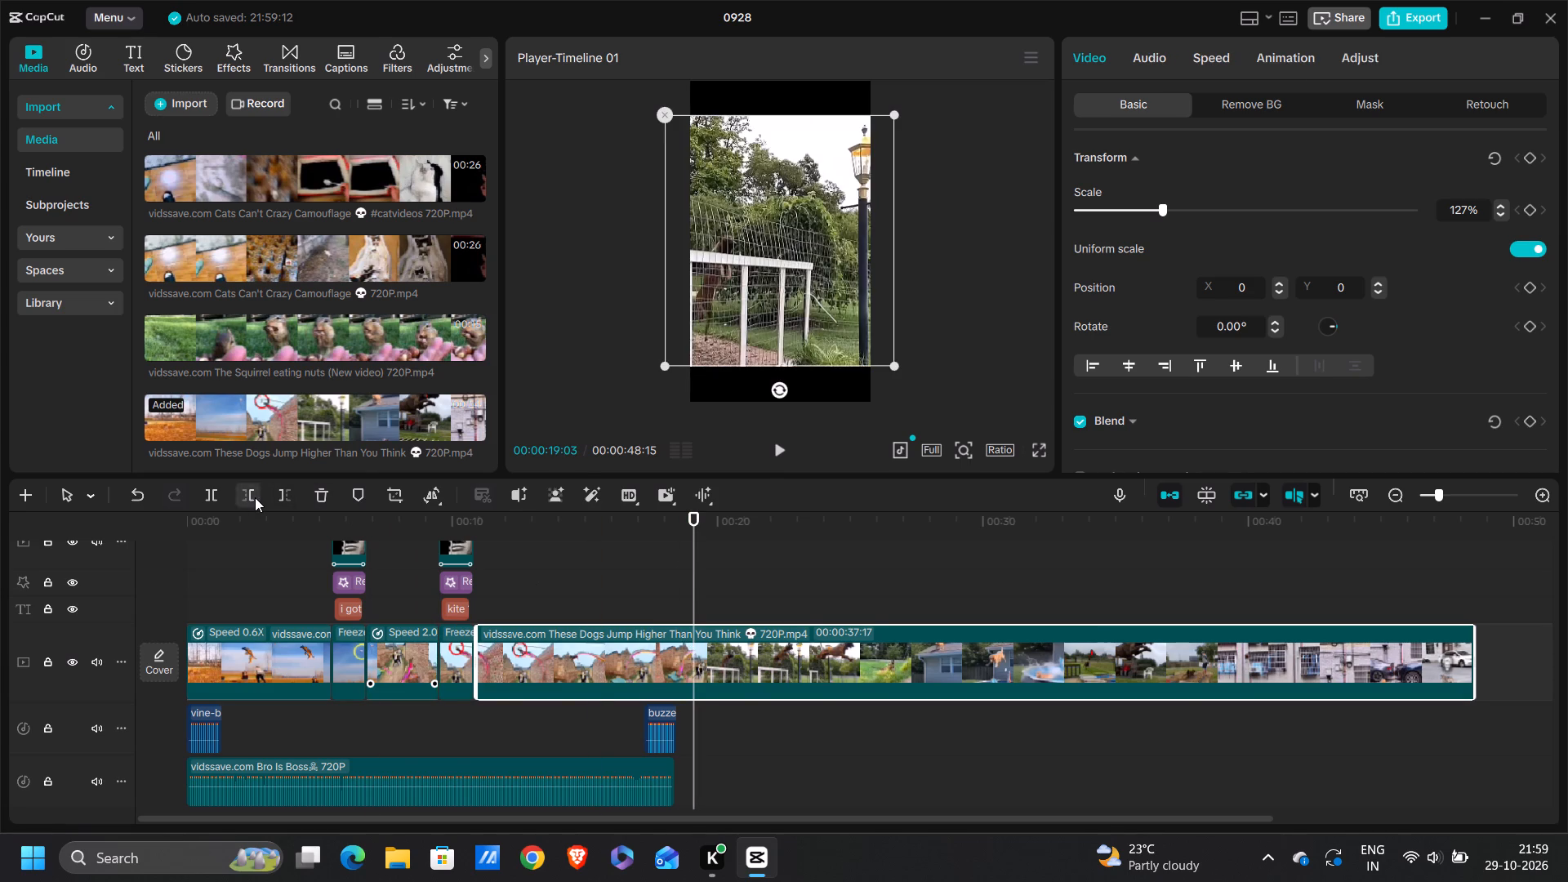
{"action": "left_click", "coordinate": [256, 497]}
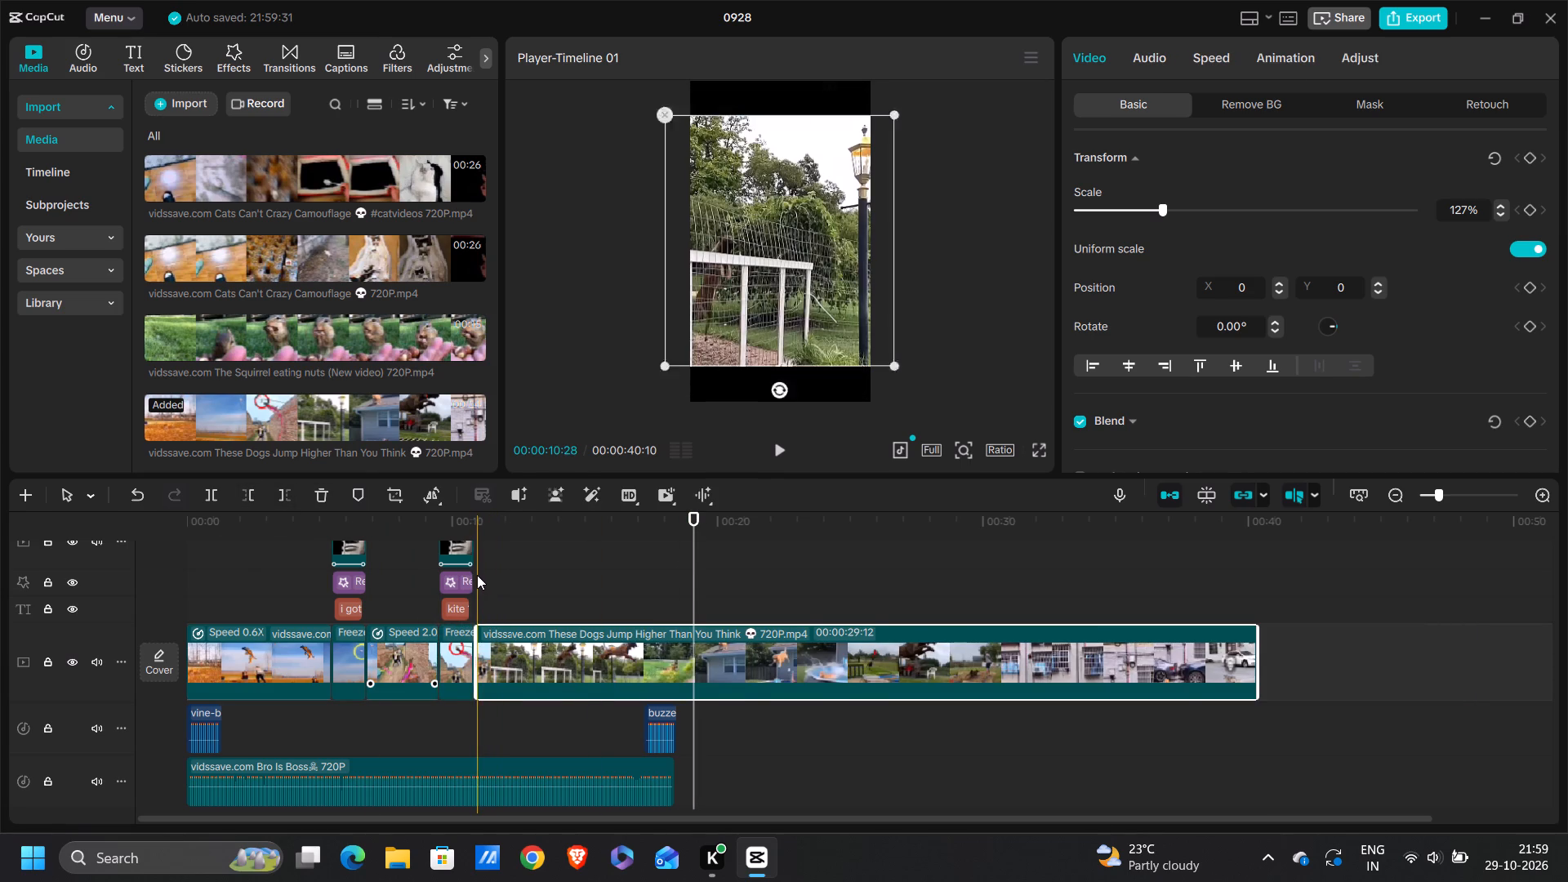
Play the fence-jump scene and split the footage at 00:00:16:07, after the dog has landed.
{"action": "left_click", "coordinate": [477, 575]}
{"action": "key", "text": "space"}
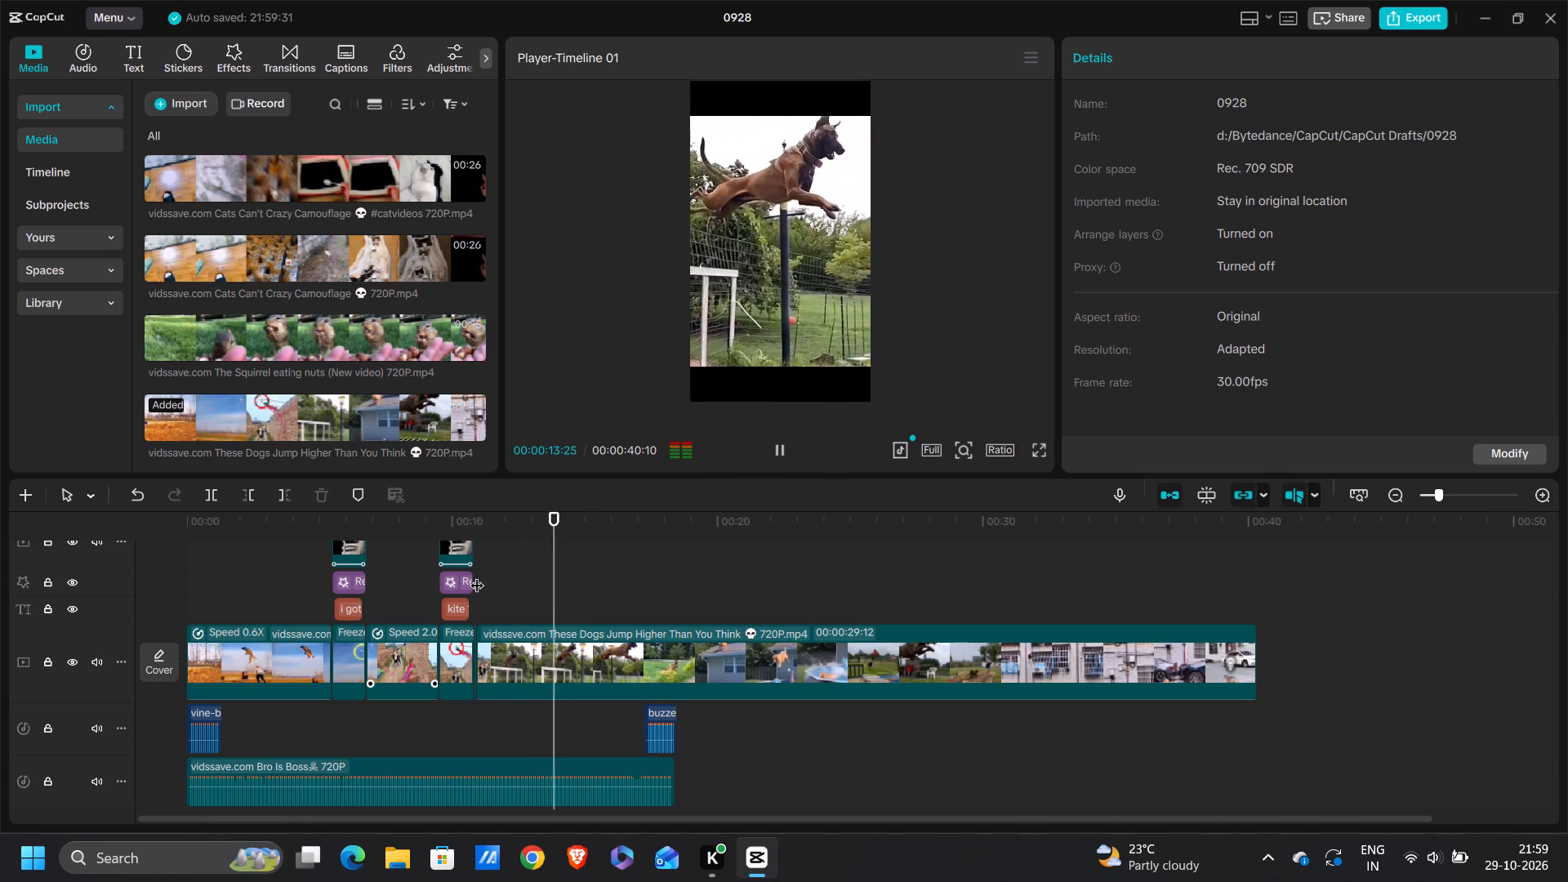
{"action": "key", "text": "space"}
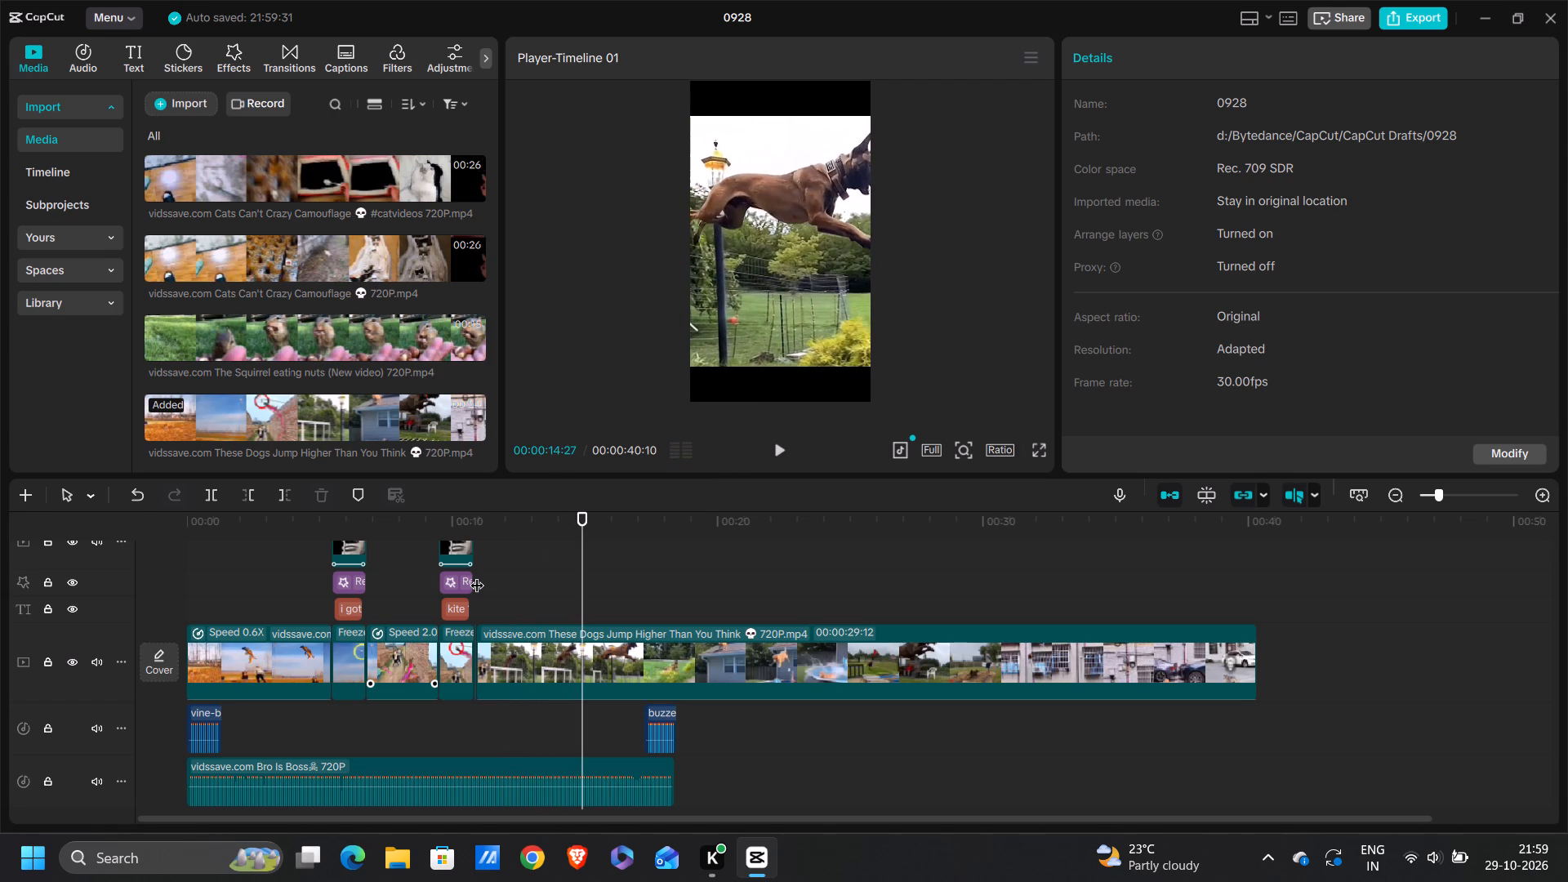
{"action": "key", "text": "space"}
{"action": "key", "text": "space"}
{"action": "key", "text": "space"}
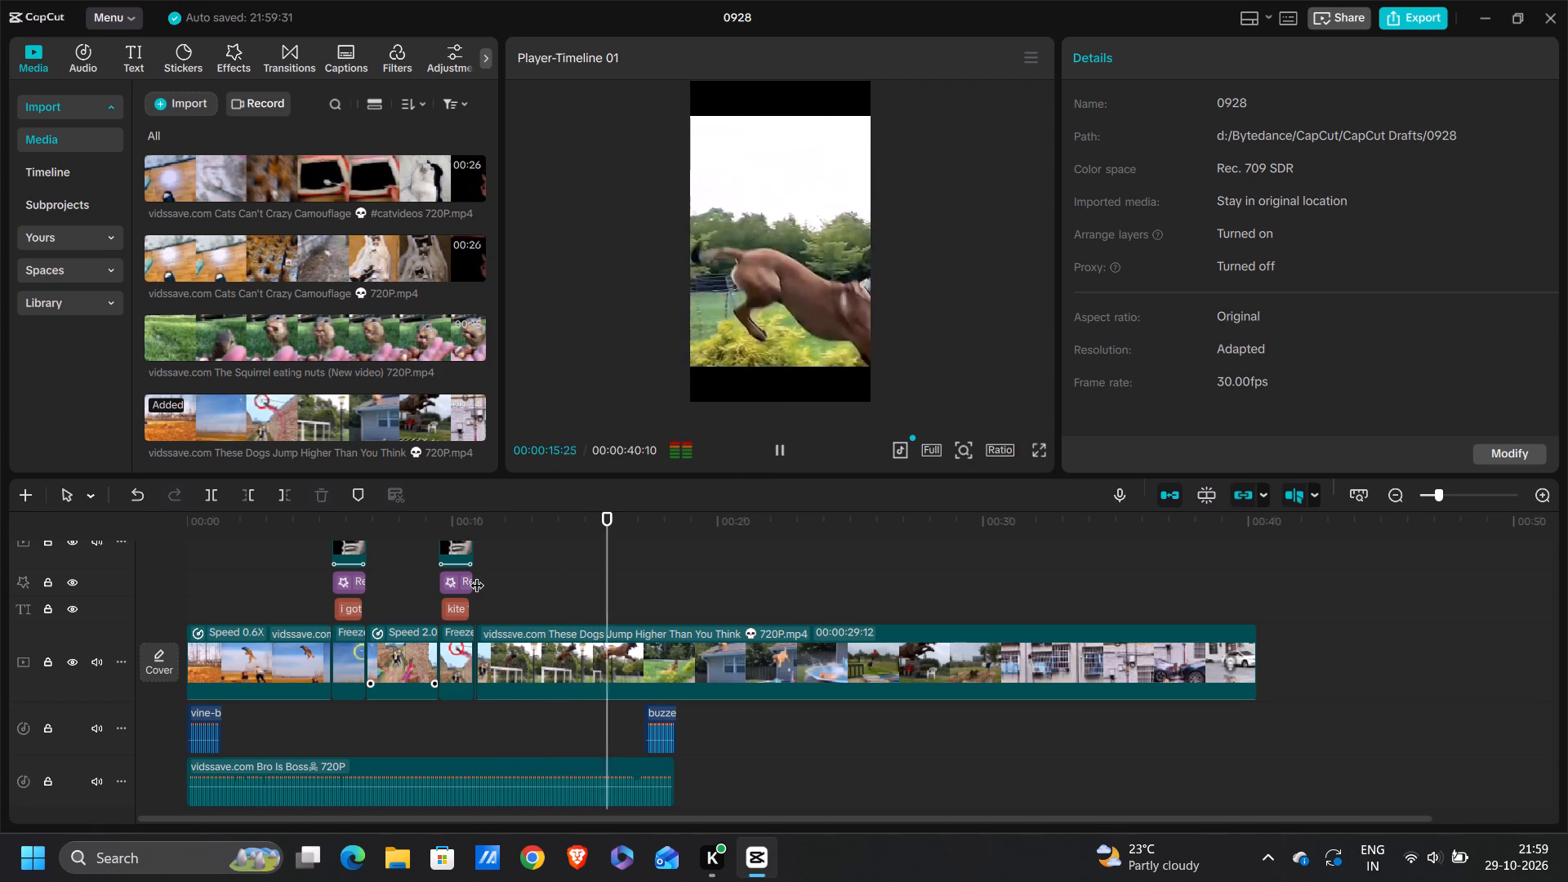
{"action": "key", "text": "space"}
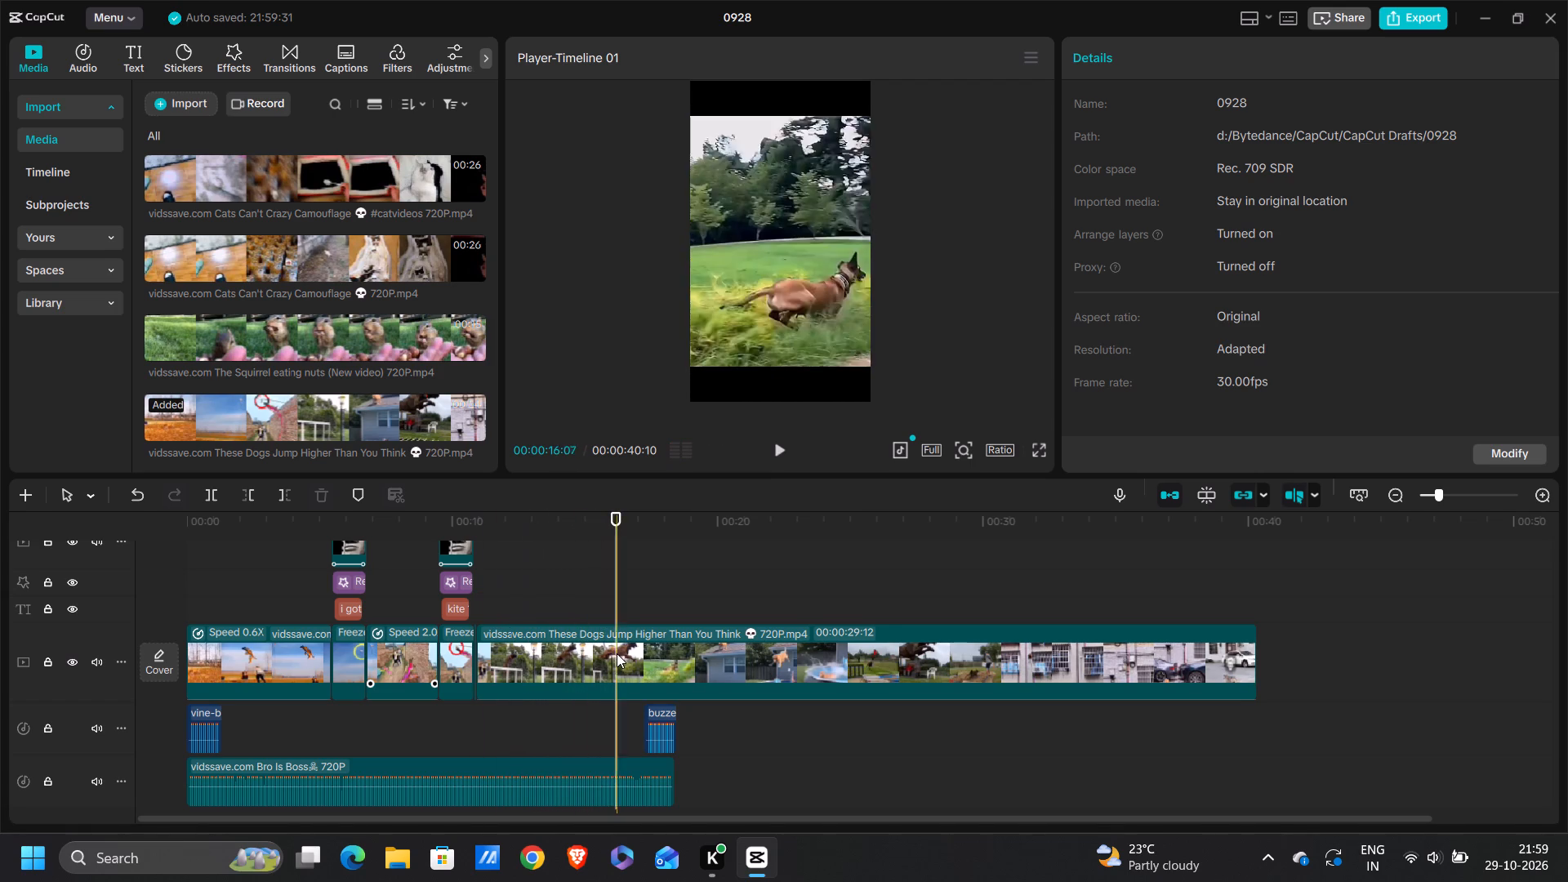
{"action": "left_click", "coordinate": [617, 653]}
{"action": "left_click", "coordinate": [214, 495]}
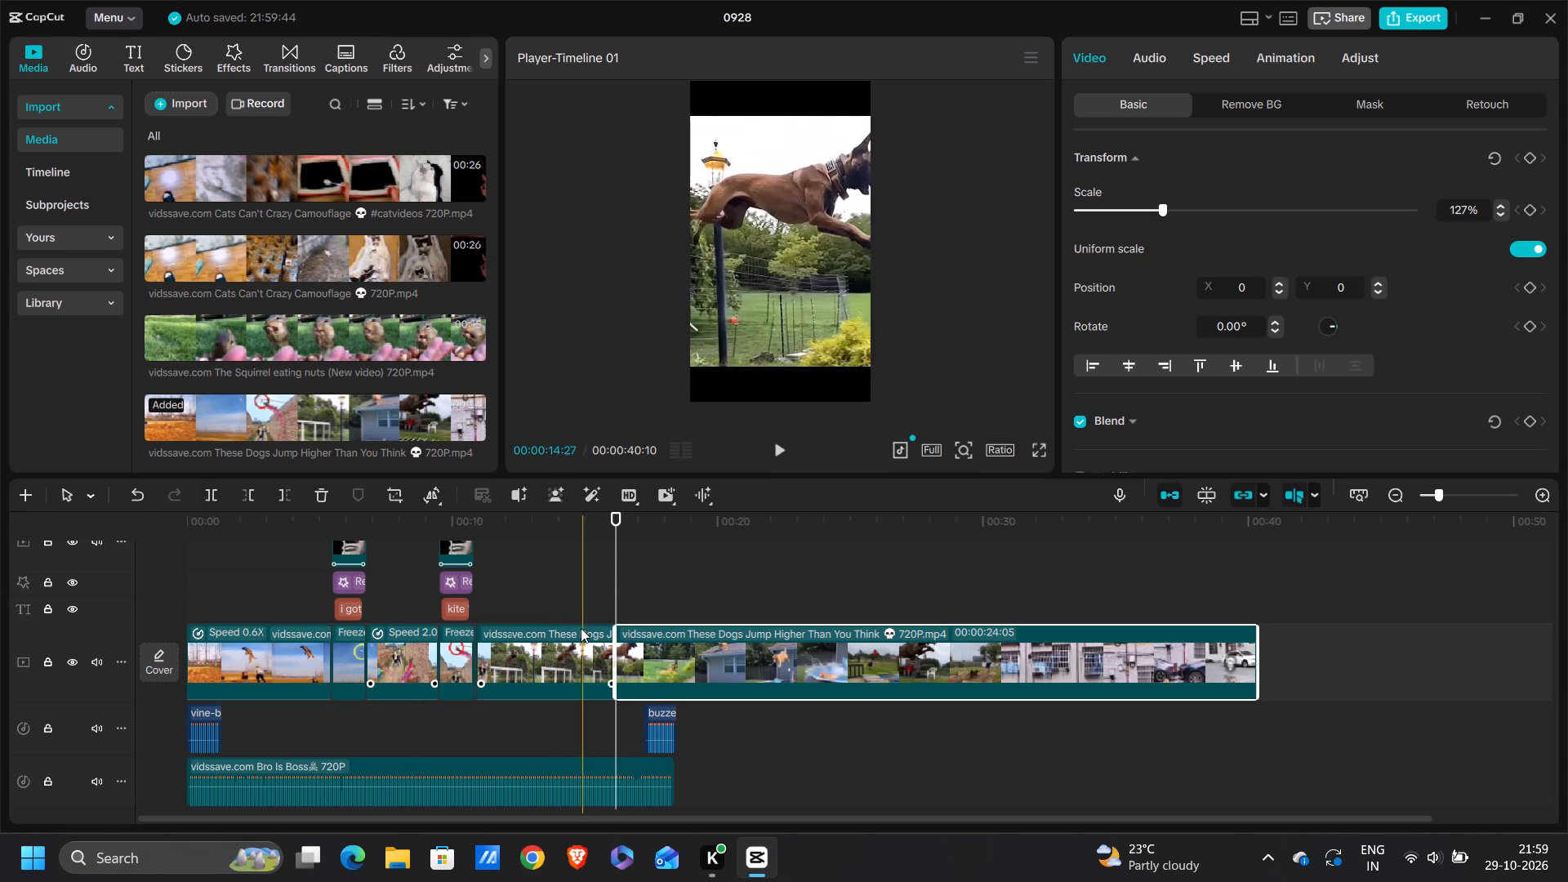
Set the speed of the fence-jump section to 1.50x and return to its start.
{"action": "left_click", "coordinate": [563, 651]}
{"action": "left_click", "coordinate": [1213, 55]}
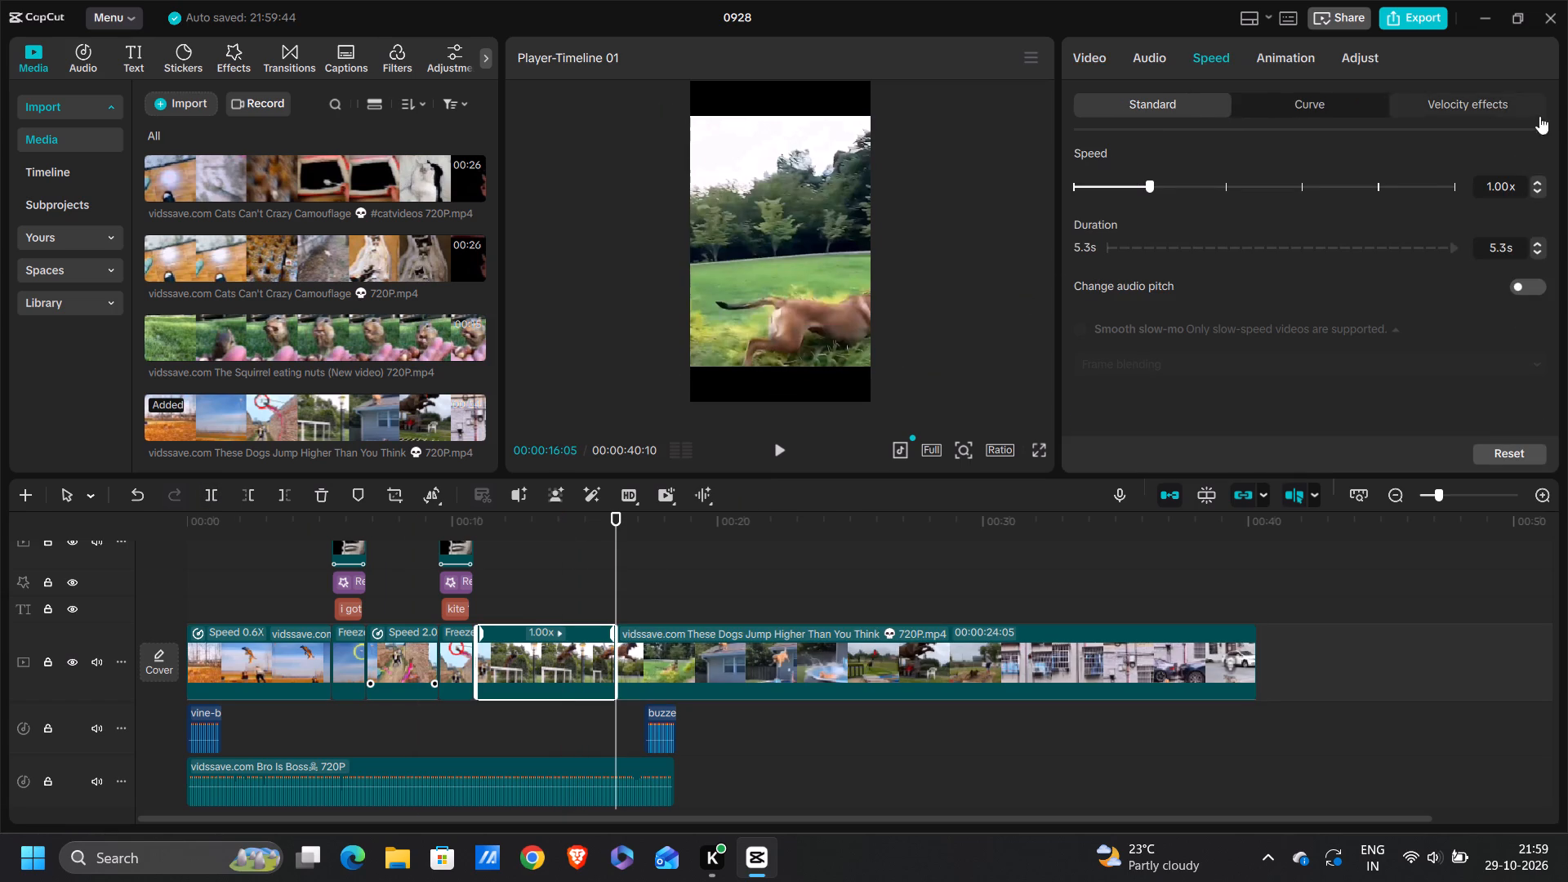
{"action": "triple_click", "coordinate": [1539, 184]}
{"action": "left_click", "coordinate": [1539, 184]}
{"action": "left_click", "coordinate": [1539, 184]}
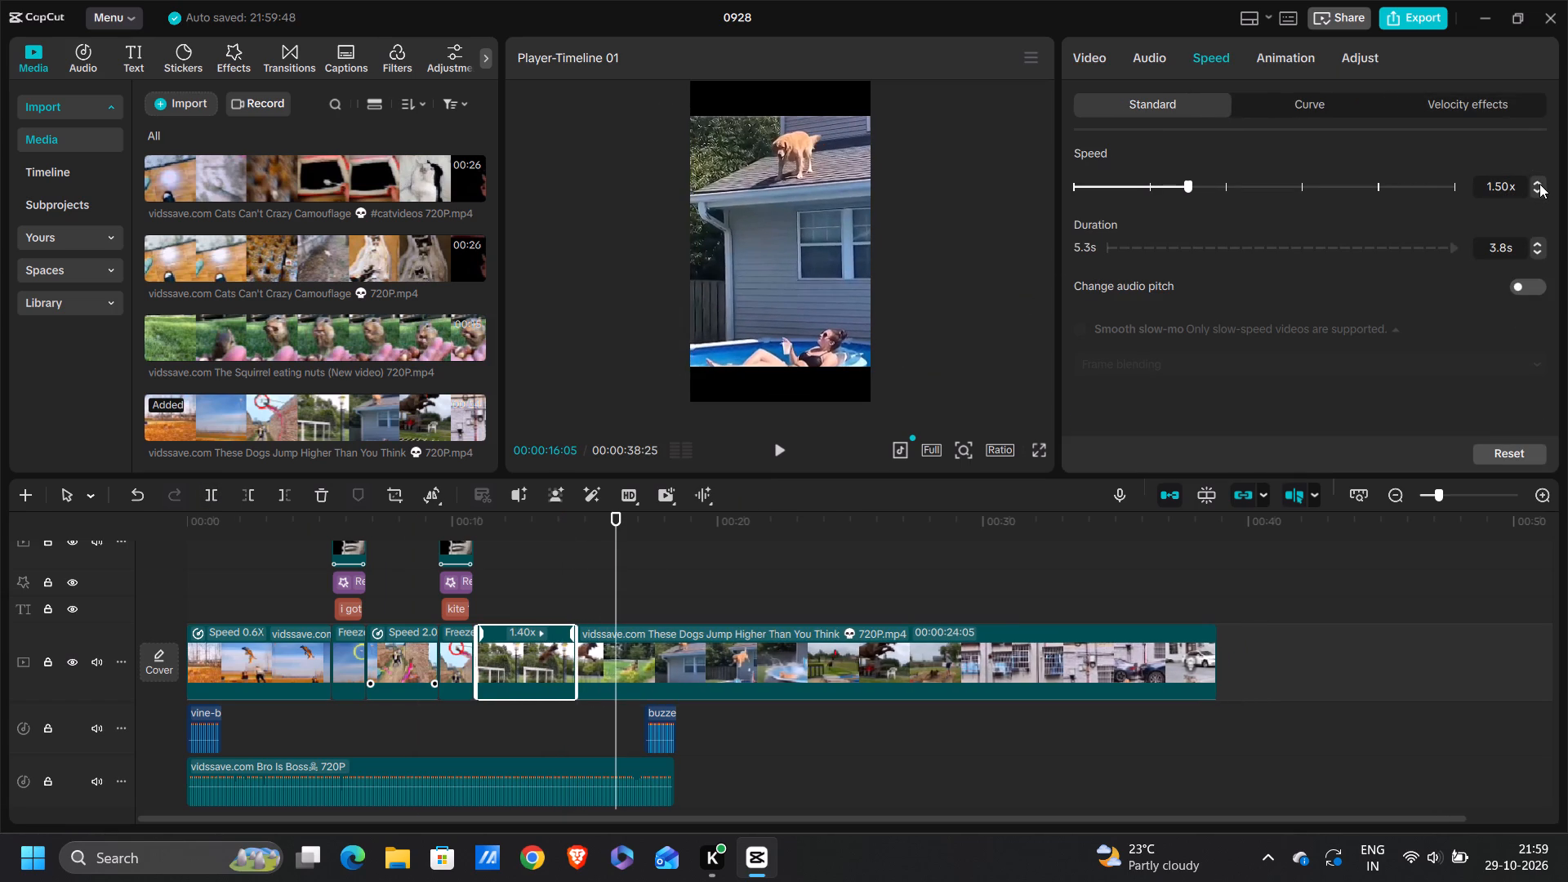
{"action": "double_click", "coordinate": [478, 576]}
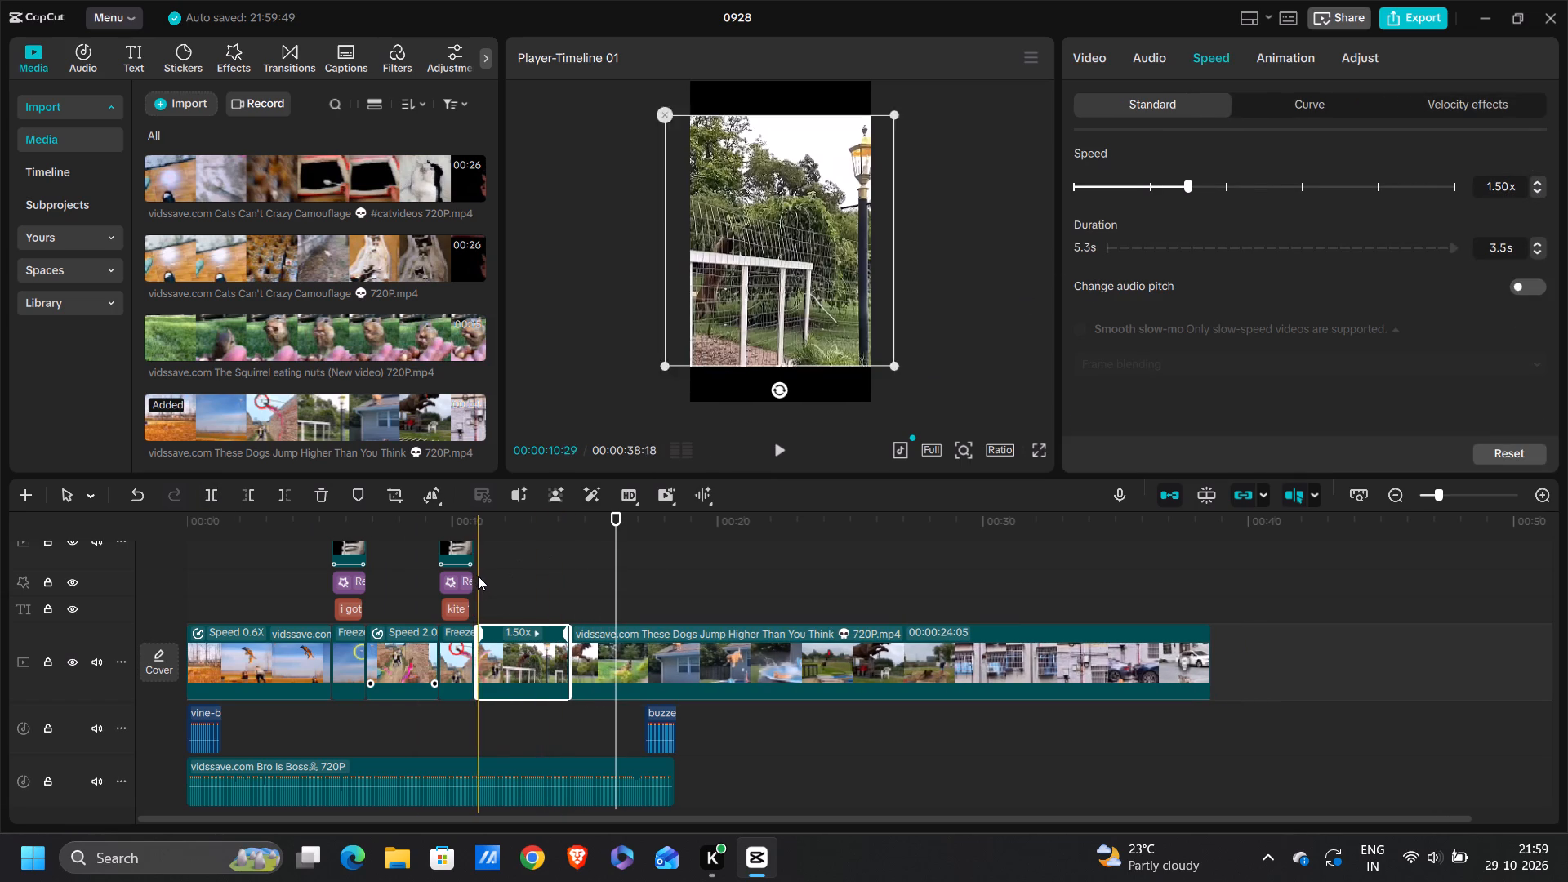
Play through the fence-jump section, set its speed to 1.30x and replay its end.
{"action": "key", "text": "space"}
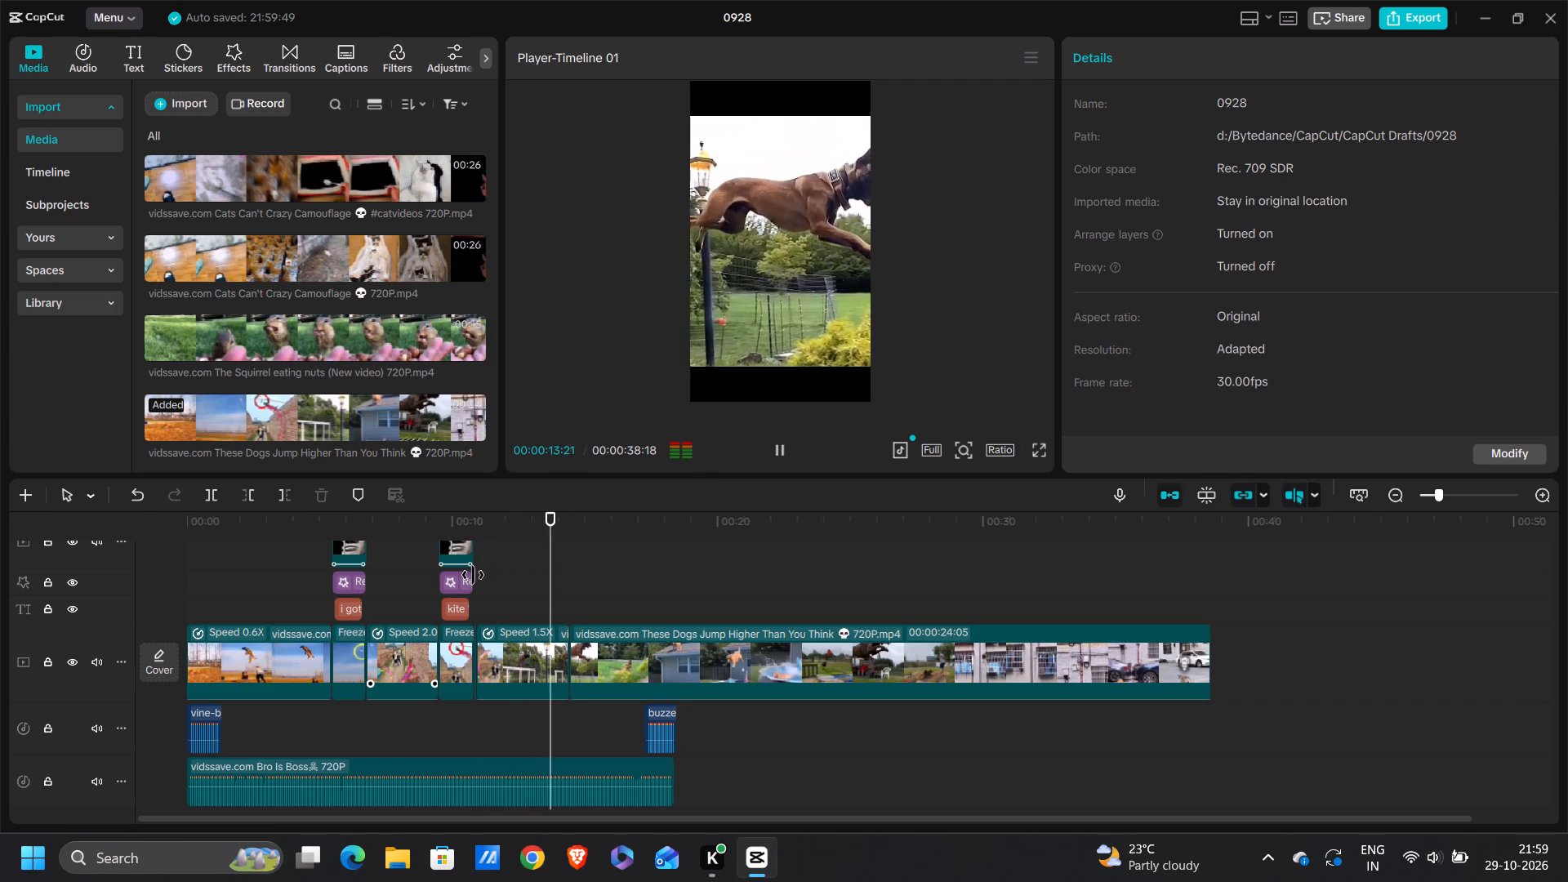
{"action": "key", "text": "space"}
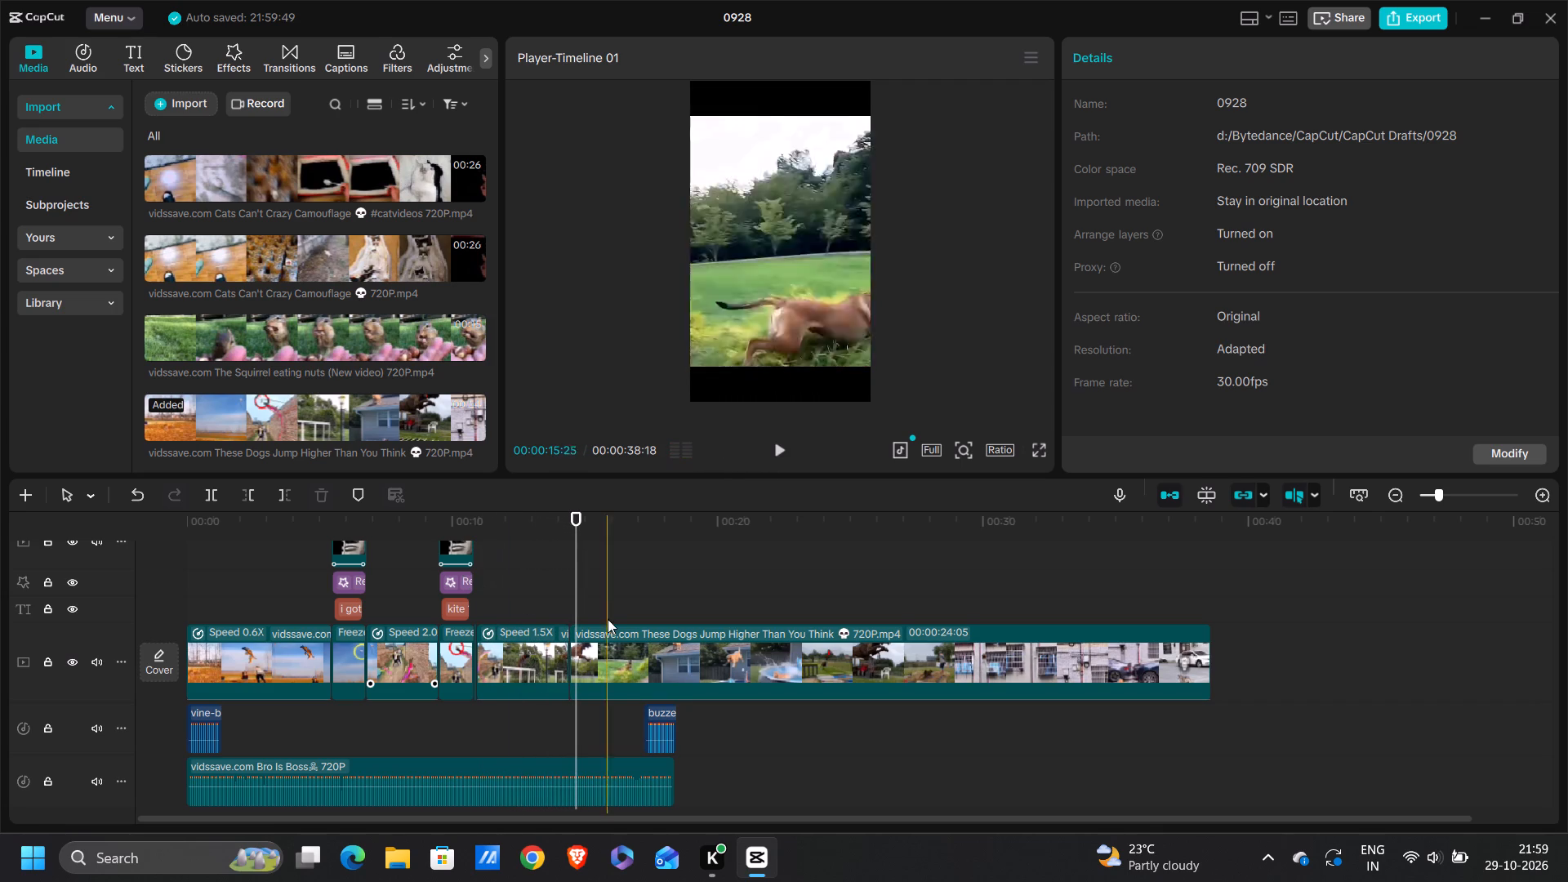
{"action": "left_click_drag", "start_coordinate": [576, 591], "coordinate": [566, 593]}
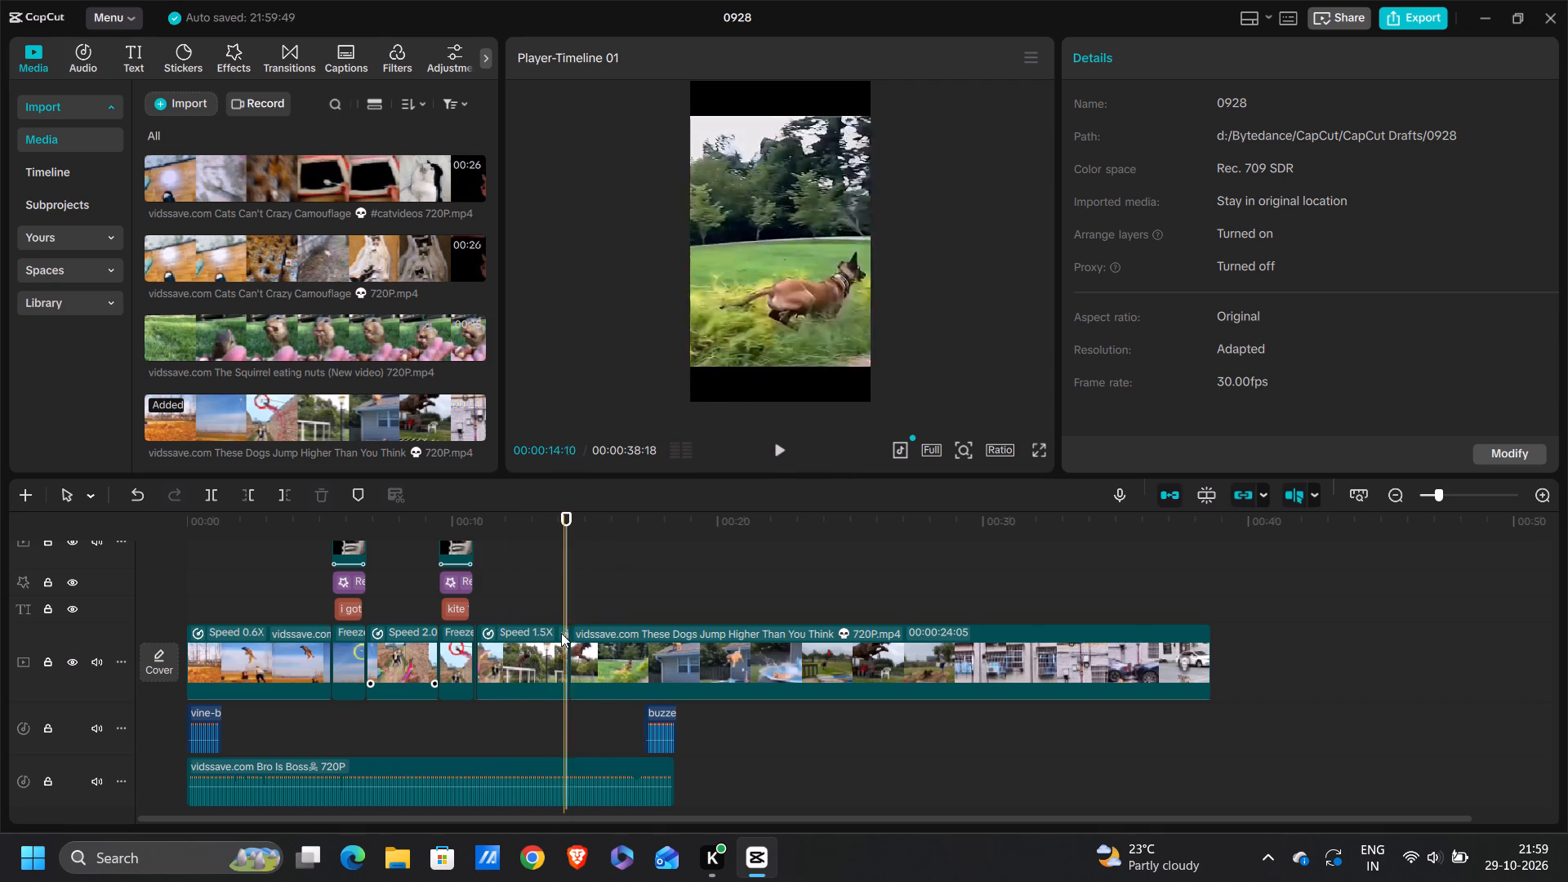
{"action": "left_click", "coordinate": [555, 682]}
{"action": "left_click", "coordinate": [1210, 66]}
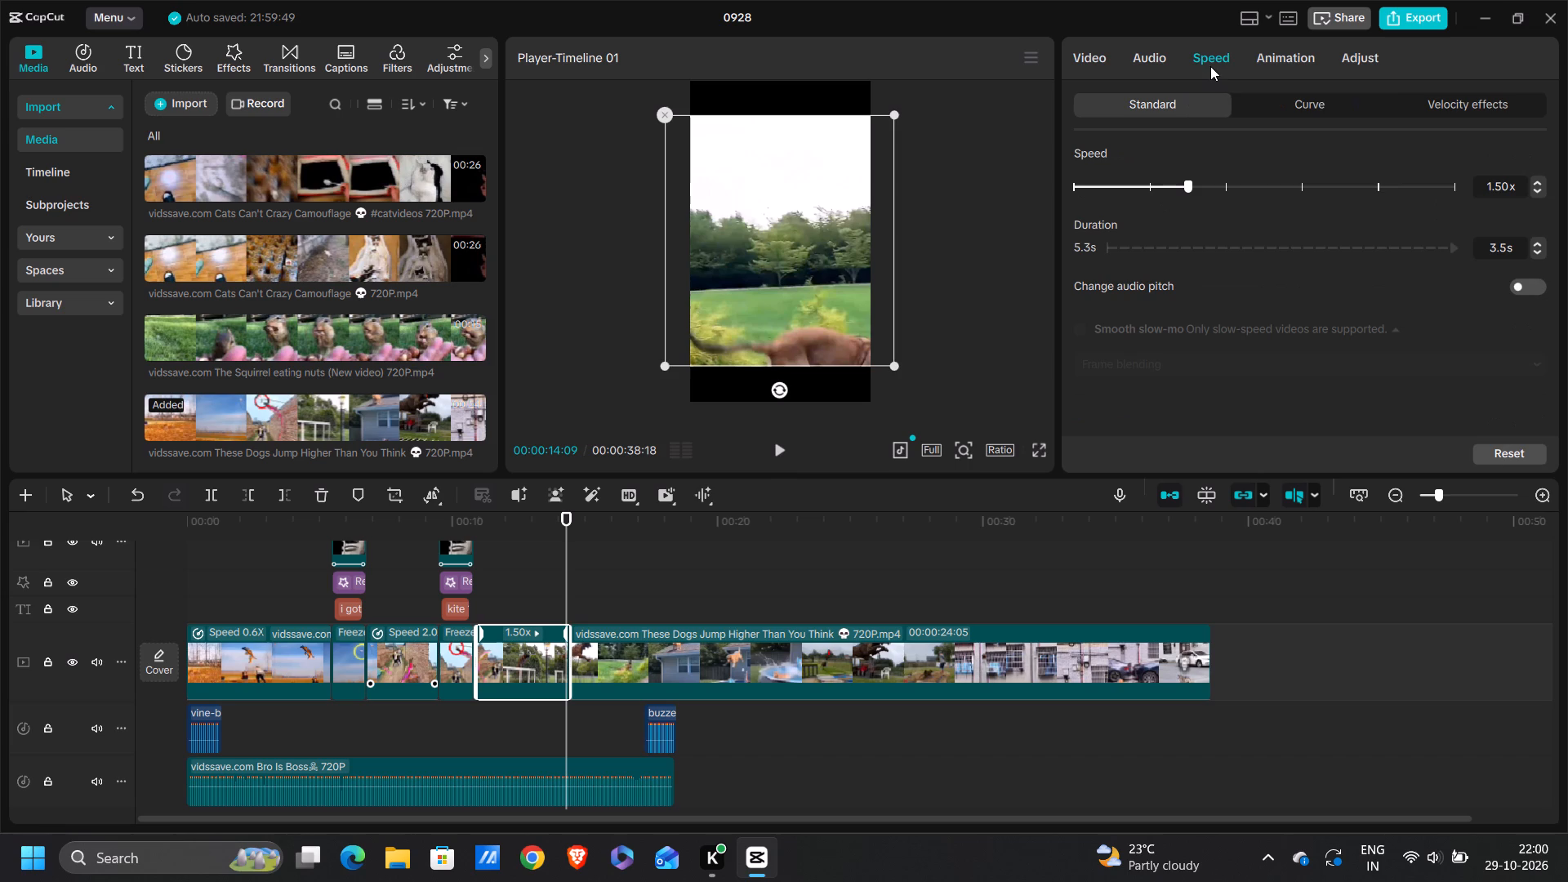
{"action": "double_click", "coordinate": [1537, 191]}
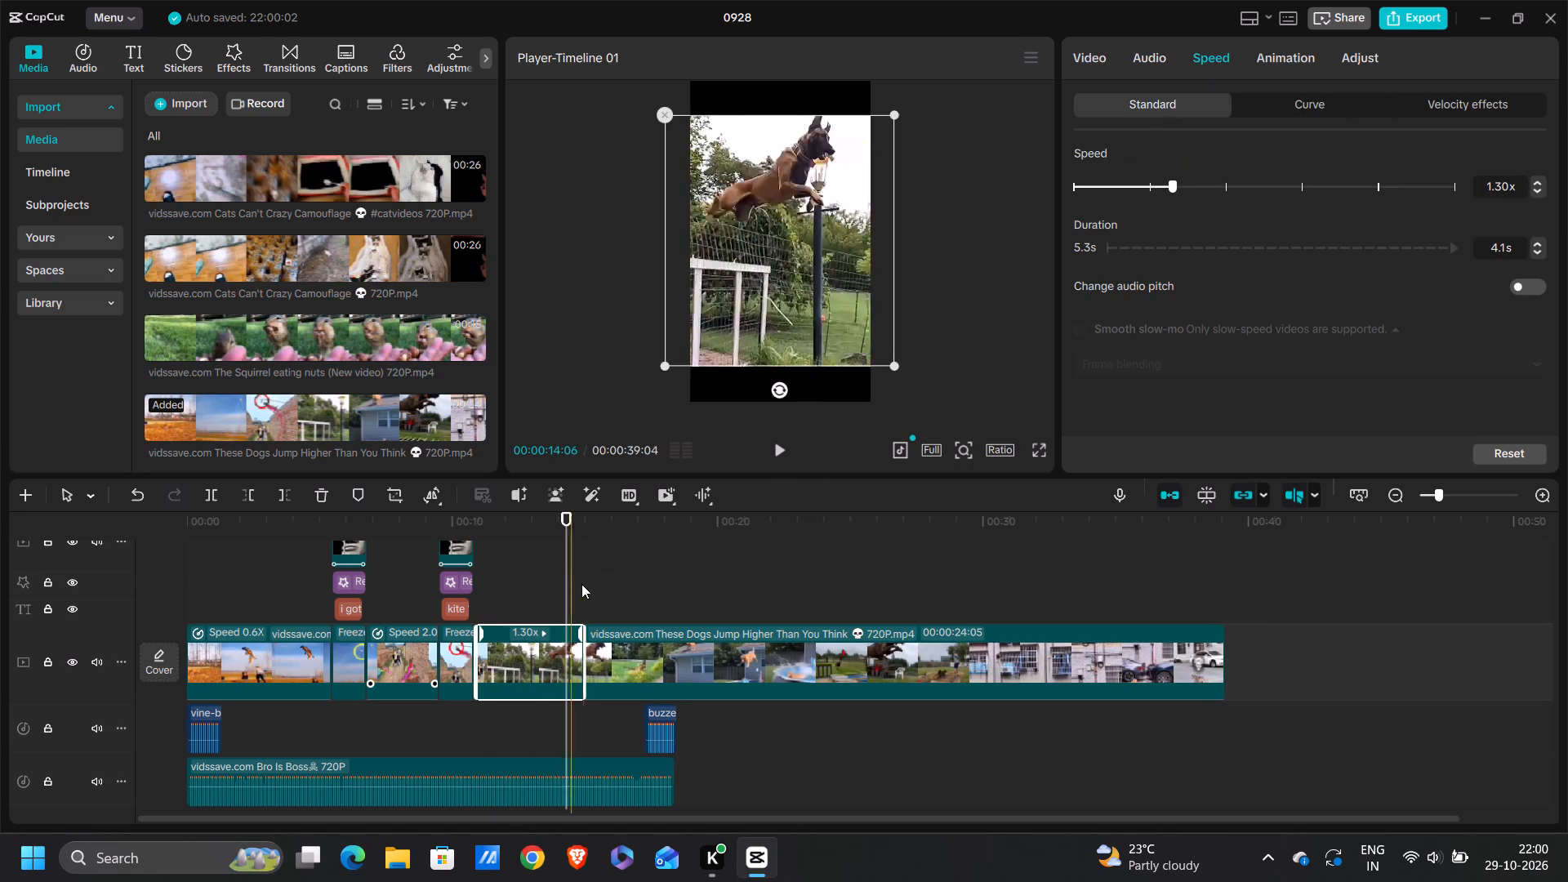
{"action": "key", "text": "space"}
{"action": "key", "text": "space"}
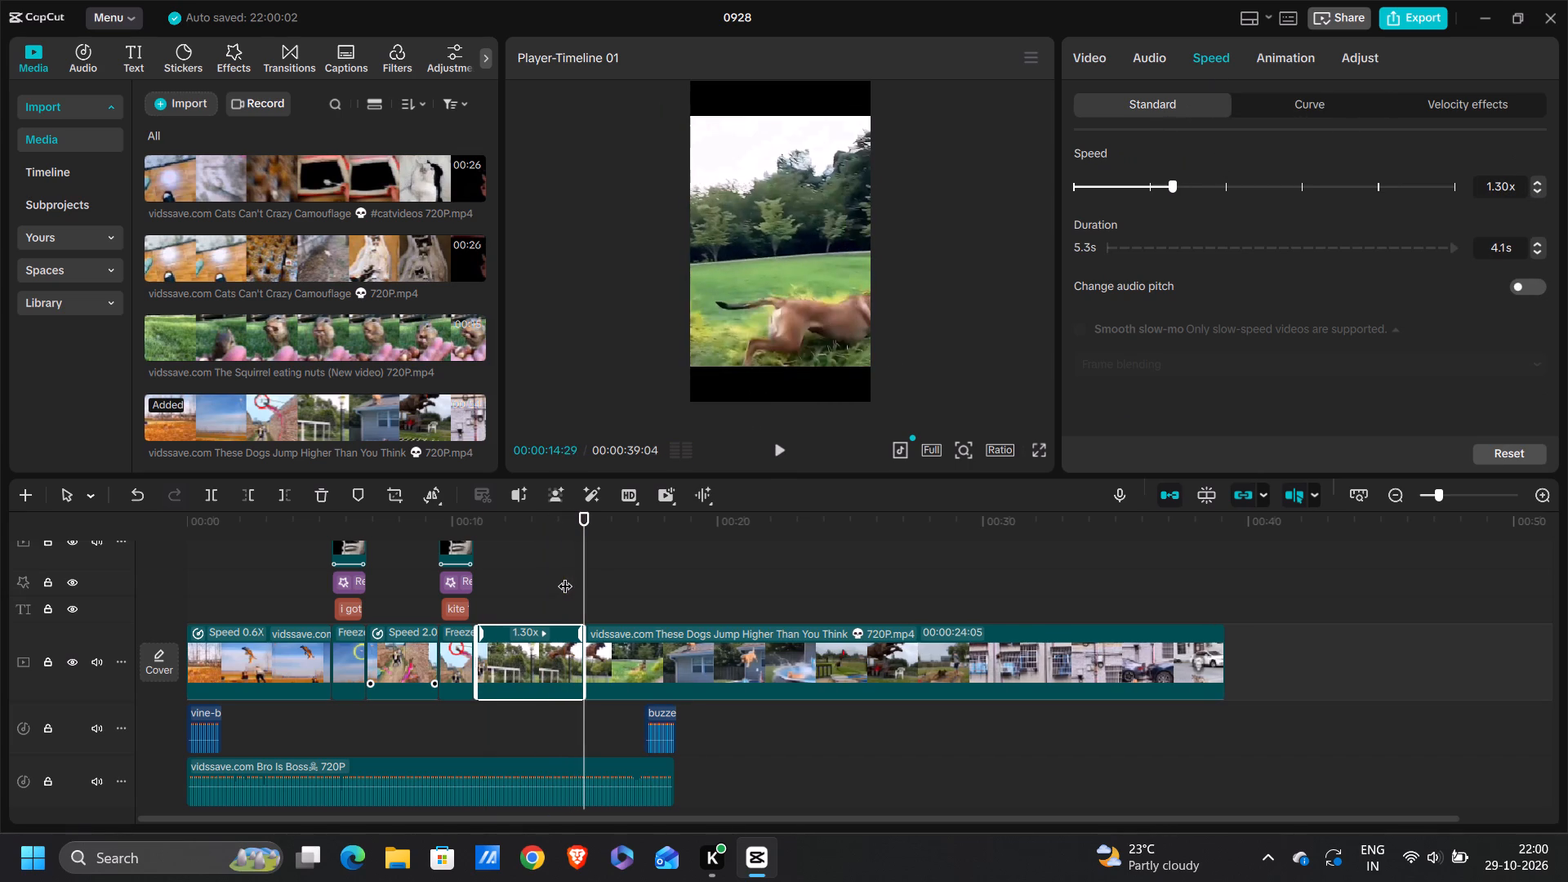
Add a freeze frame at 00:00:14:29, where the fence-jump section ends.
{"action": "left_click", "coordinate": [454, 536]}
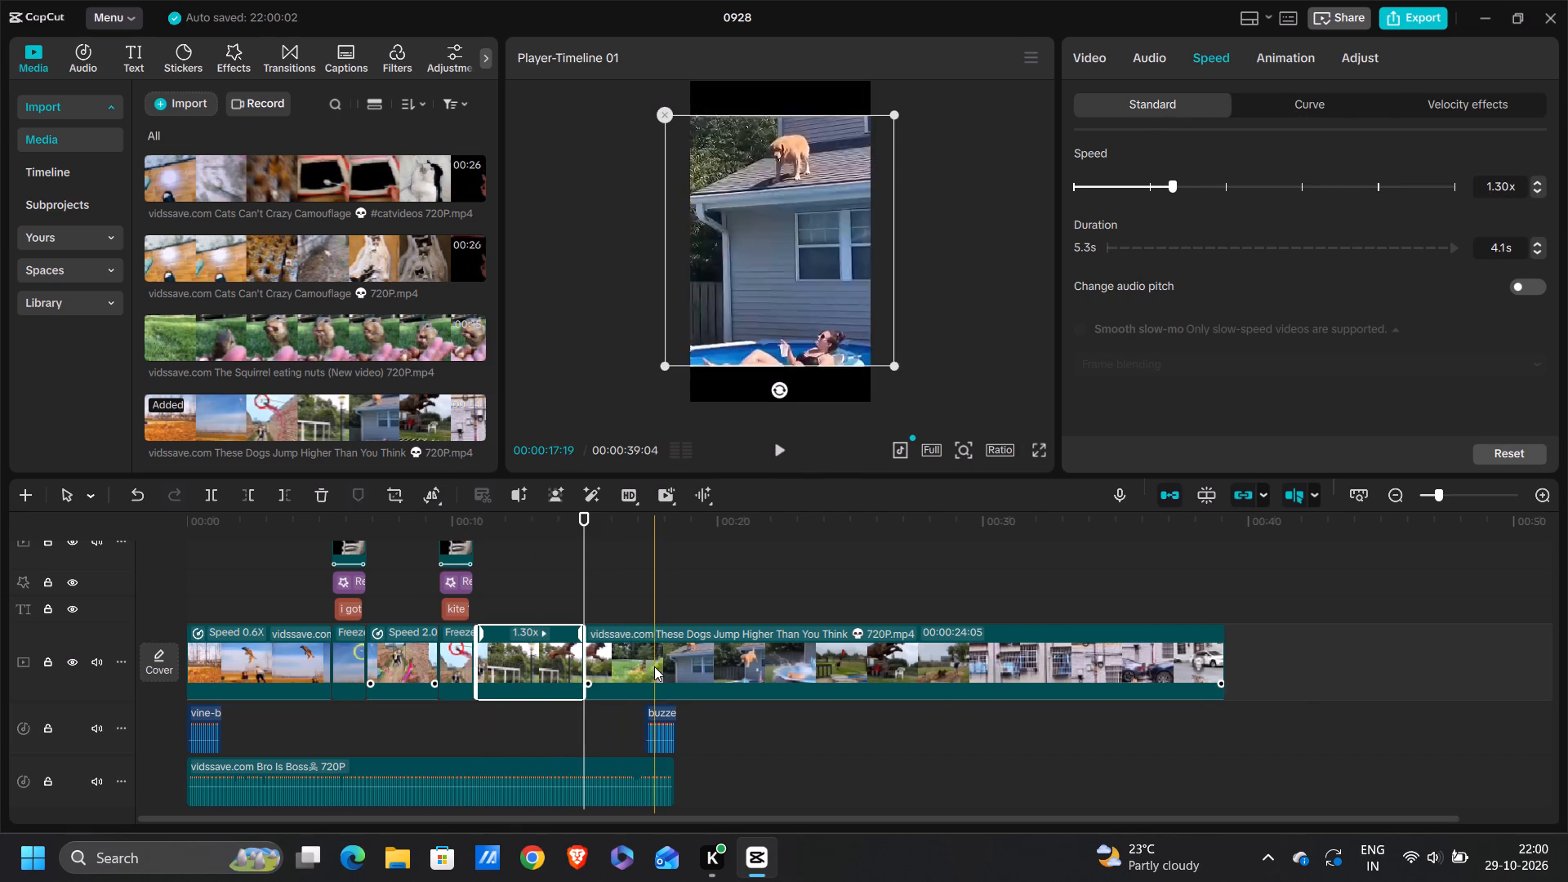
{"action": "scroll", "coordinate": [654, 666], "scroll_direction": "down", "scroll_amount": 4, "text": "ctrl"}
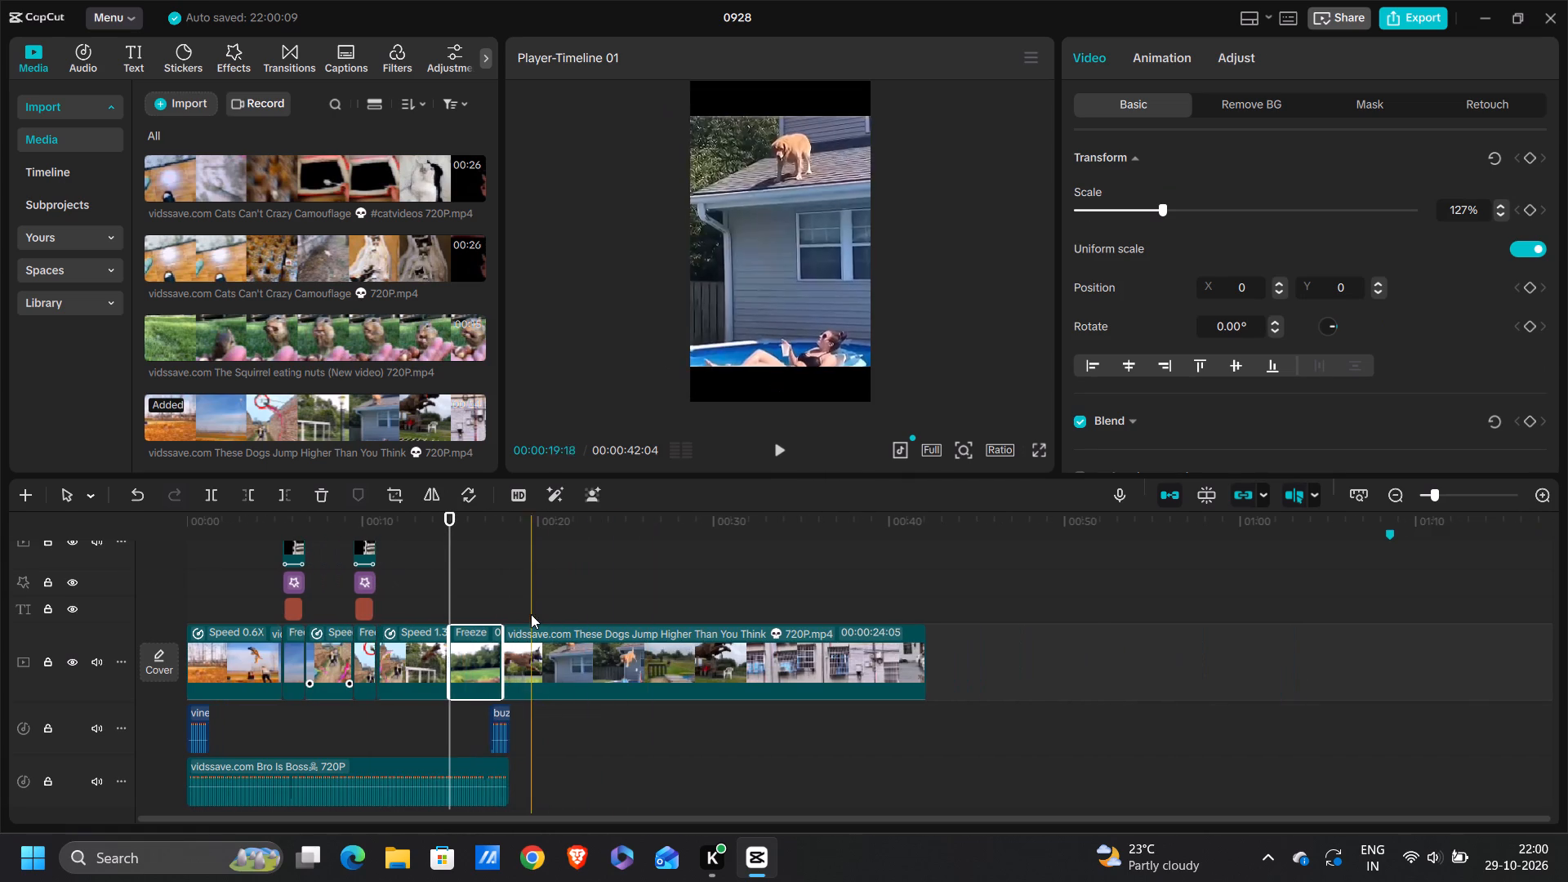
Paste the stone-face, Retro Wave and caption overlays and align their start with the third freeze frame.
{"action": "key", "text": "ctrl+v"}
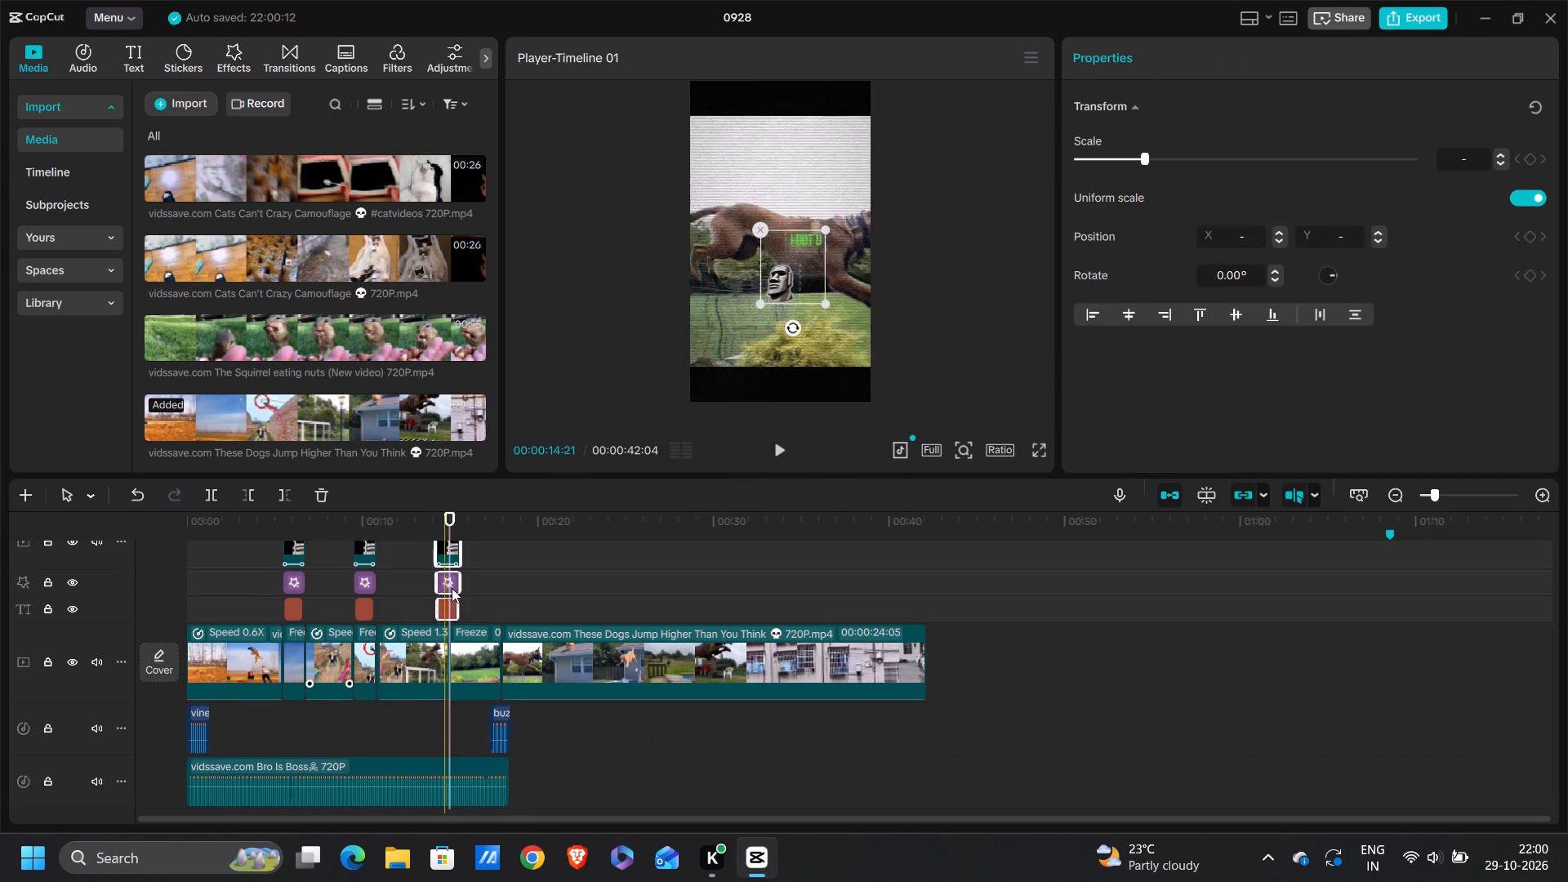
{"action": "left_click_drag", "start_coordinate": [448, 551], "coordinate": [458, 555]}
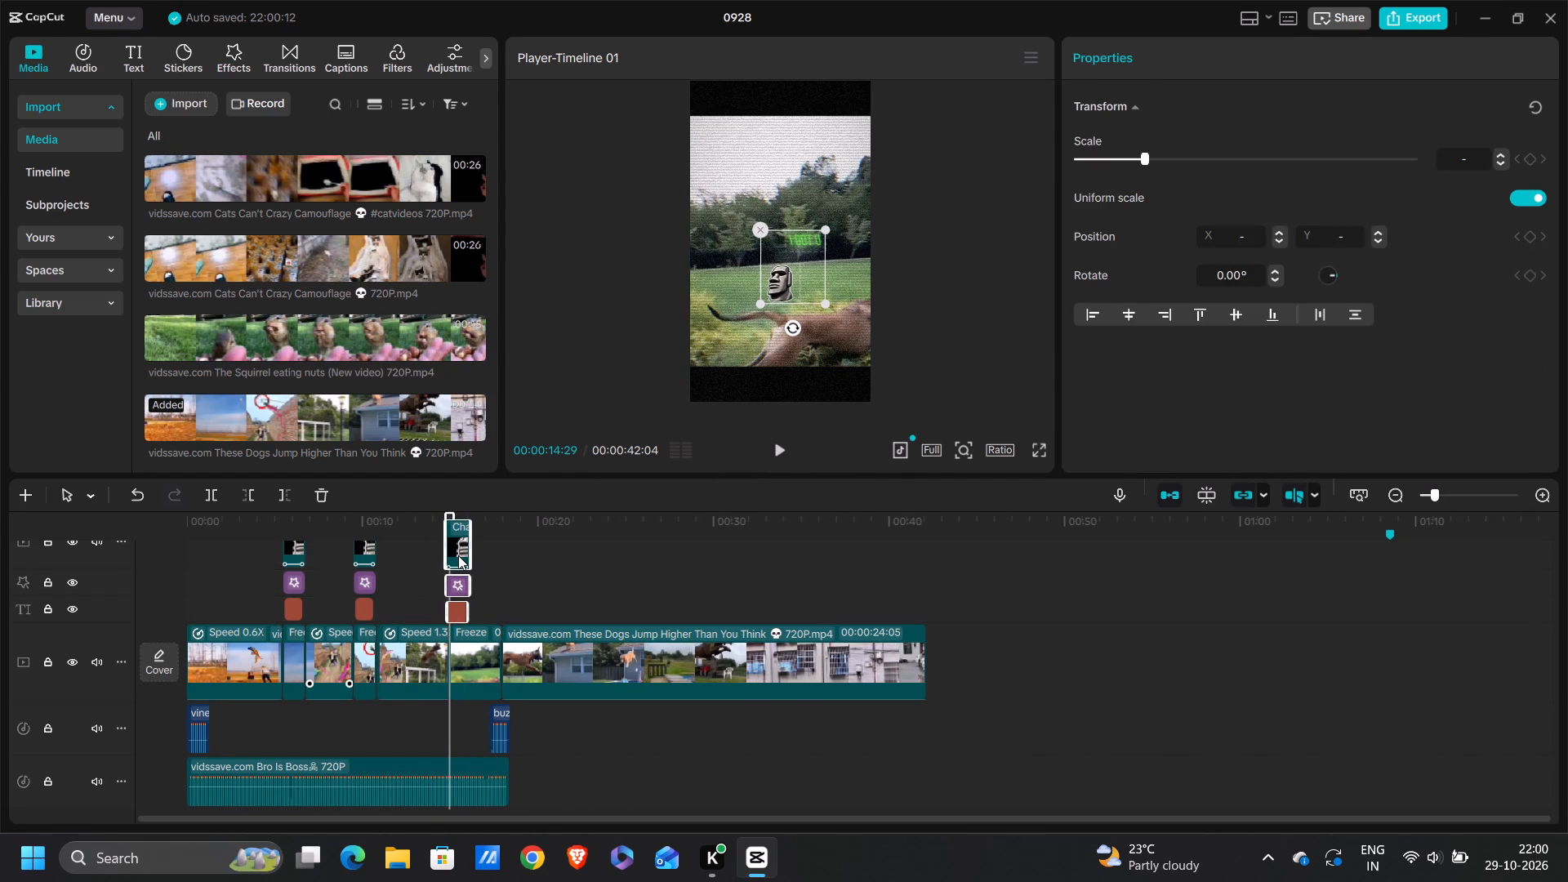
{"action": "left_click_drag", "start_coordinate": [458, 555], "coordinate": [461, 590]}
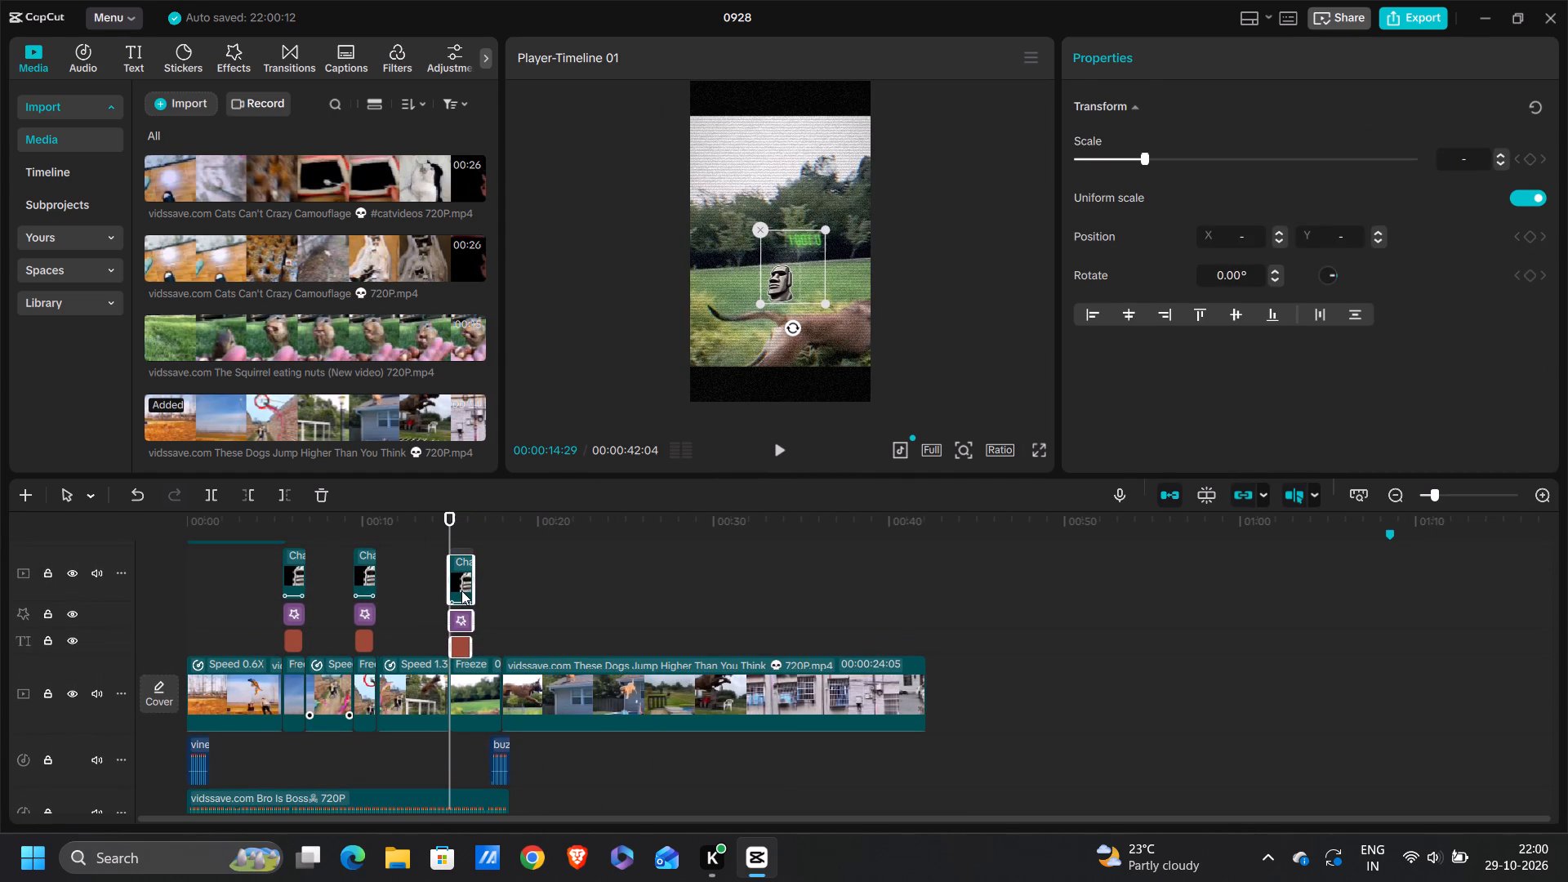
{"action": "left_click_drag", "start_coordinate": [461, 590], "coordinate": [462, 590]}
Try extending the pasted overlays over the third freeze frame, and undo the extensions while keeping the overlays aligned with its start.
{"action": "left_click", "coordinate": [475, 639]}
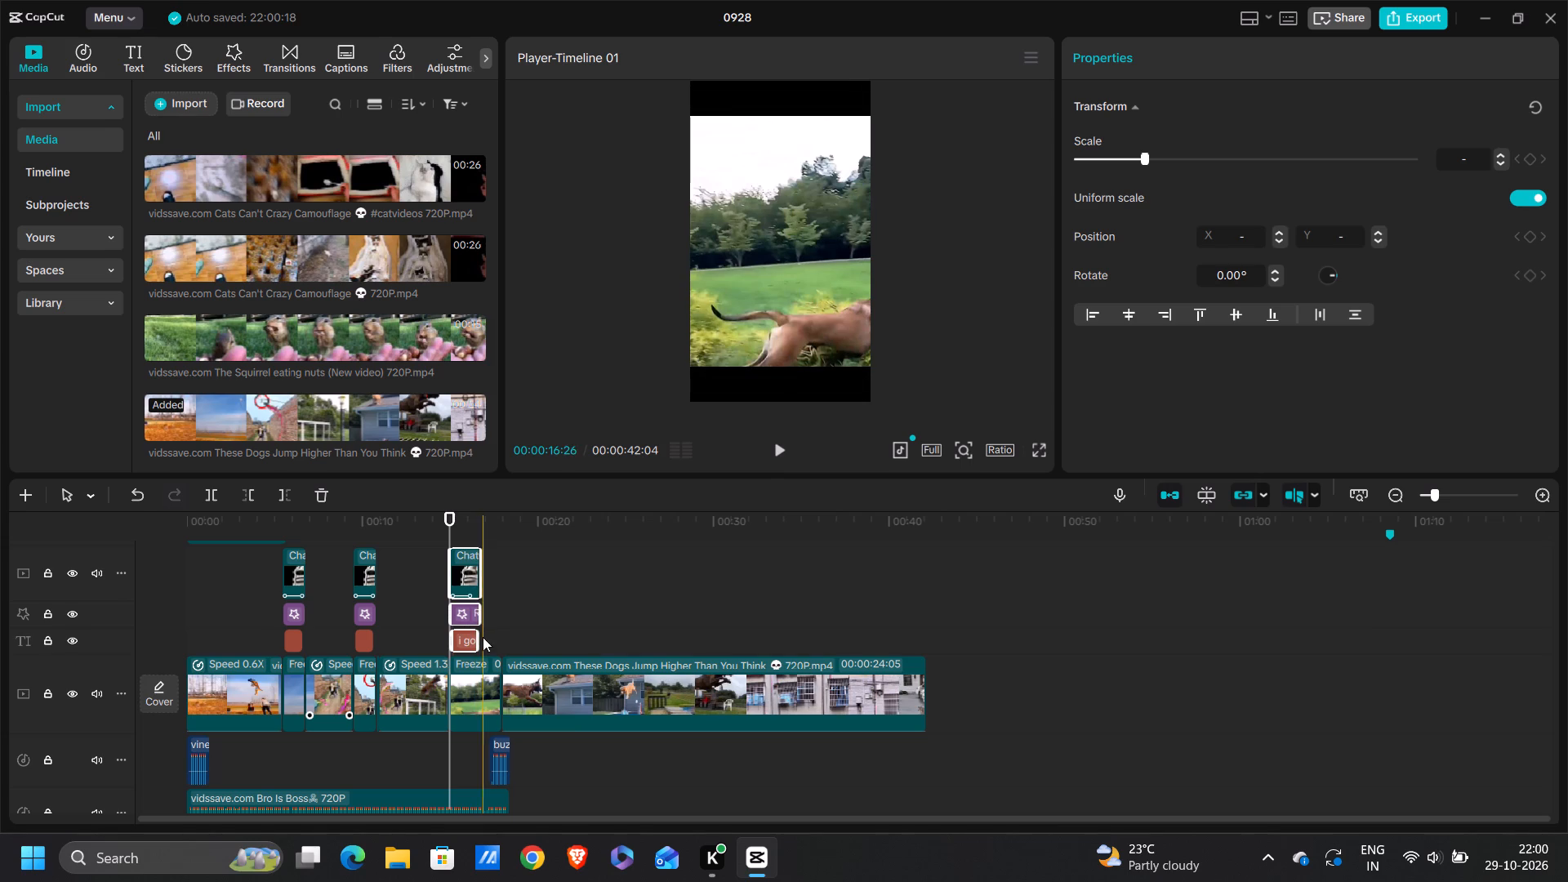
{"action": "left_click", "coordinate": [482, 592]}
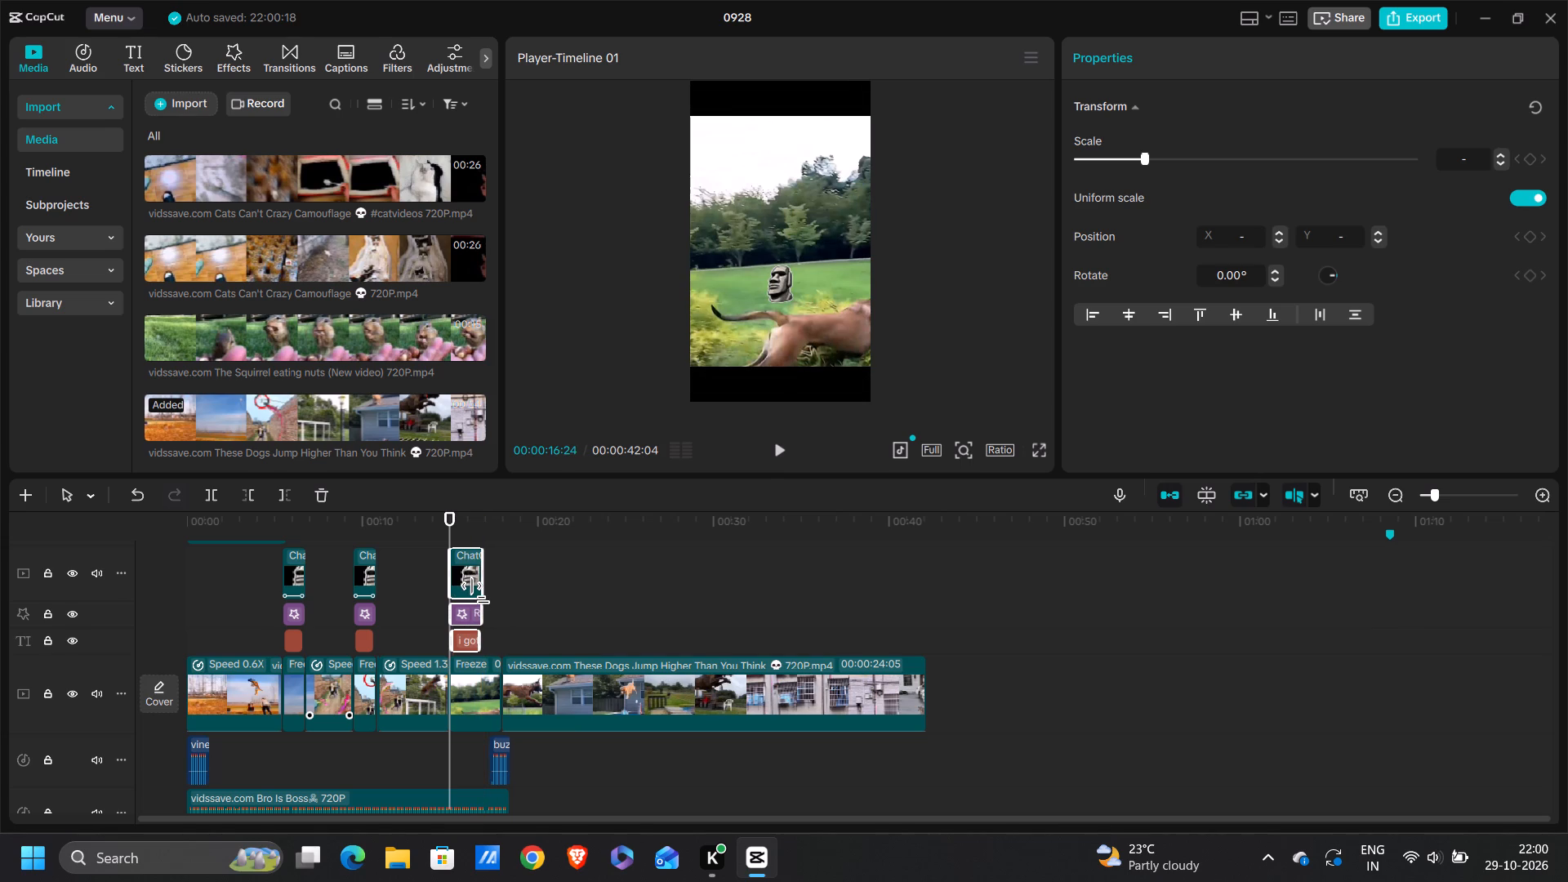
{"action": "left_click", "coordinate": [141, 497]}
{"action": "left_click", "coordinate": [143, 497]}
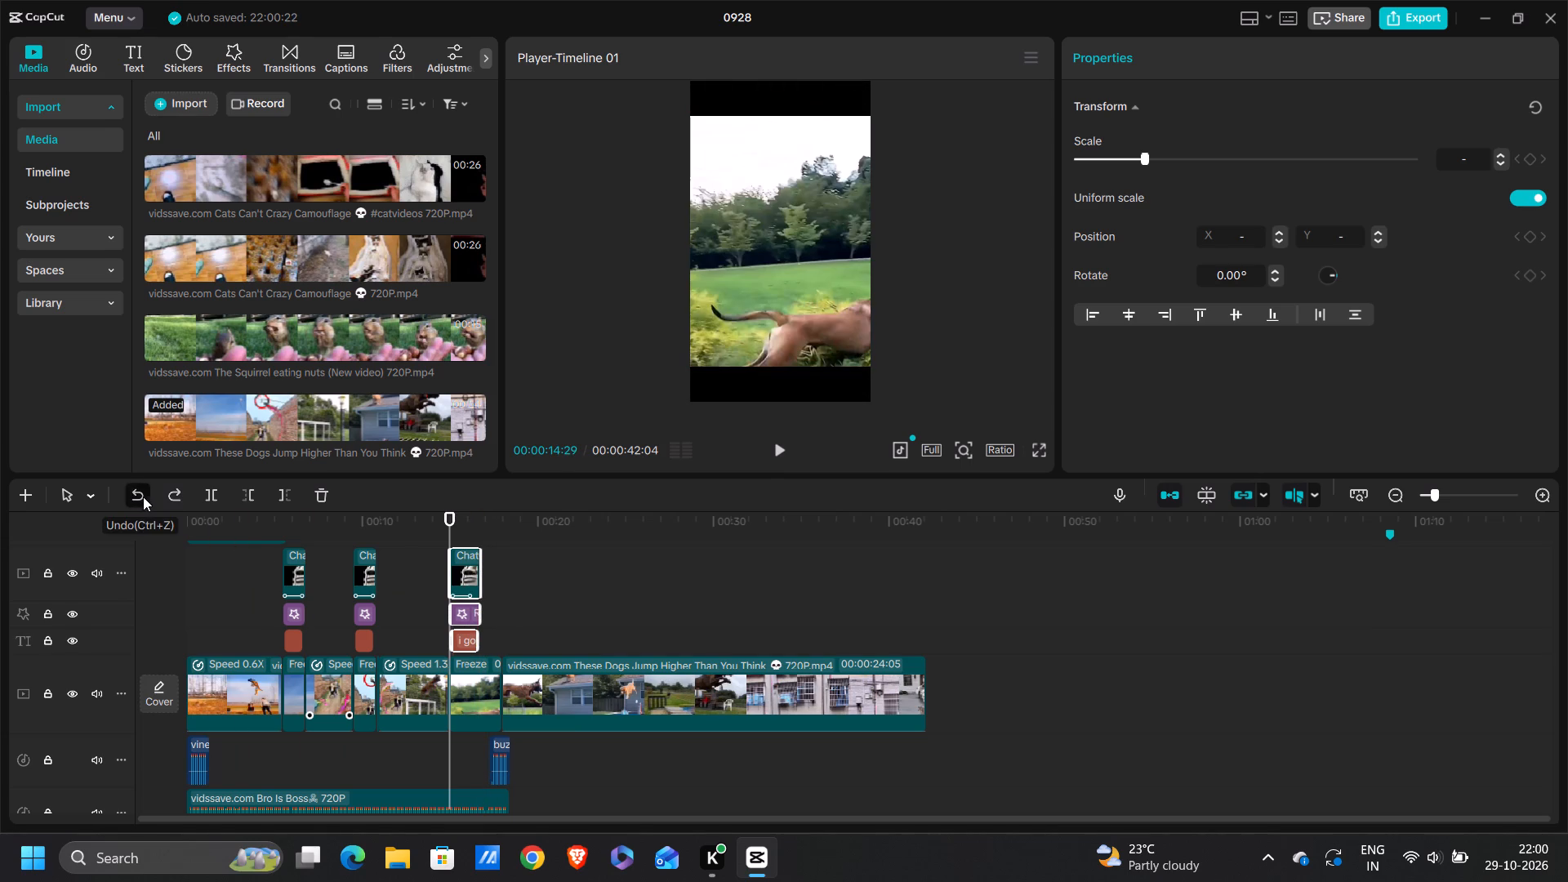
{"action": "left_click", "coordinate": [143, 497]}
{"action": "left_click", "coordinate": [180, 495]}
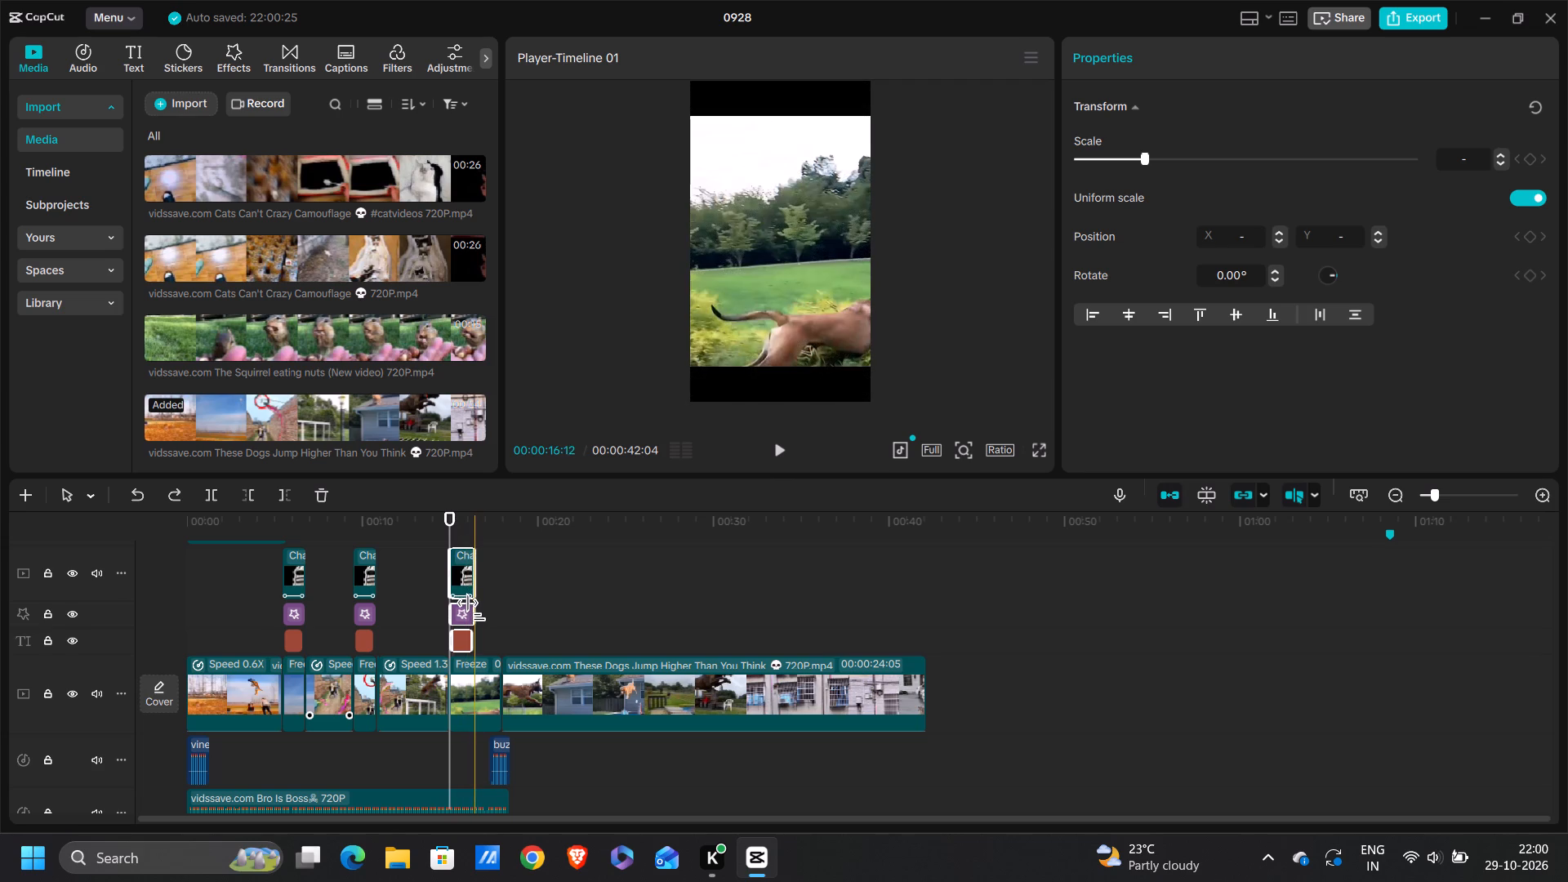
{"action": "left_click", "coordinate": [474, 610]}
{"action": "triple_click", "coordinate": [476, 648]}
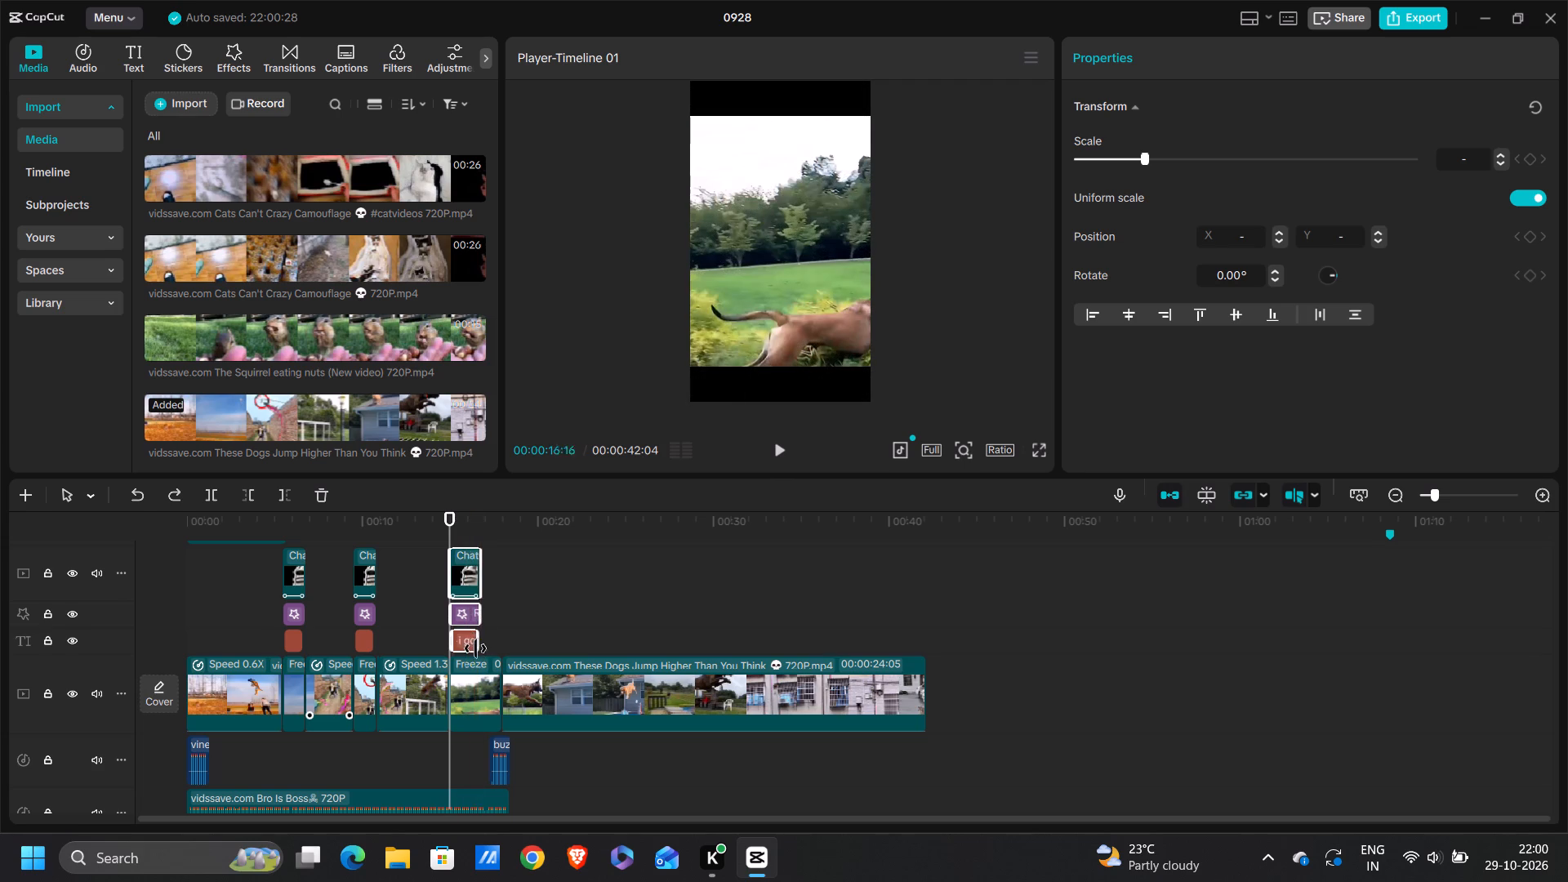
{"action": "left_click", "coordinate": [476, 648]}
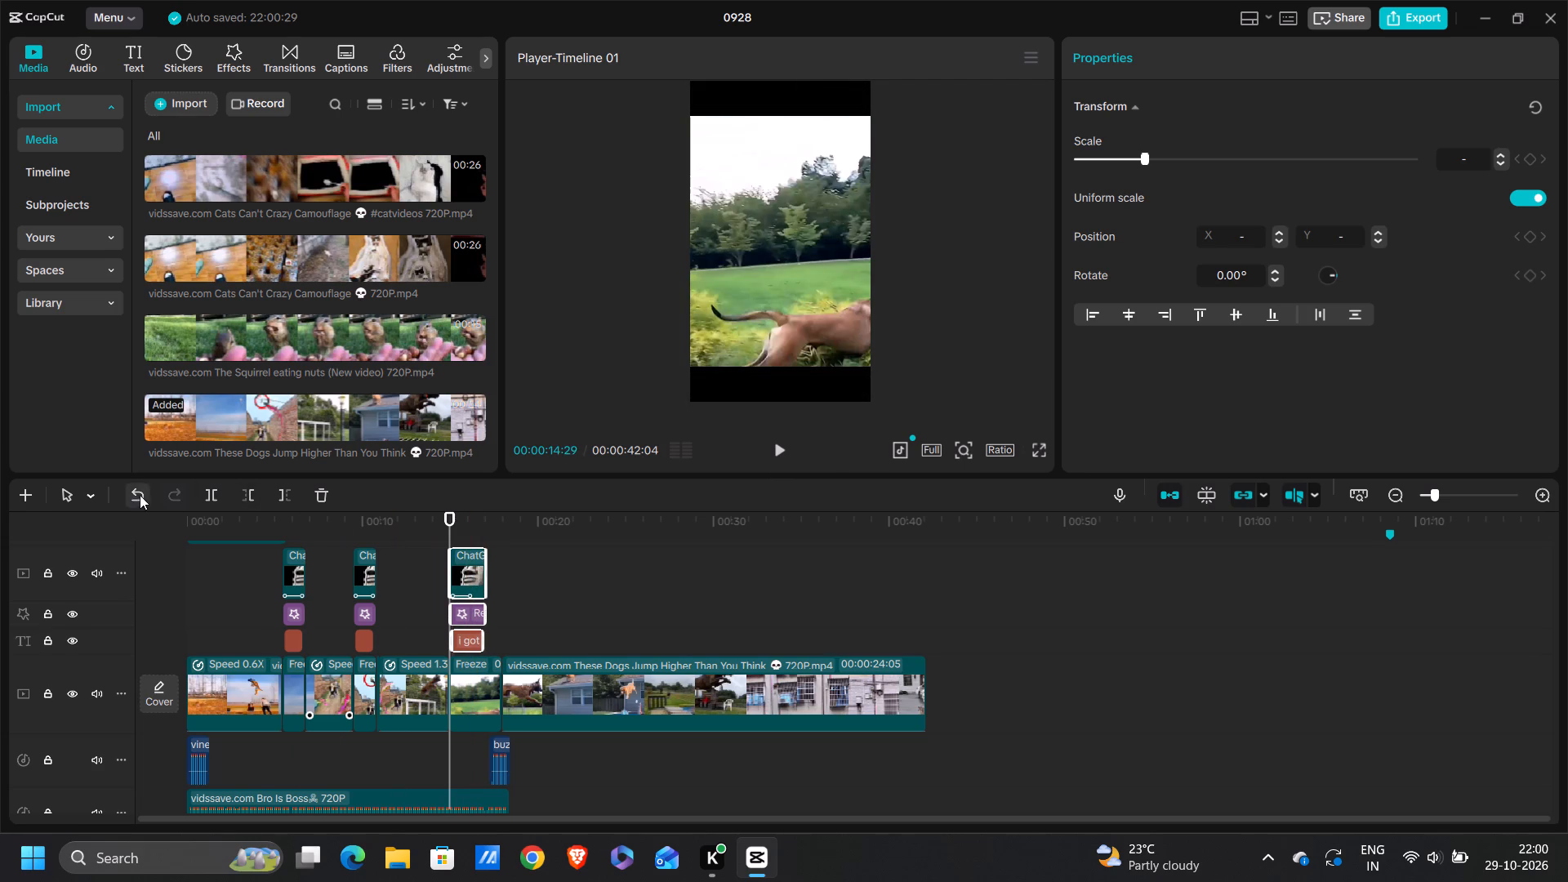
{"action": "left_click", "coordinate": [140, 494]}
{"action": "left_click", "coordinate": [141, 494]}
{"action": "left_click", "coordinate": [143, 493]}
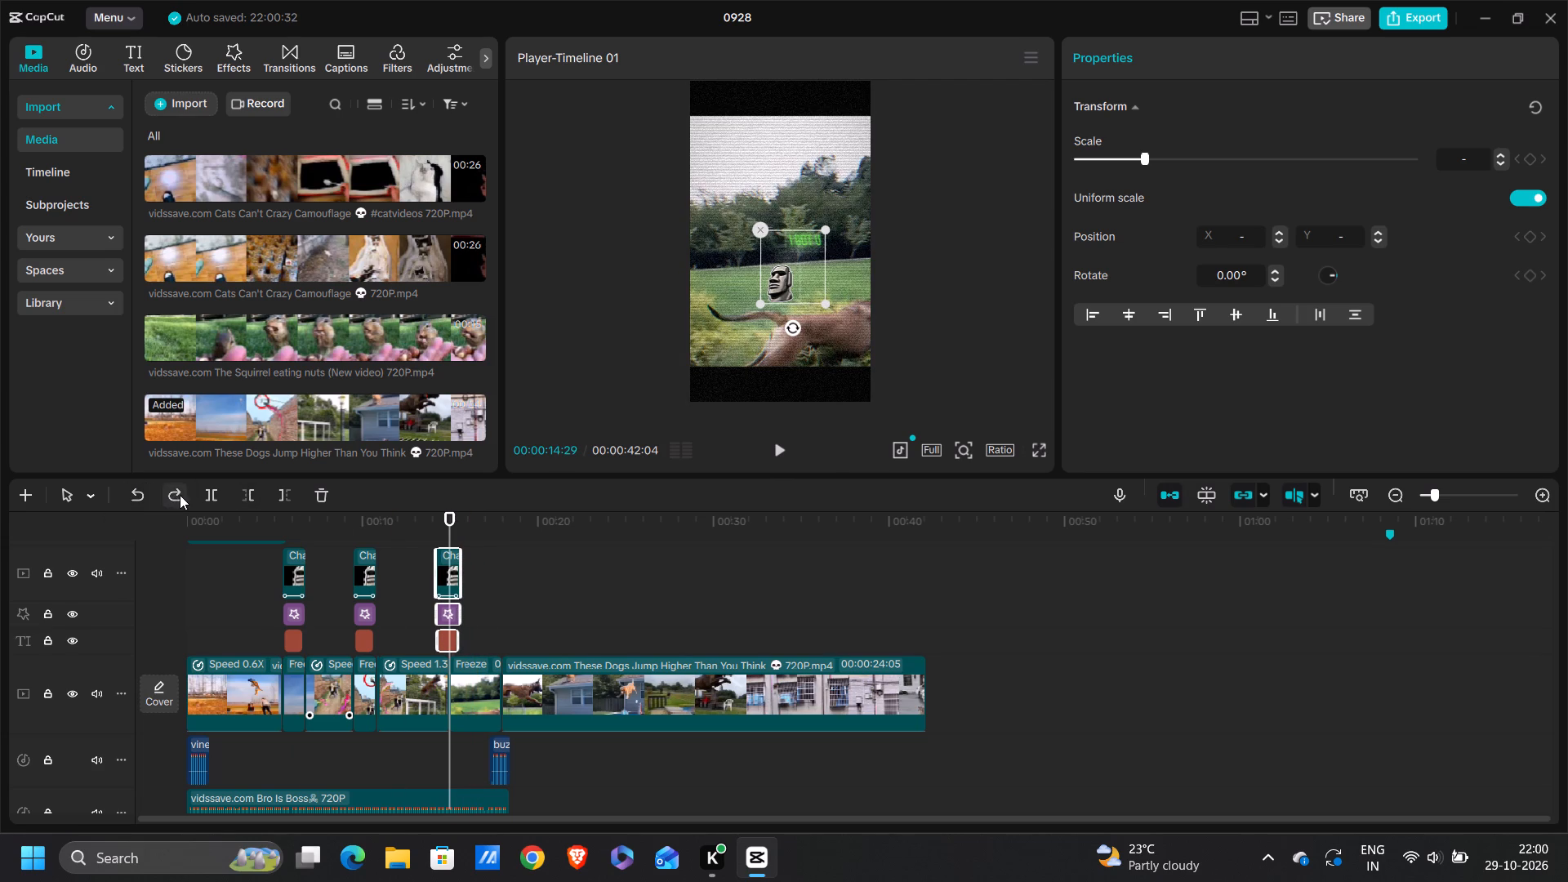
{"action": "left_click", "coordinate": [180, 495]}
Trim the end of the third freeze frame to 00:00:16:10, where its overlays finish.
{"action": "double_click", "coordinate": [483, 626]}
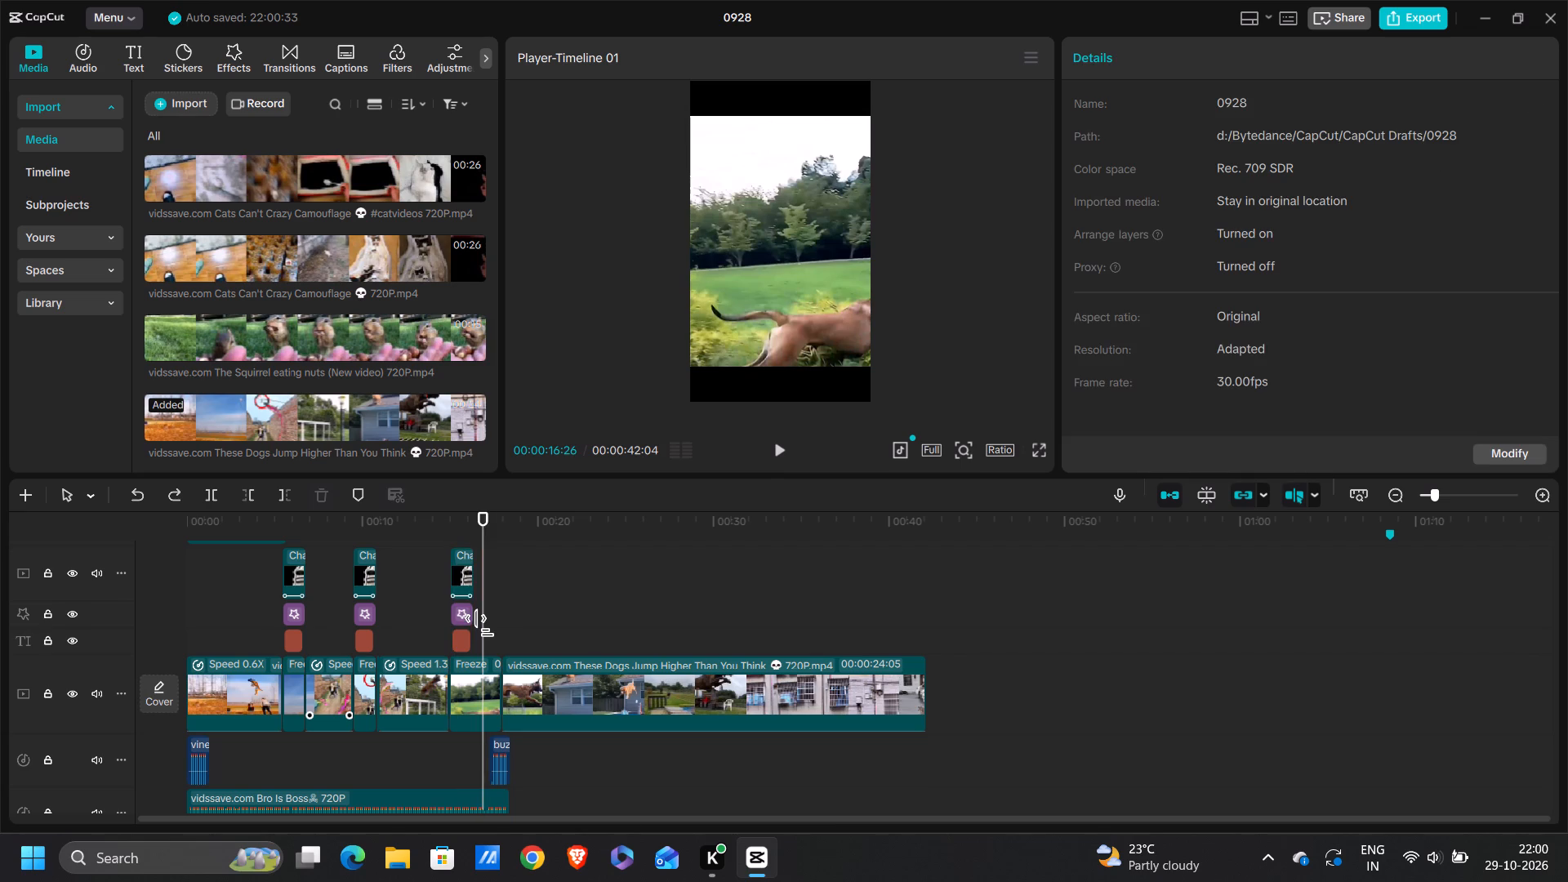
{"action": "left_click_drag", "start_coordinate": [483, 626], "coordinate": [474, 626]}
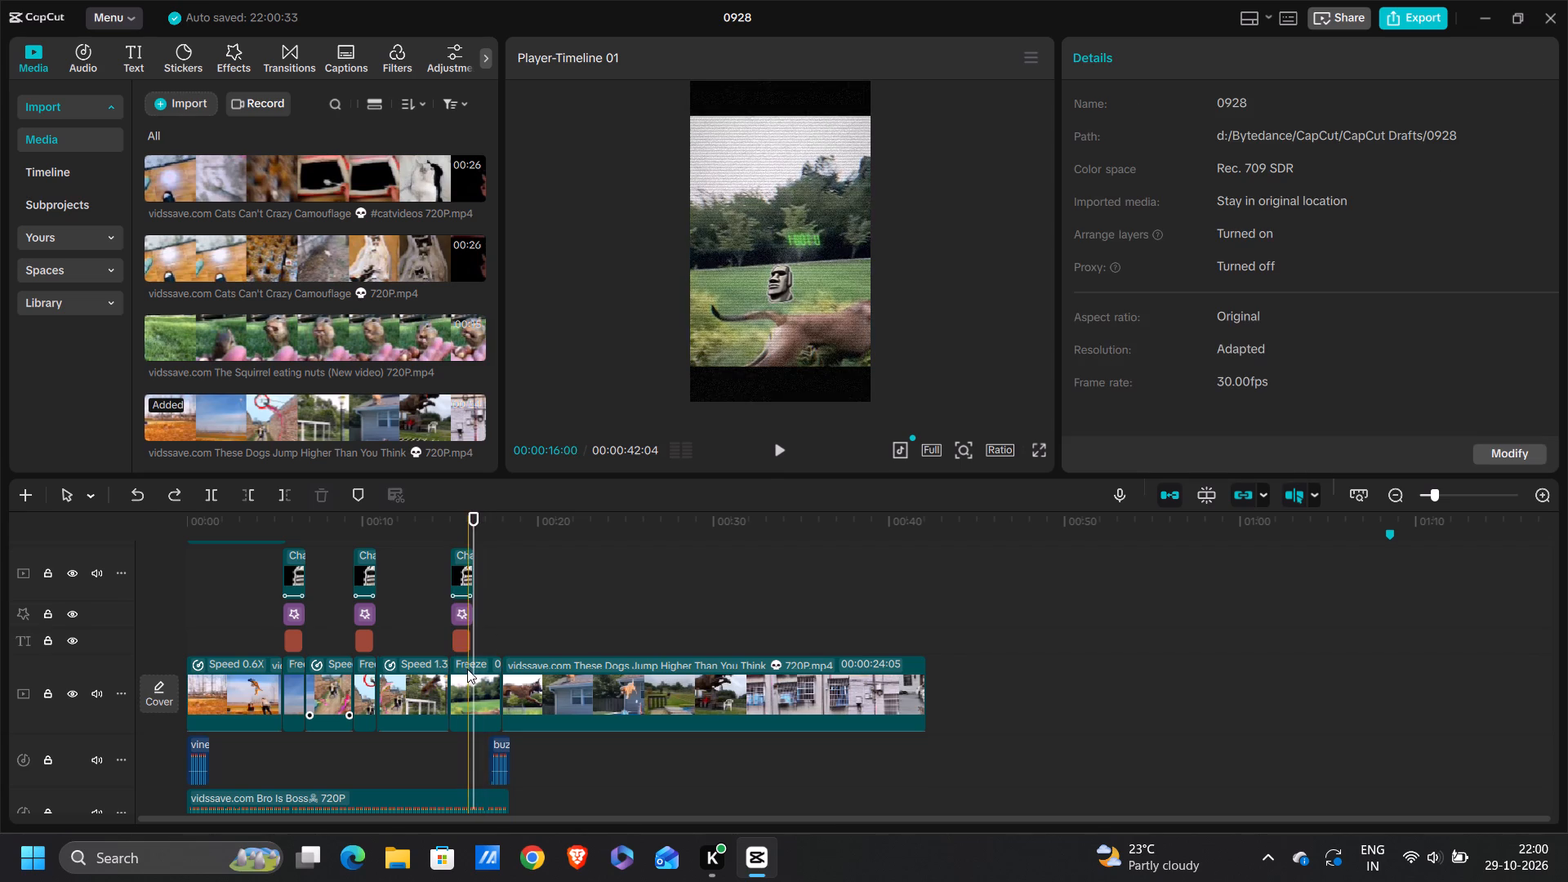
{"action": "left_click", "coordinate": [472, 670]}
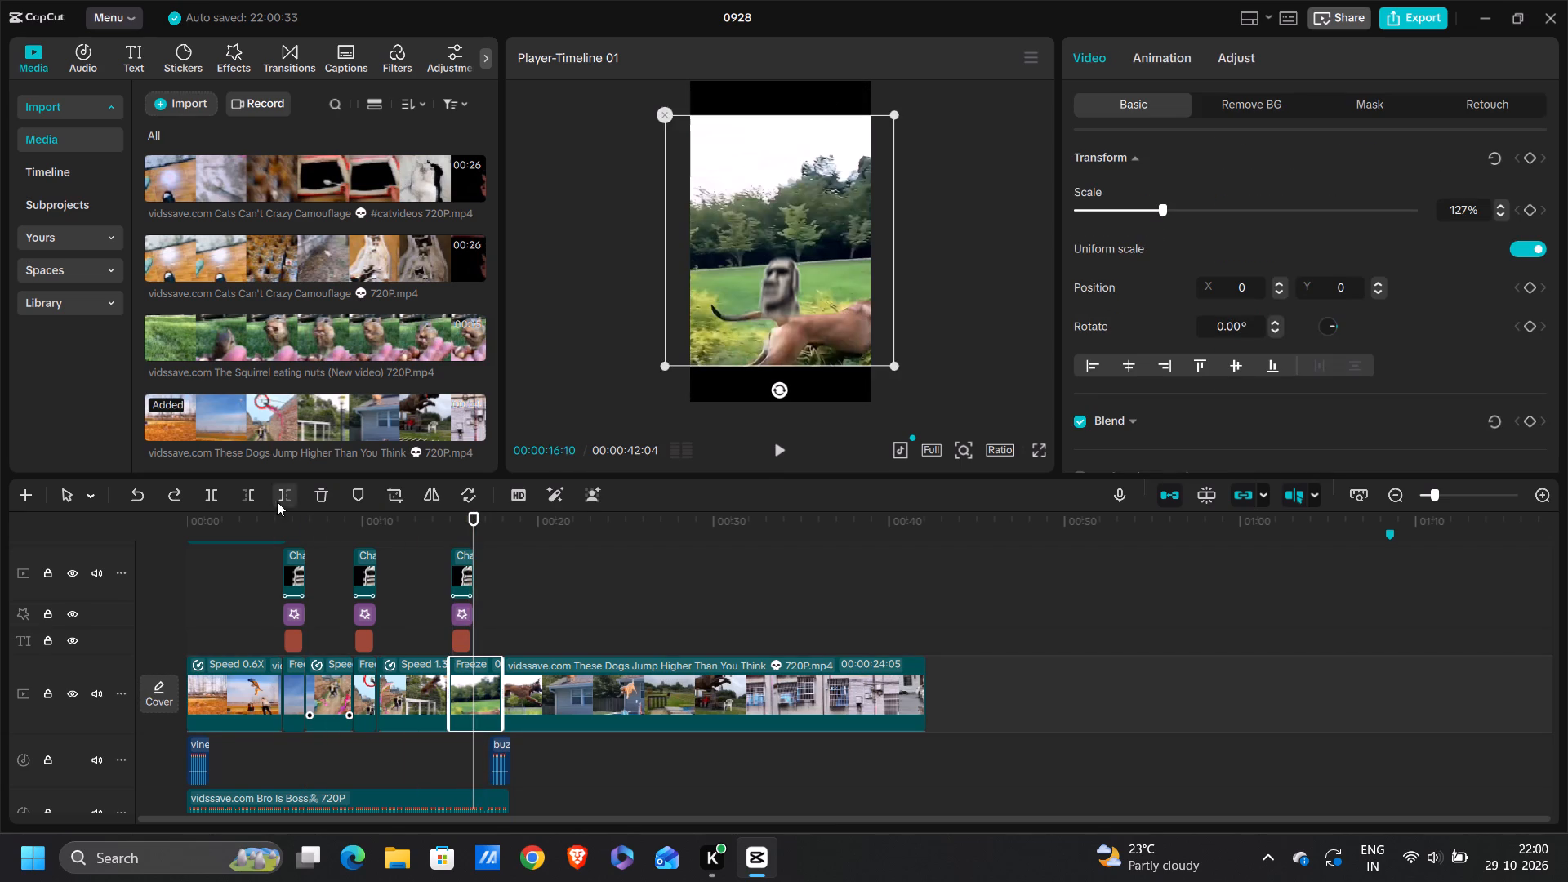
{"action": "left_click", "coordinate": [277, 501]}
Play from the fence jump through the third freeze frame into the roof-and-pool scene.
{"action": "left_click", "coordinate": [428, 621]}
{"action": "key", "text": "space"}
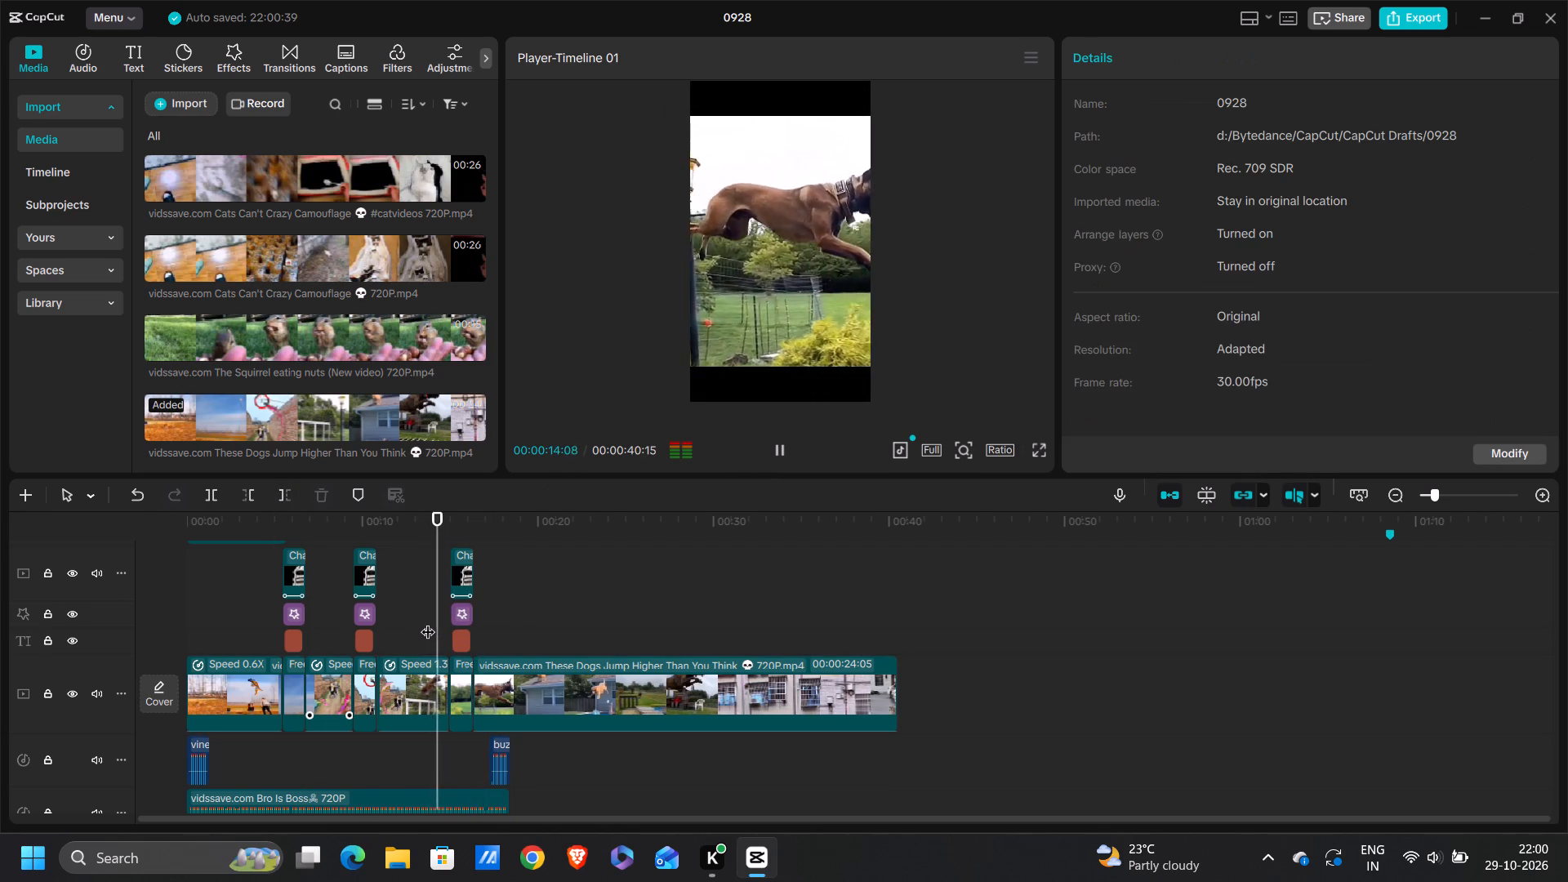
{"action": "key", "text": "space"}
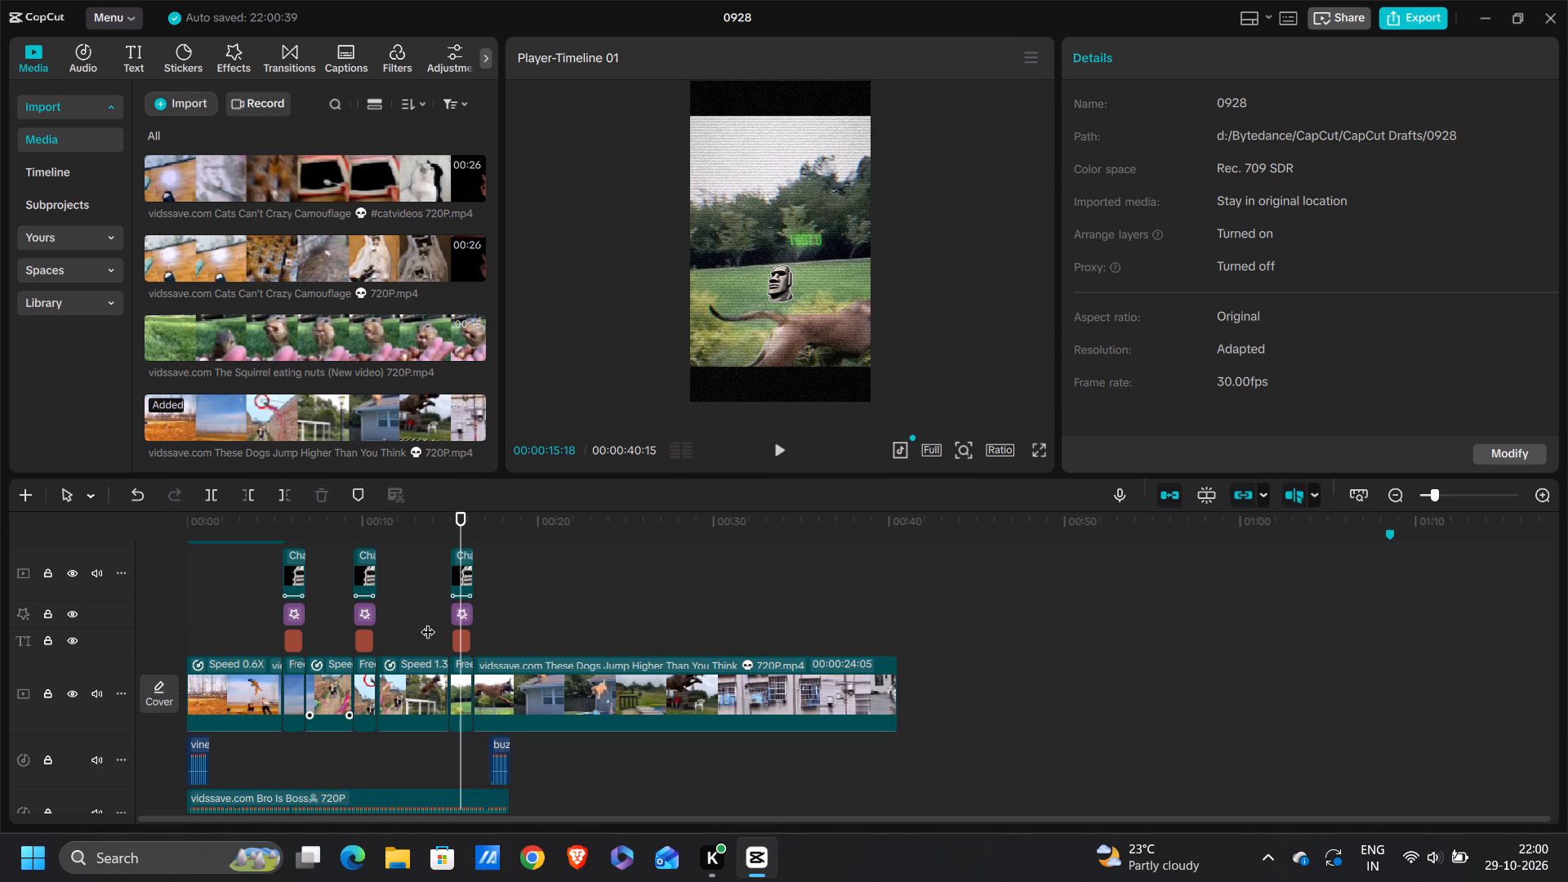
{"action": "key", "text": "space"}
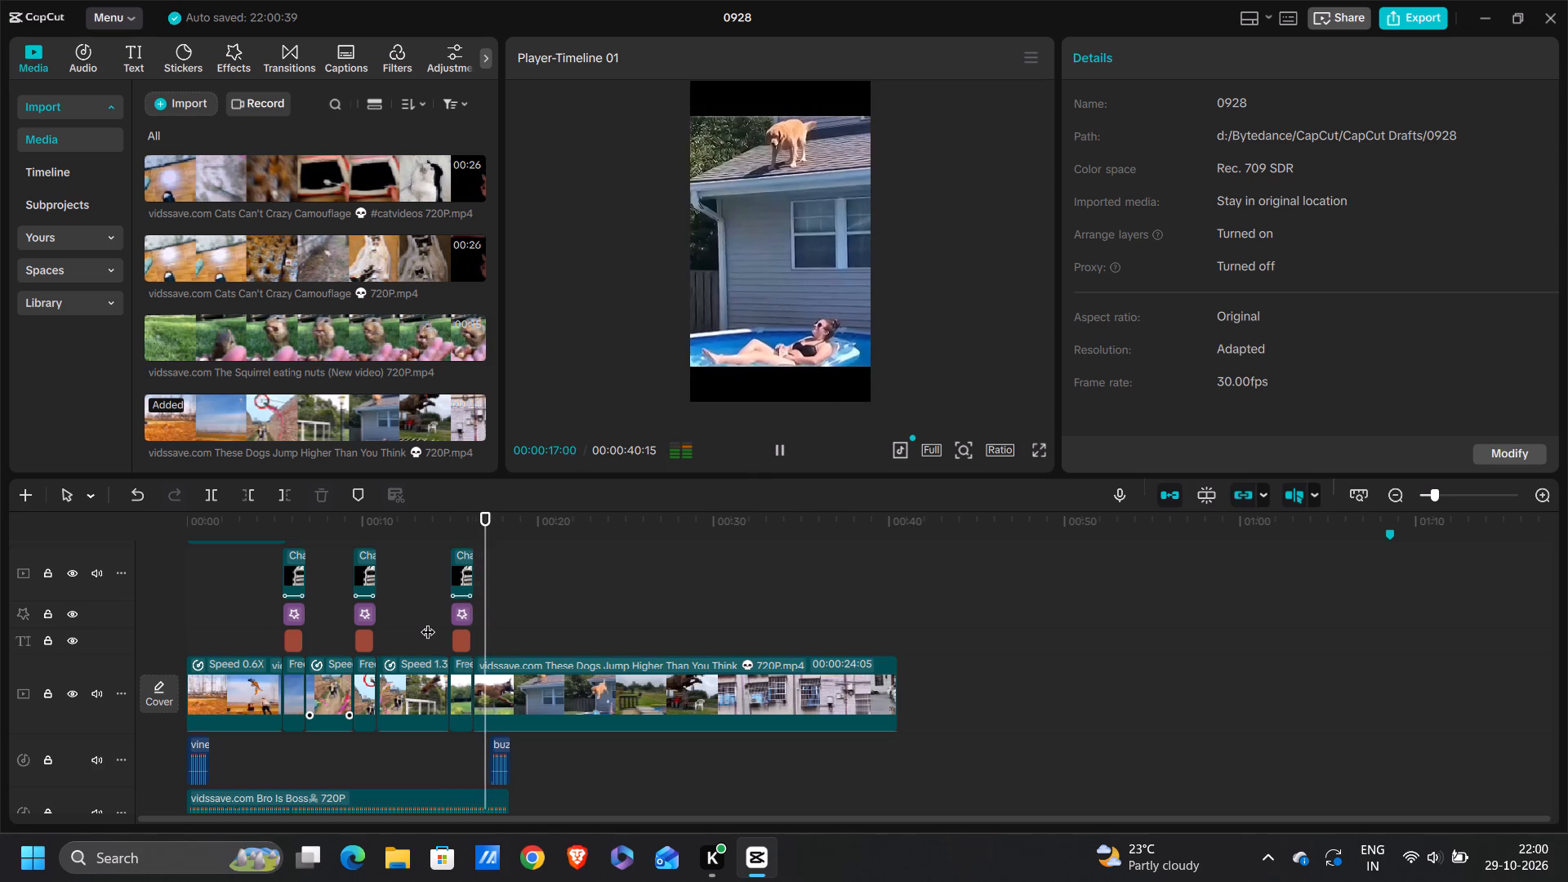
{"action": "key", "text": "space"}
Scrub through the remaining footage and trim its start to the building-climbing scene at 00:00:29:19.
{"action": "scroll", "coordinate": [550, 711], "scroll_direction": "down", "scroll_amount": 1}
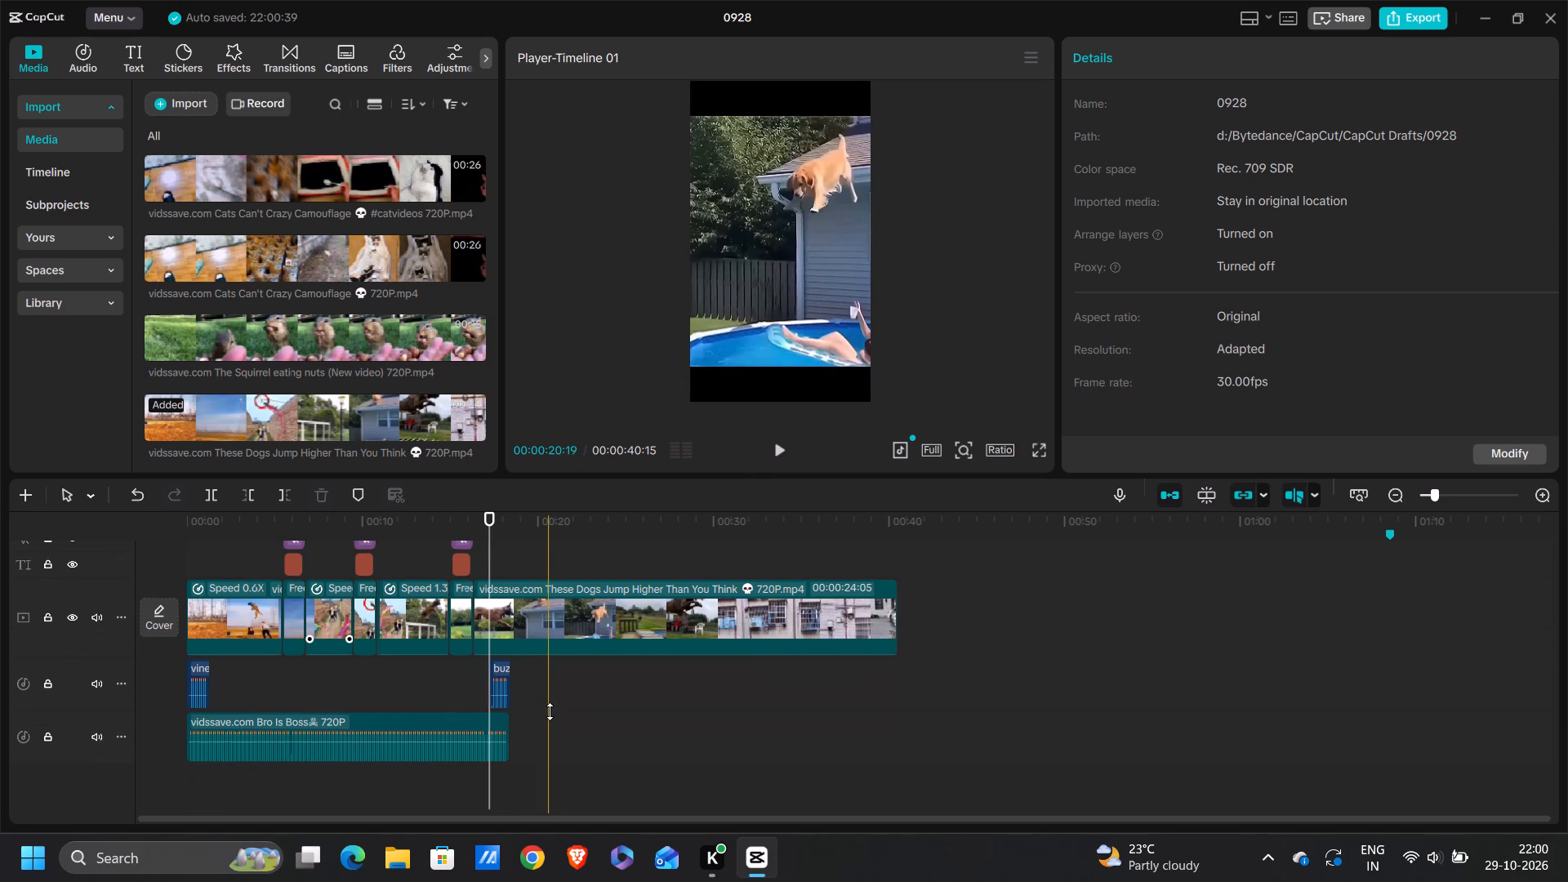
{"action": "left_click_drag", "start_coordinate": [491, 545], "coordinate": [737, 577]}
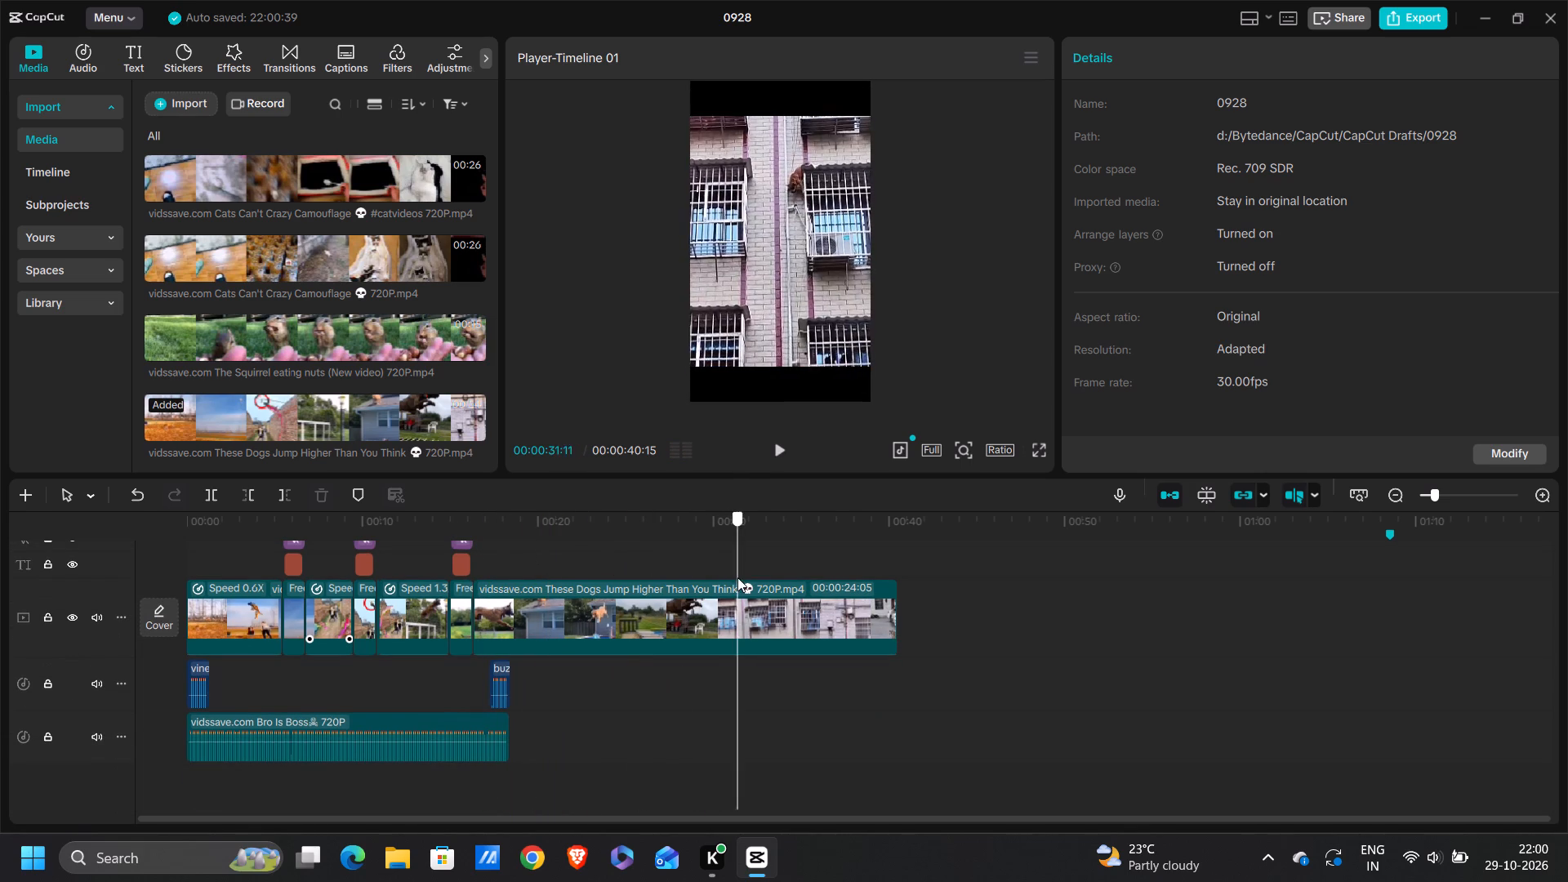
{"action": "left_click_drag", "start_coordinate": [737, 577], "coordinate": [709, 585]}
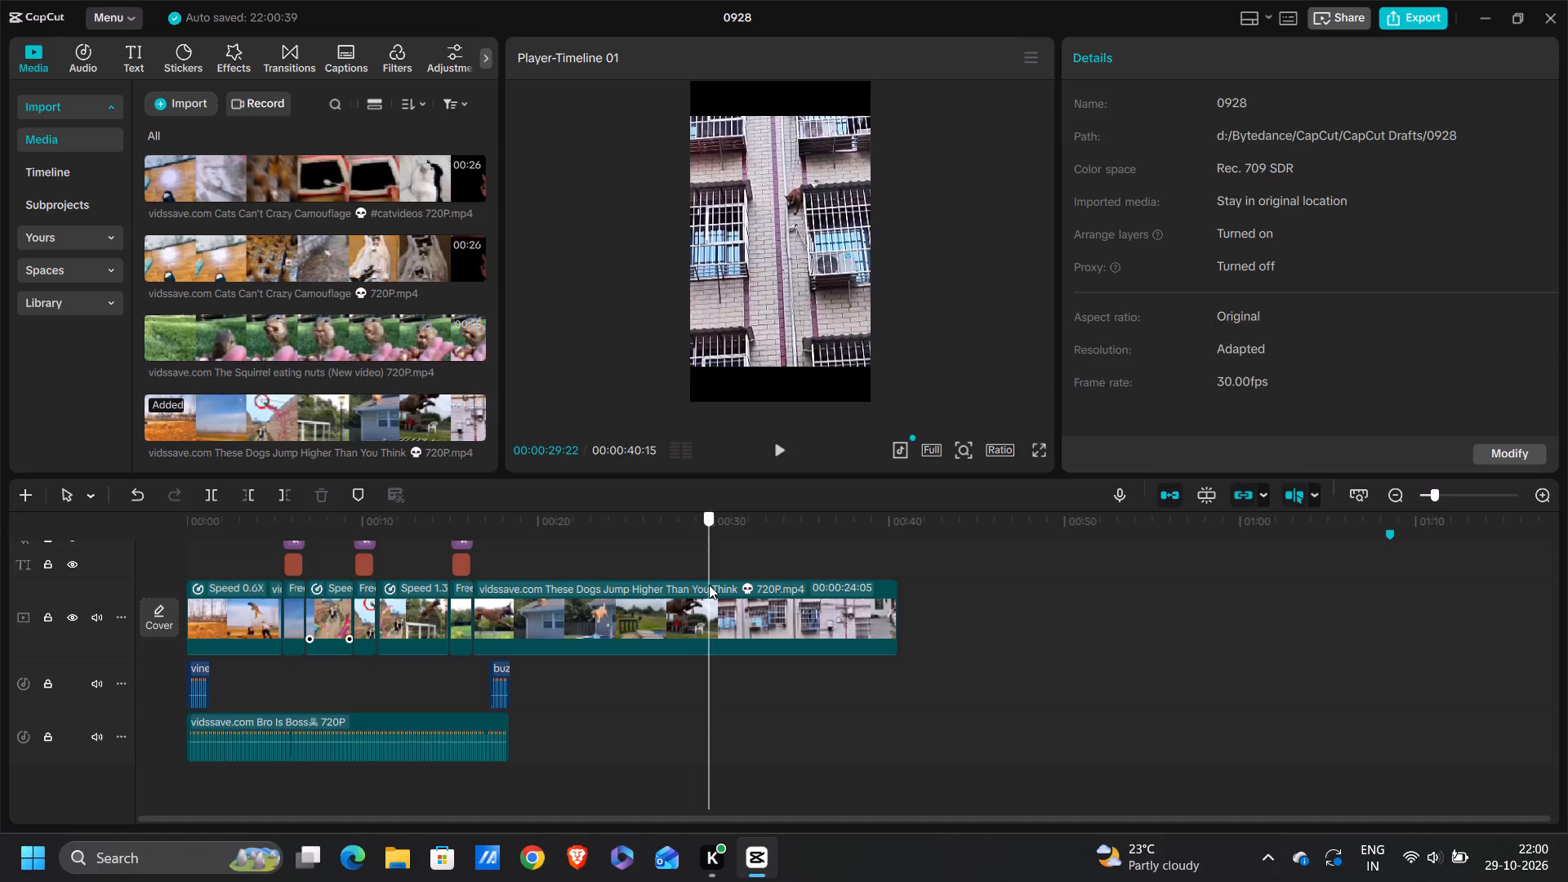
{"action": "left_click_drag", "start_coordinate": [709, 585], "coordinate": [707, 585]}
{"action": "left_click", "coordinate": [708, 643]}
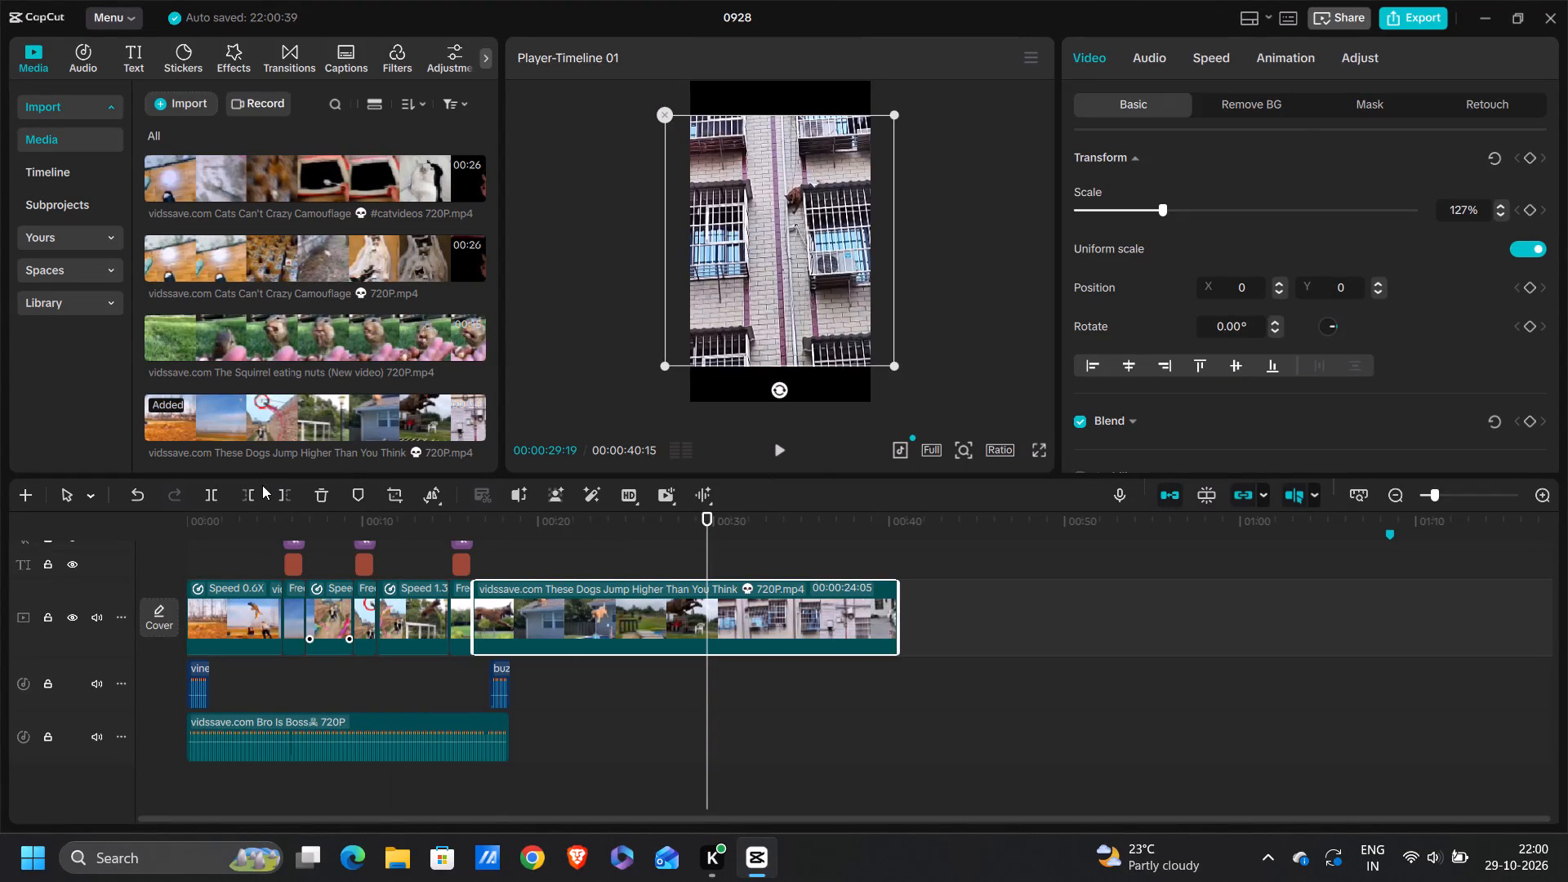
{"action": "left_click", "coordinate": [255, 488]}
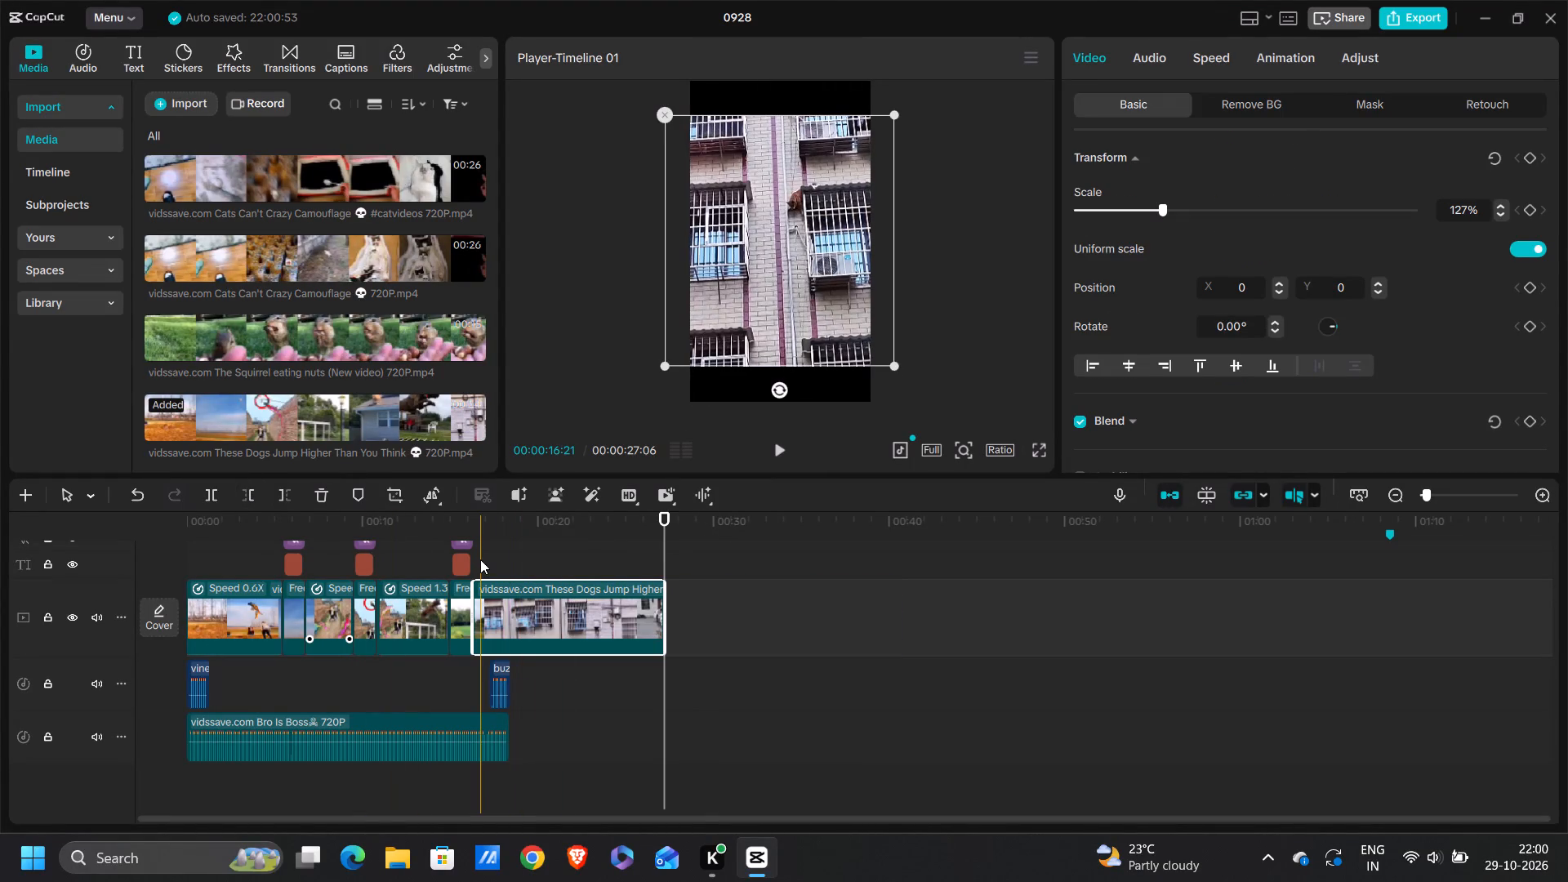
Return to the start of the building-climbing clip and set its speed to 2.00x.
{"action": "left_click", "coordinate": [475, 557]}
{"action": "scroll", "coordinate": [477, 557], "scroll_direction": "up", "scroll_amount": 3}
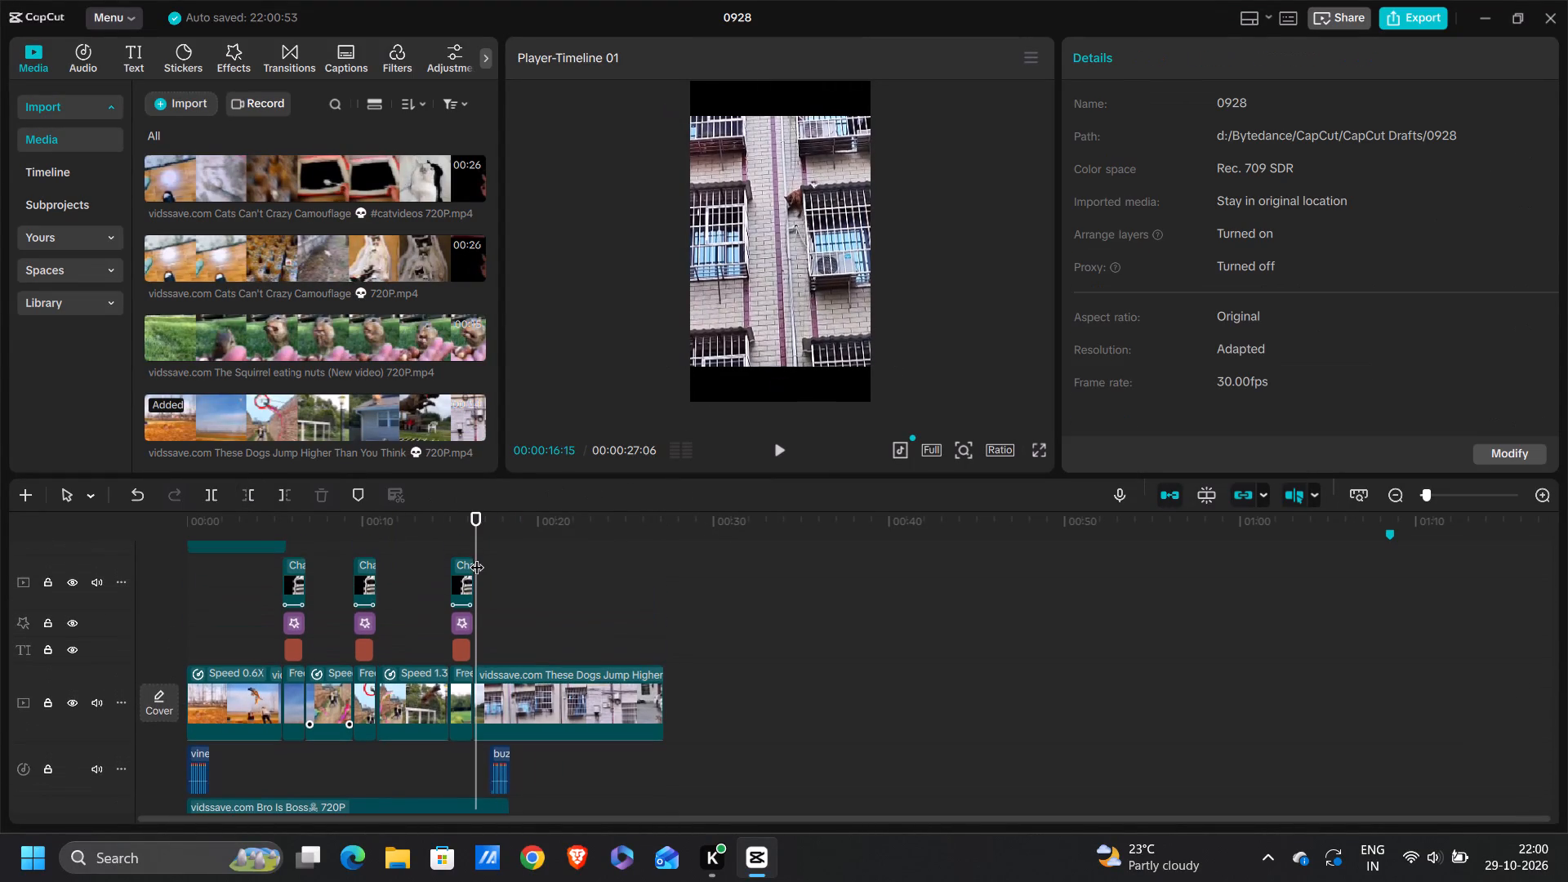
{"action": "left_click", "coordinate": [474, 523]}
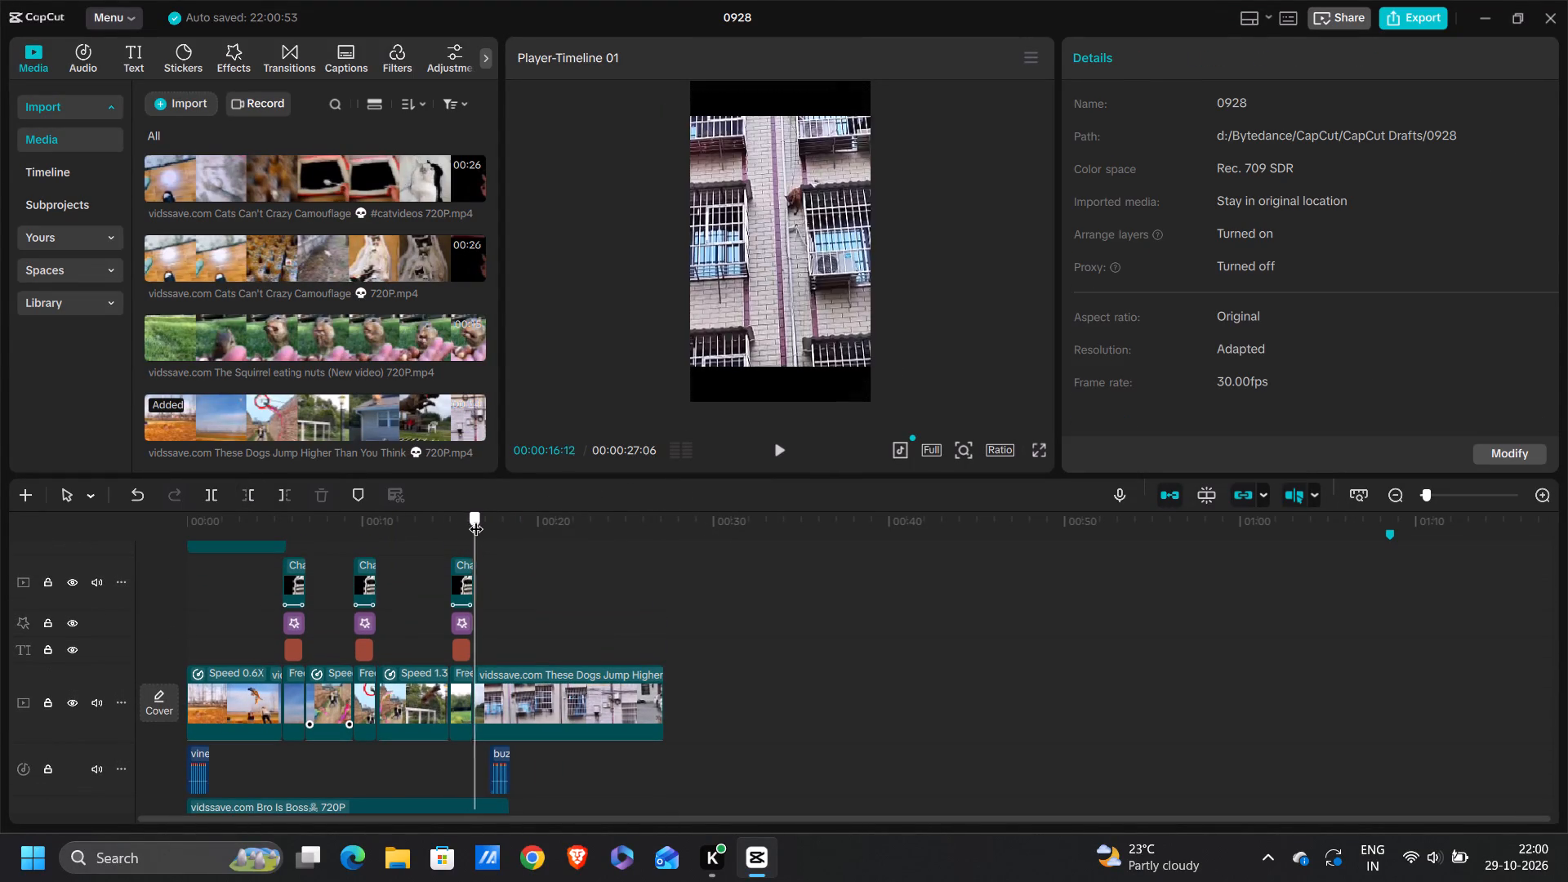
{"action": "scroll", "coordinate": [474, 520], "scroll_direction": "down", "scroll_amount": 5}
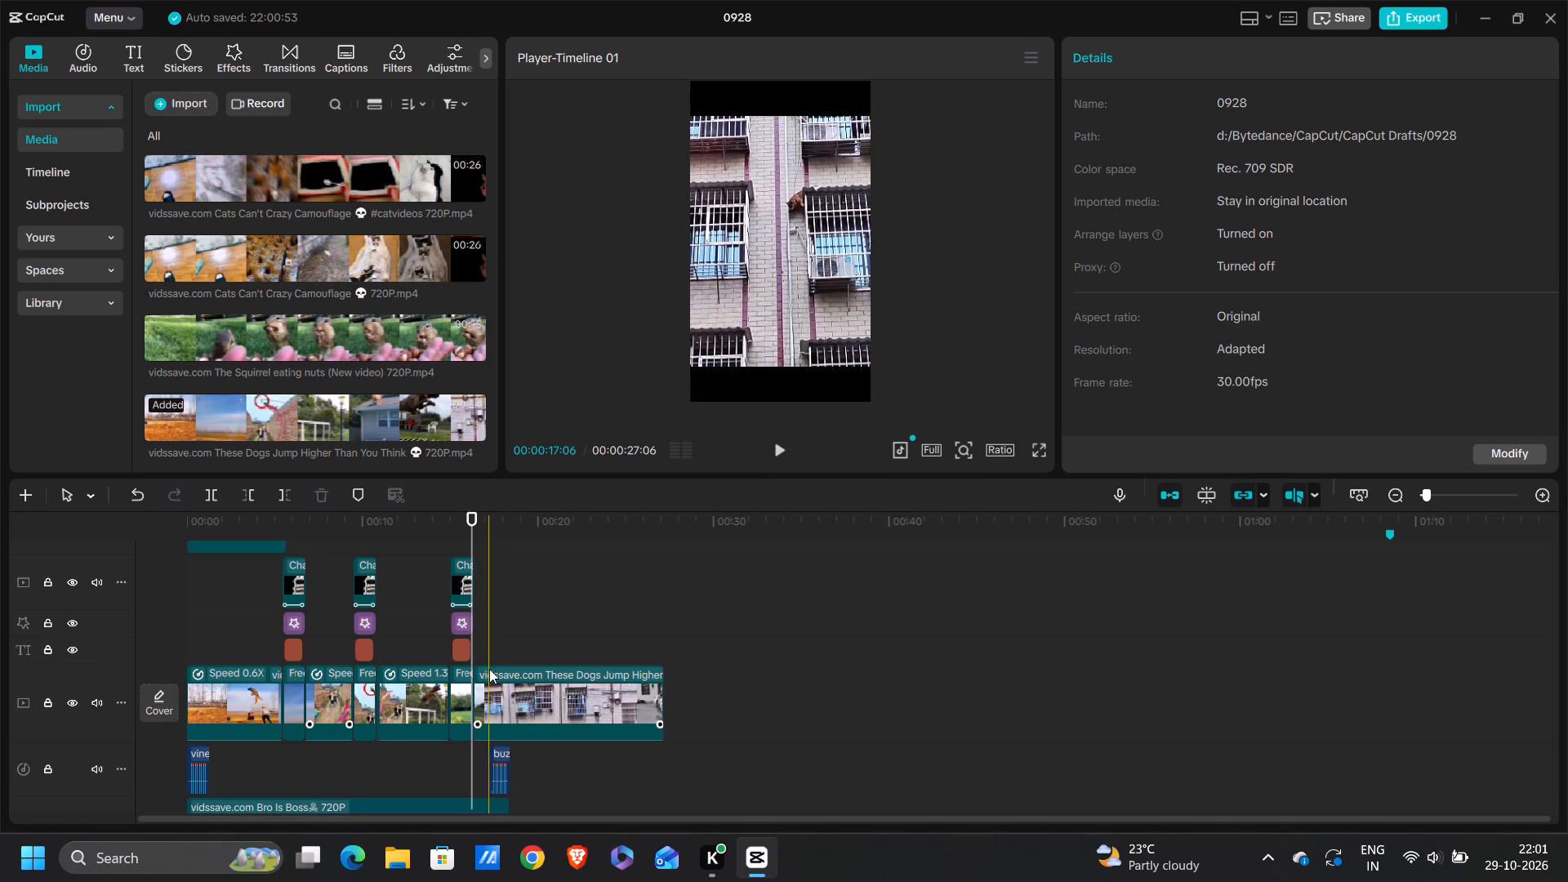
{"action": "scroll", "coordinate": [489, 669], "scroll_direction": "down", "scroll_amount": 3}
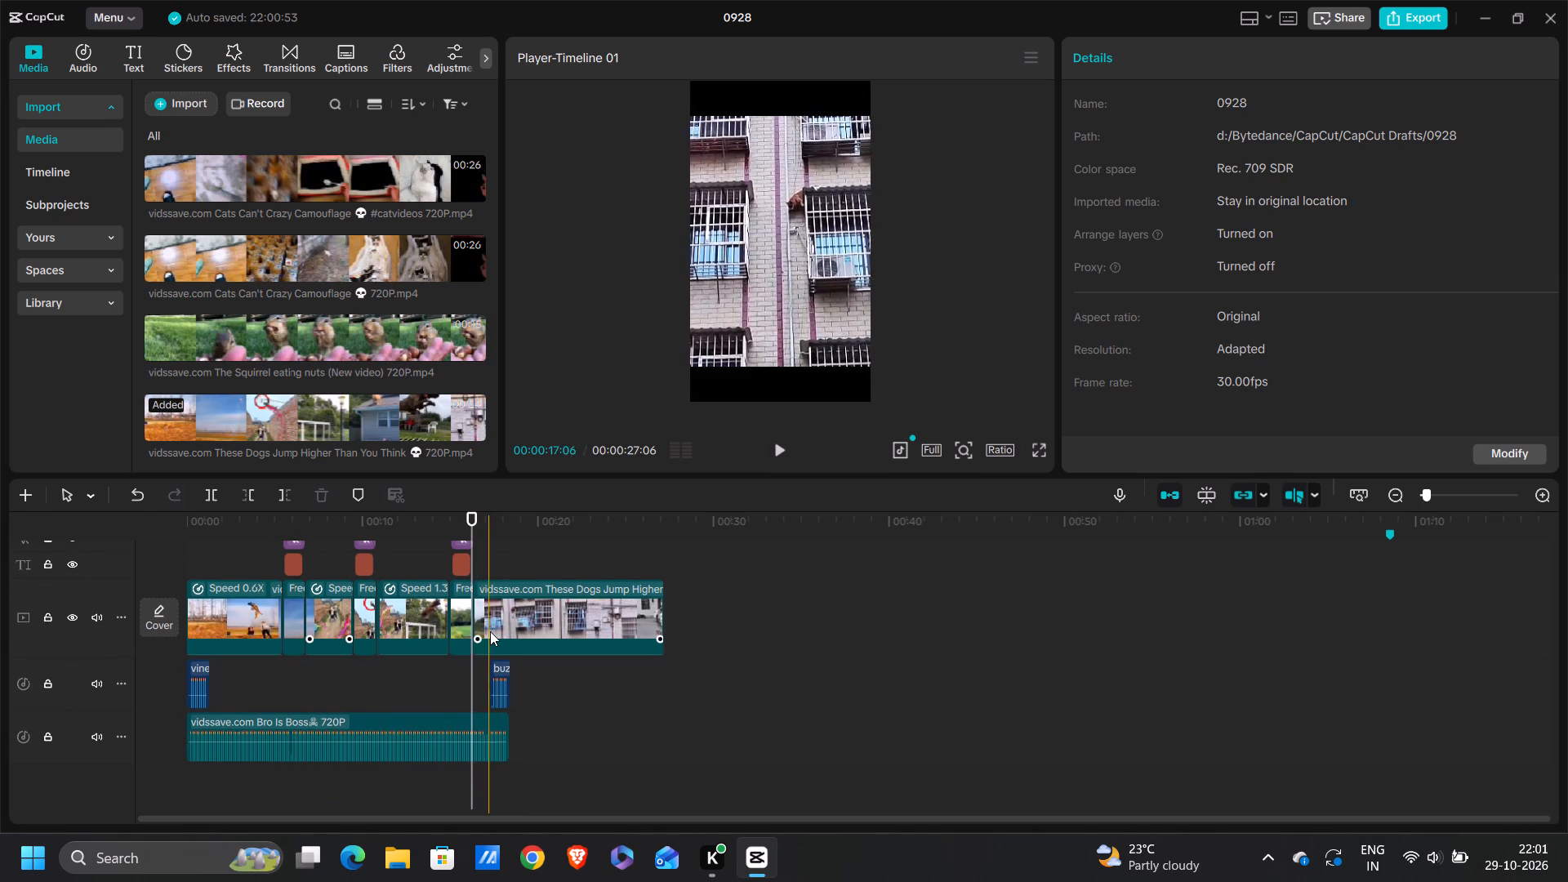
{"action": "left_click", "coordinate": [490, 631]}
{"action": "left_click", "coordinate": [1200, 53]}
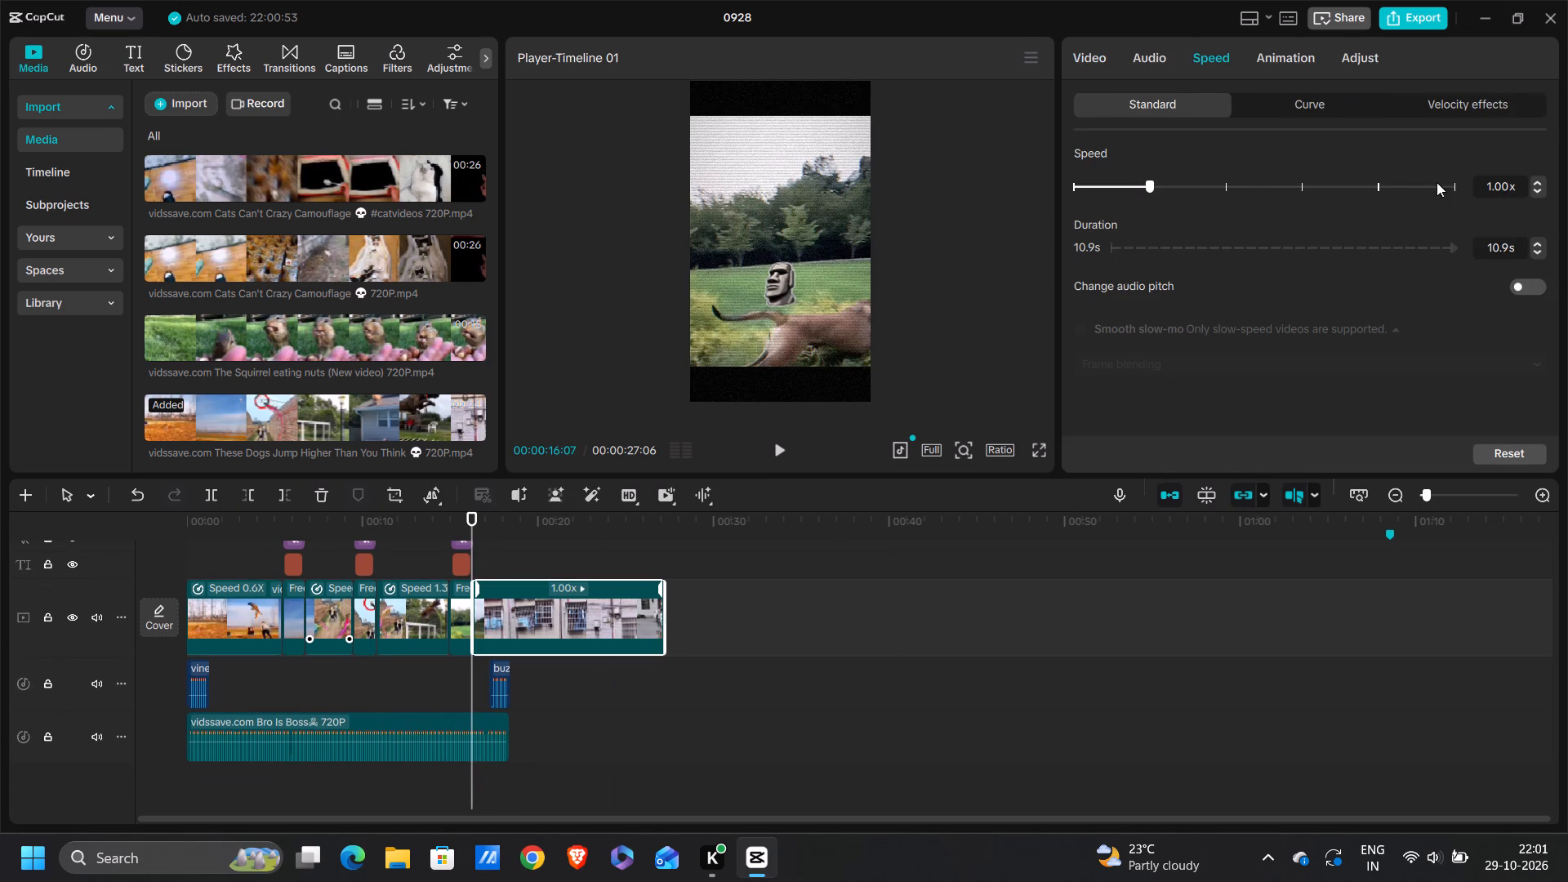
{"action": "left_click", "coordinate": [1227, 185]}
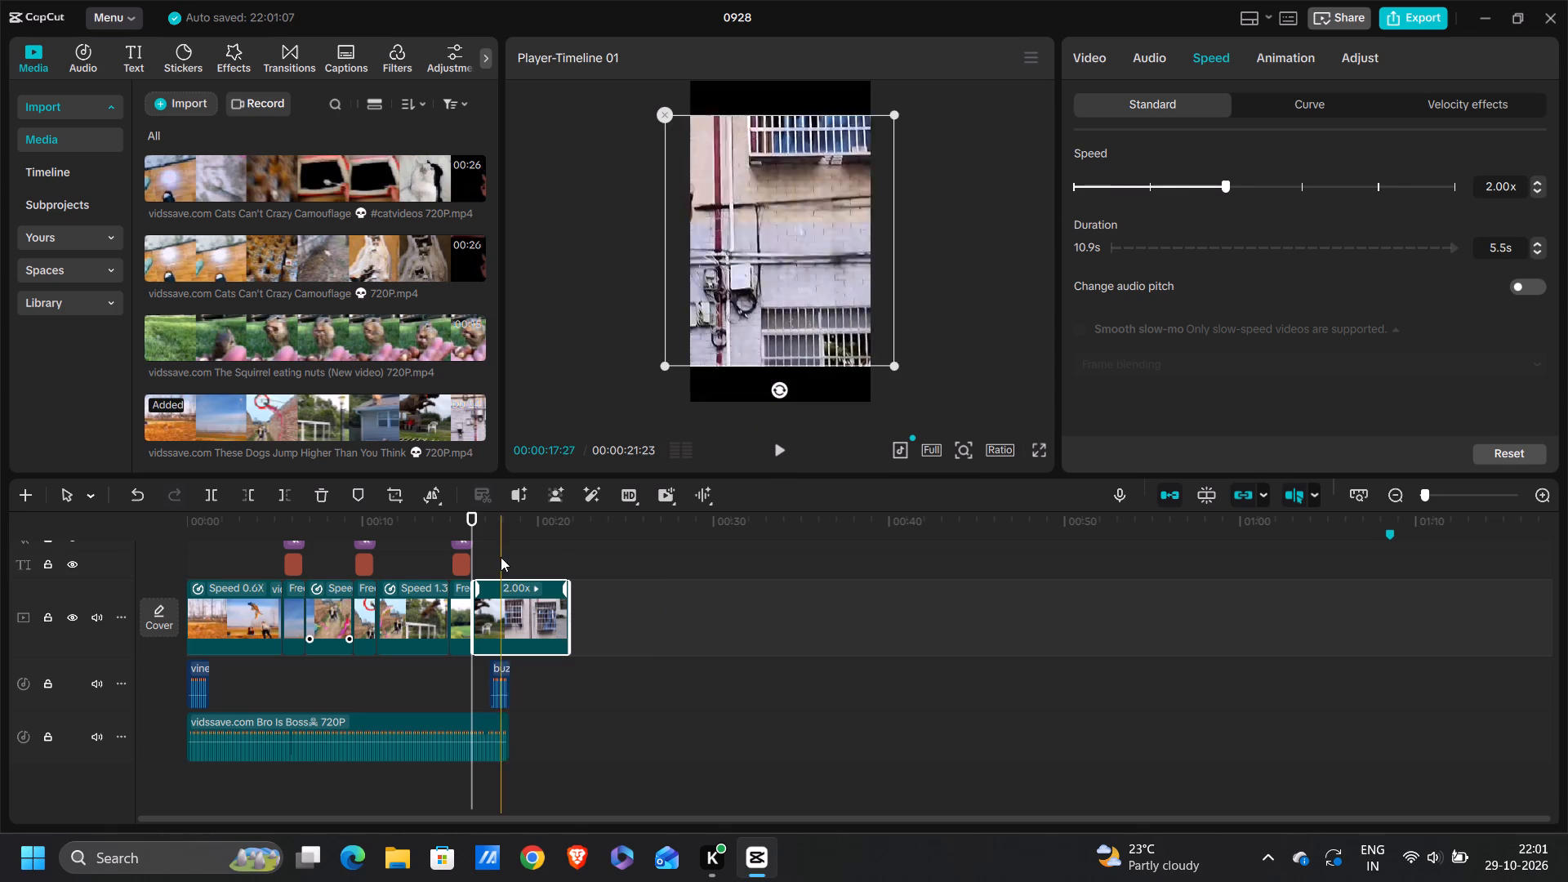
Preview the 2.00x building-climbing clip and delete the preceding 1.3x fence-jump clip together with its freeze frame and overlays.
{"action": "key", "text": "space"}
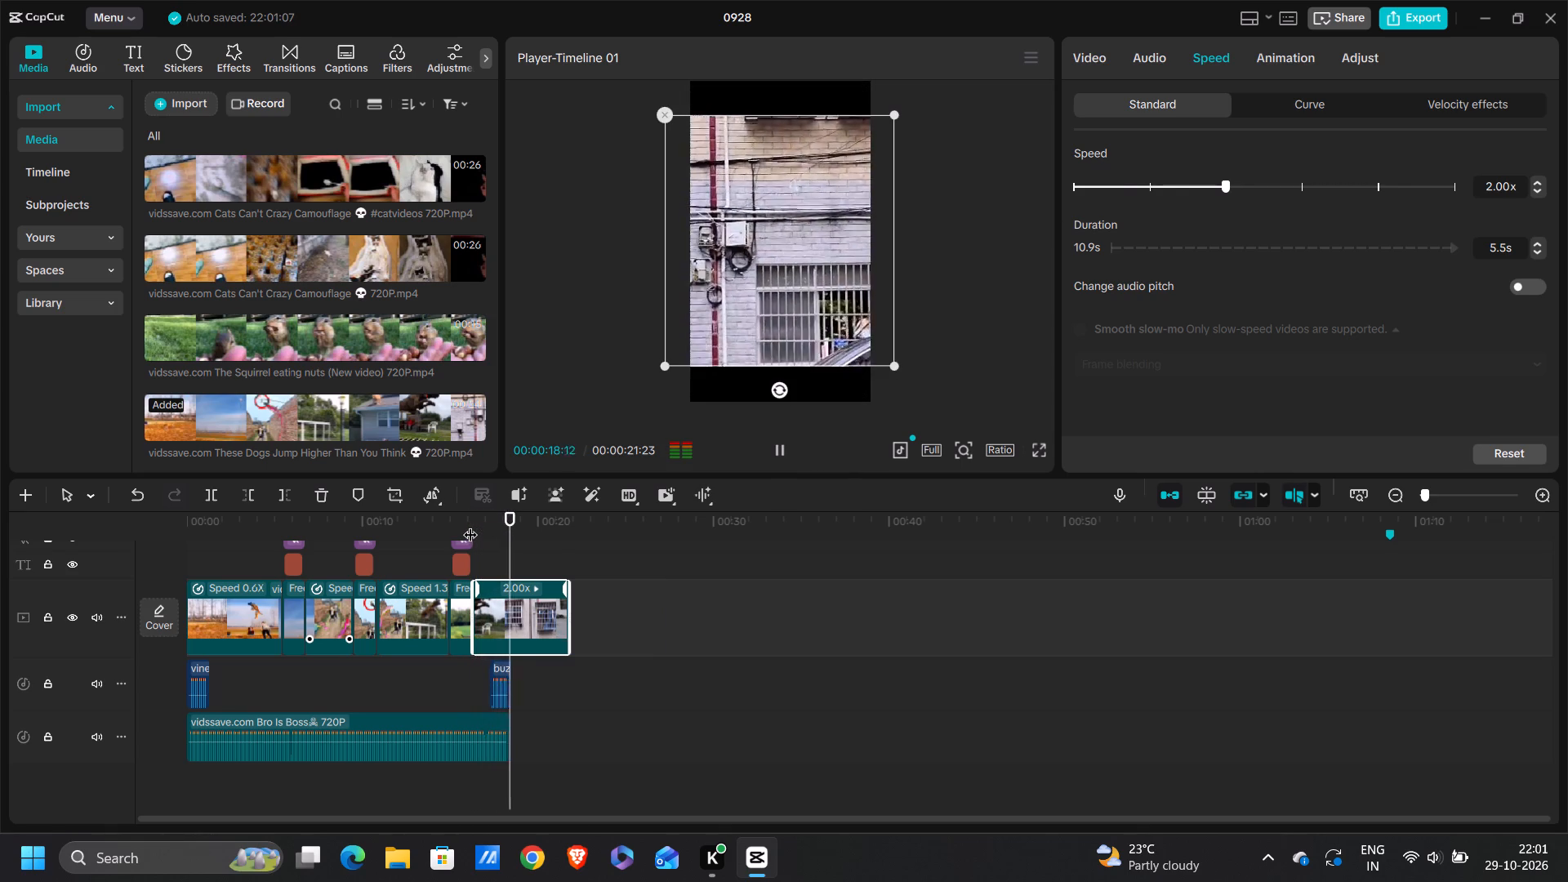
{"action": "key", "text": "space"}
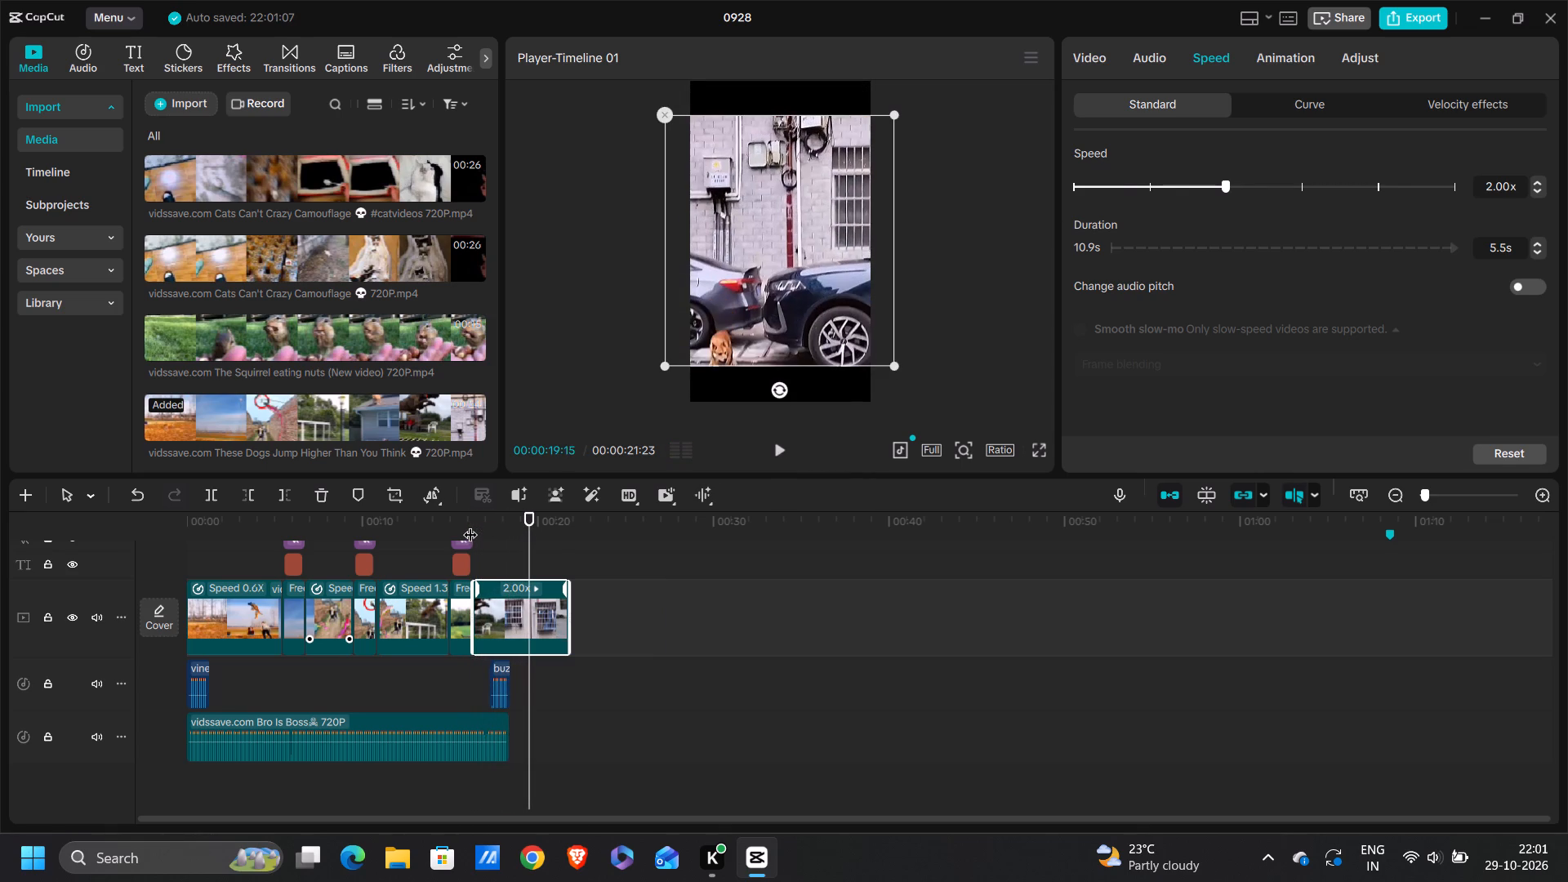
{"action": "scroll", "coordinate": [532, 632], "scroll_direction": "up", "scroll_amount": 2}
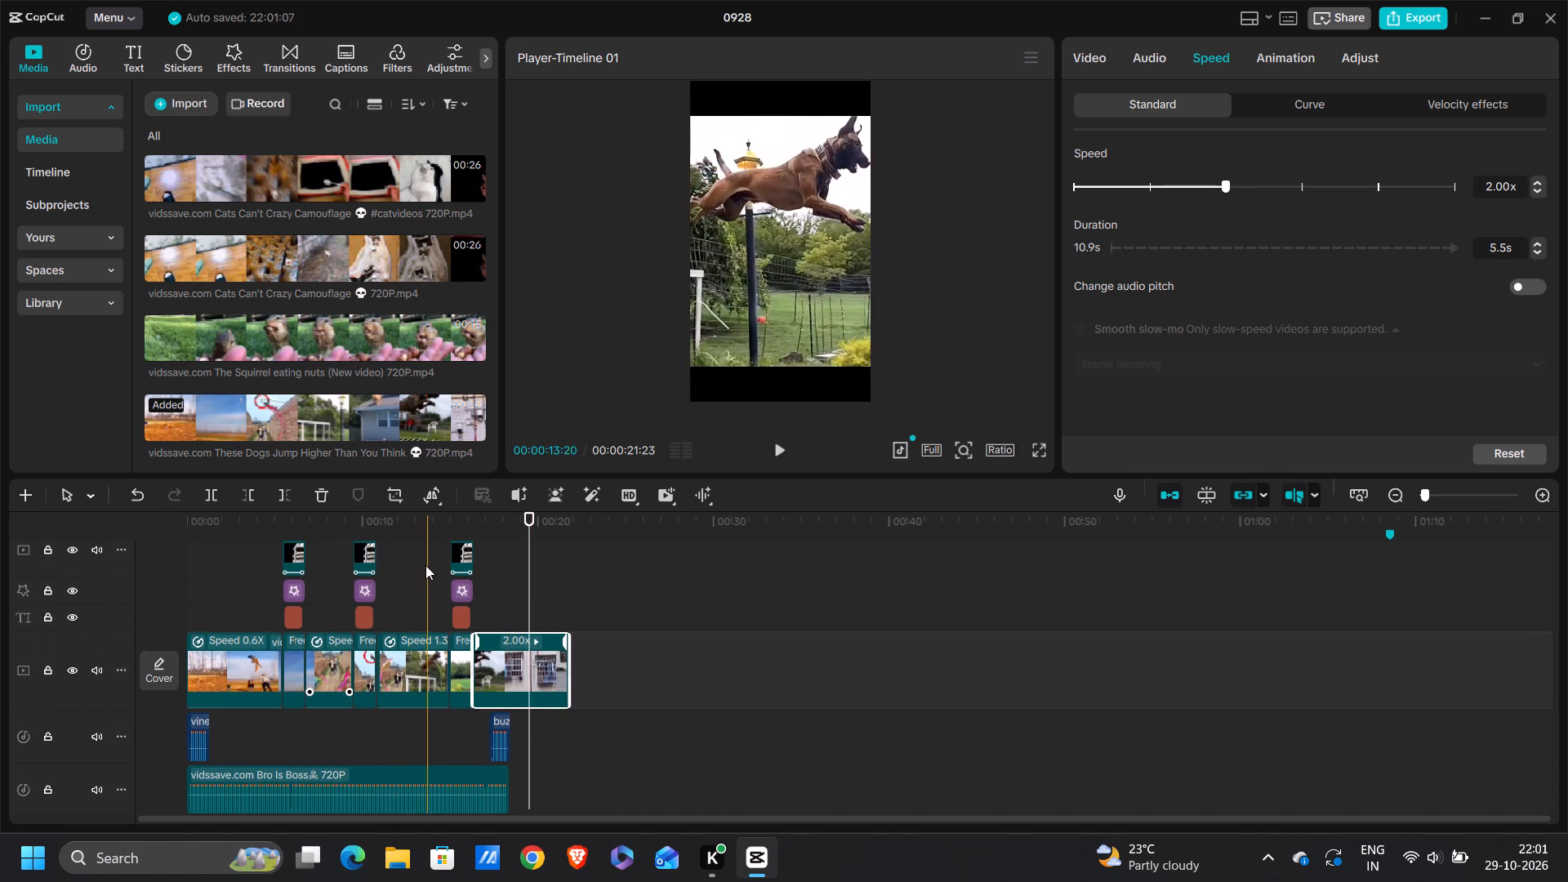
{"action": "left_click_drag", "start_coordinate": [425, 566], "coordinate": [461, 697]}
{"action": "key", "text": "BackSpace"}
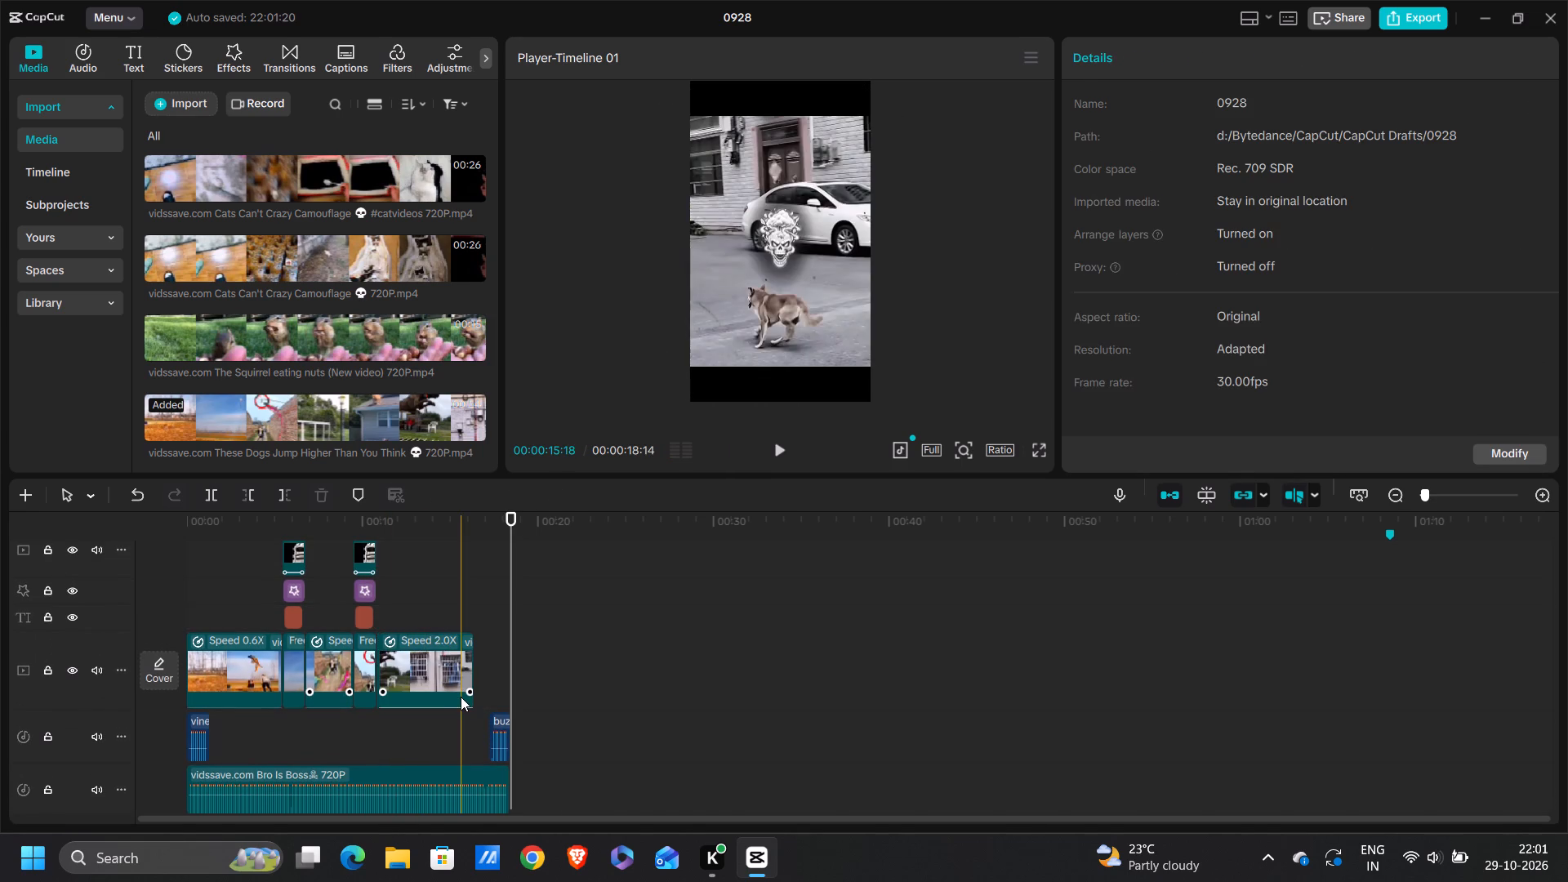
Set the building-climbing clip's speed to 1.51x.
{"action": "left_click", "coordinate": [432, 667]}
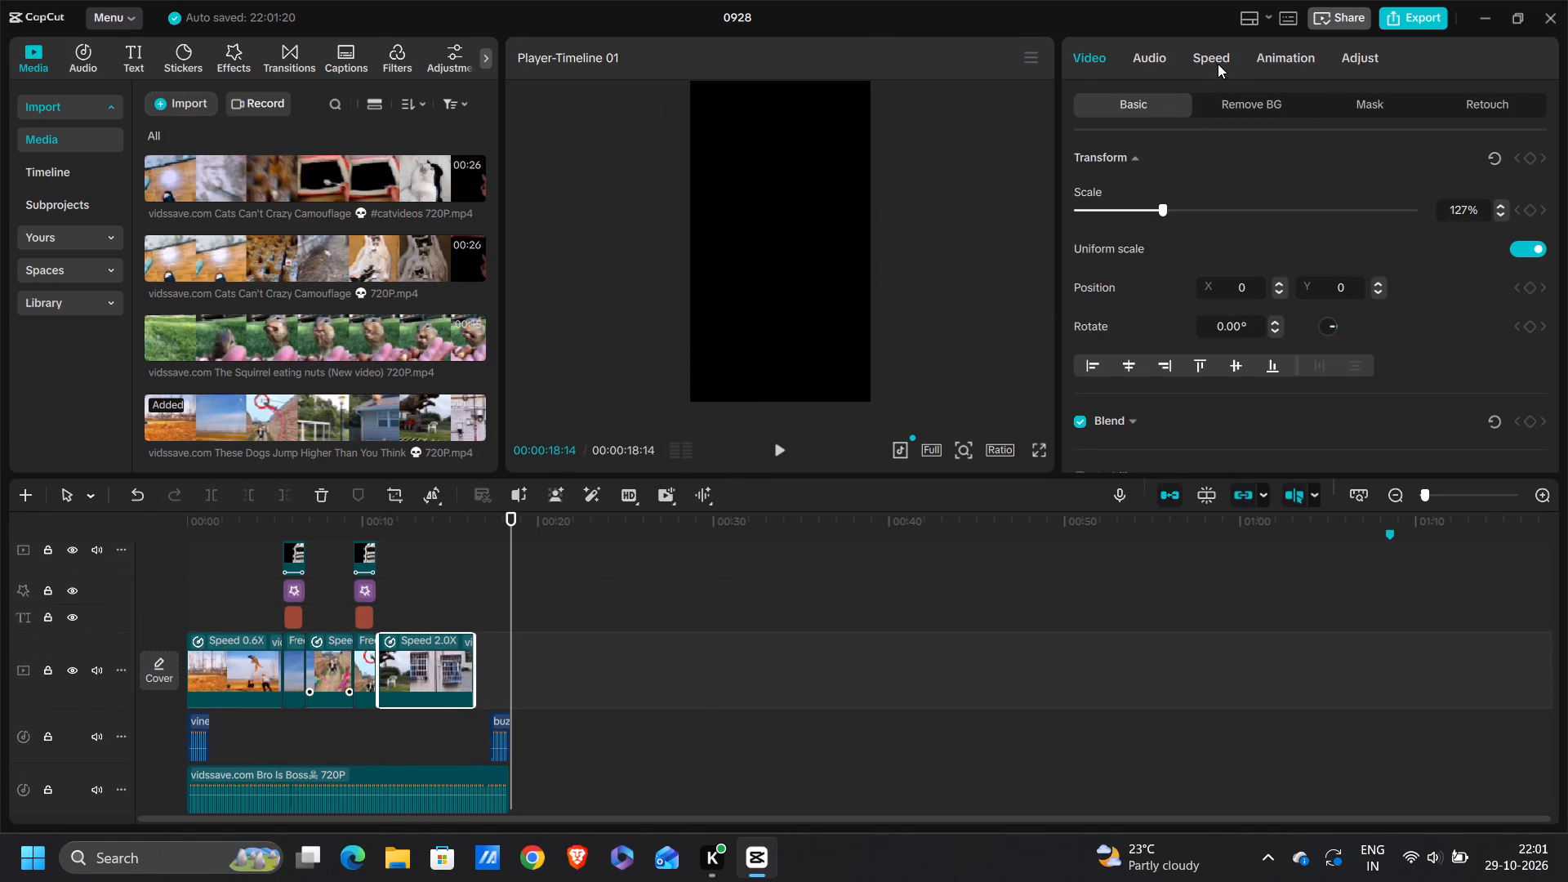
{"action": "left_click", "coordinate": [1218, 64]}
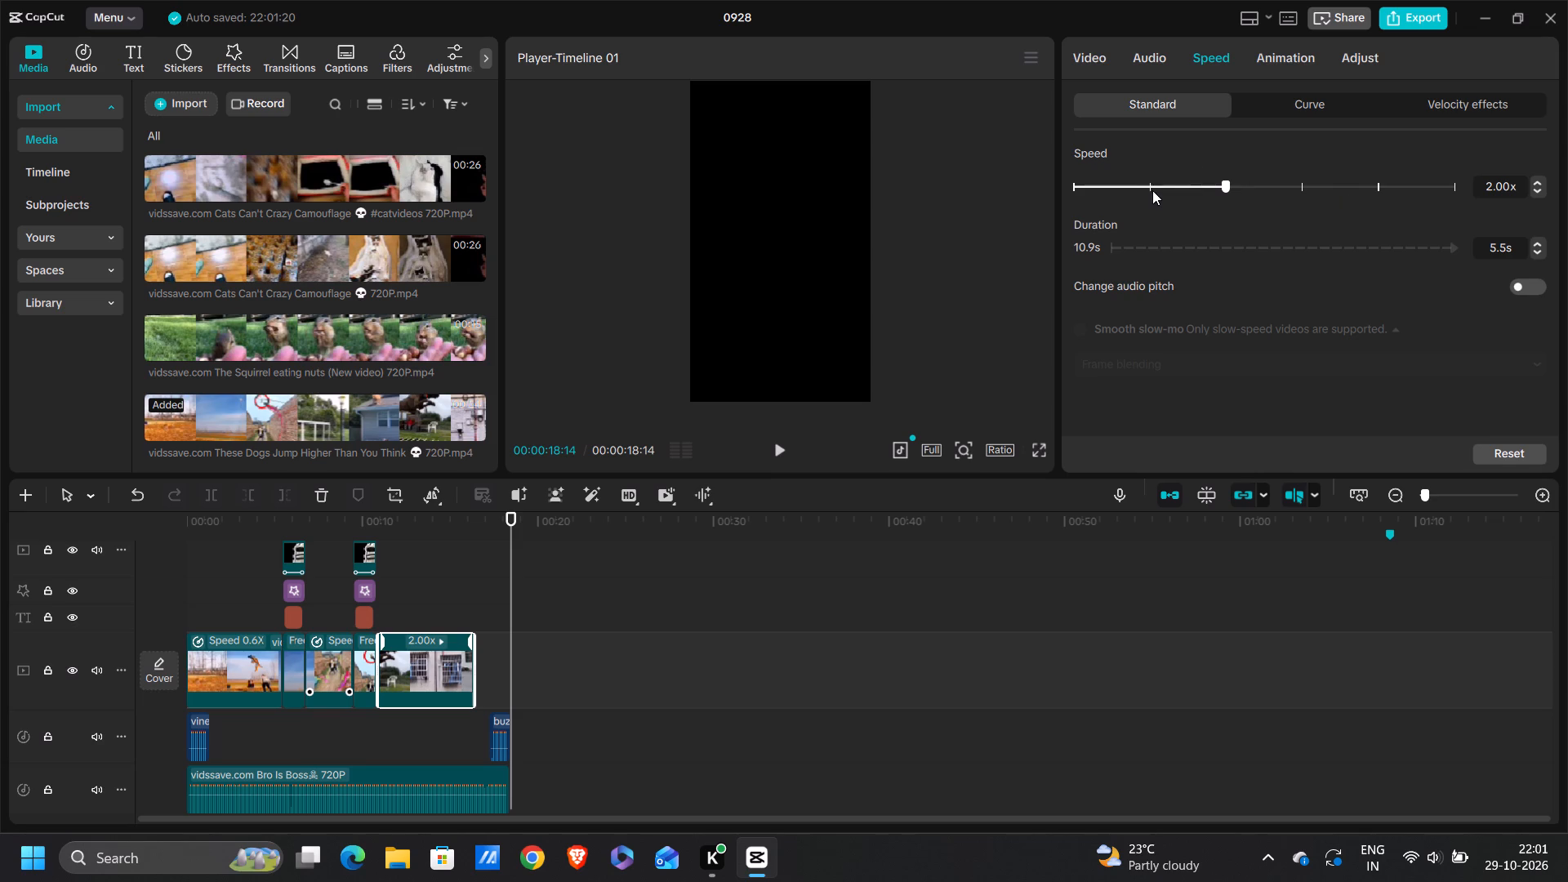
{"action": "left_click", "coordinate": [1152, 188]}
{"action": "left_click", "coordinate": [1178, 189]}
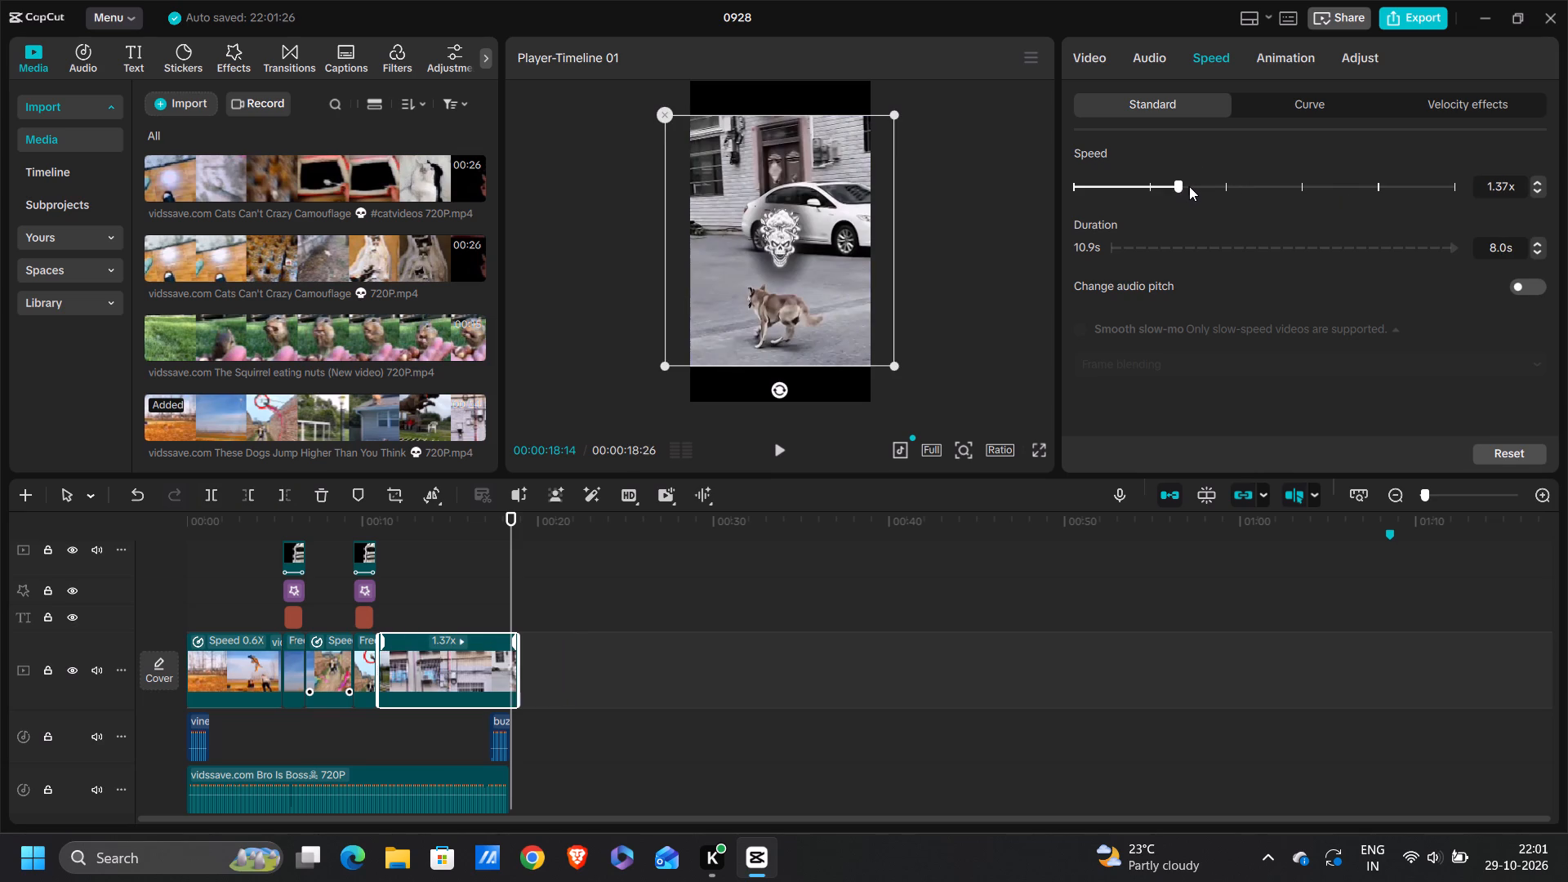
{"action": "left_click", "coordinate": [1189, 186]}
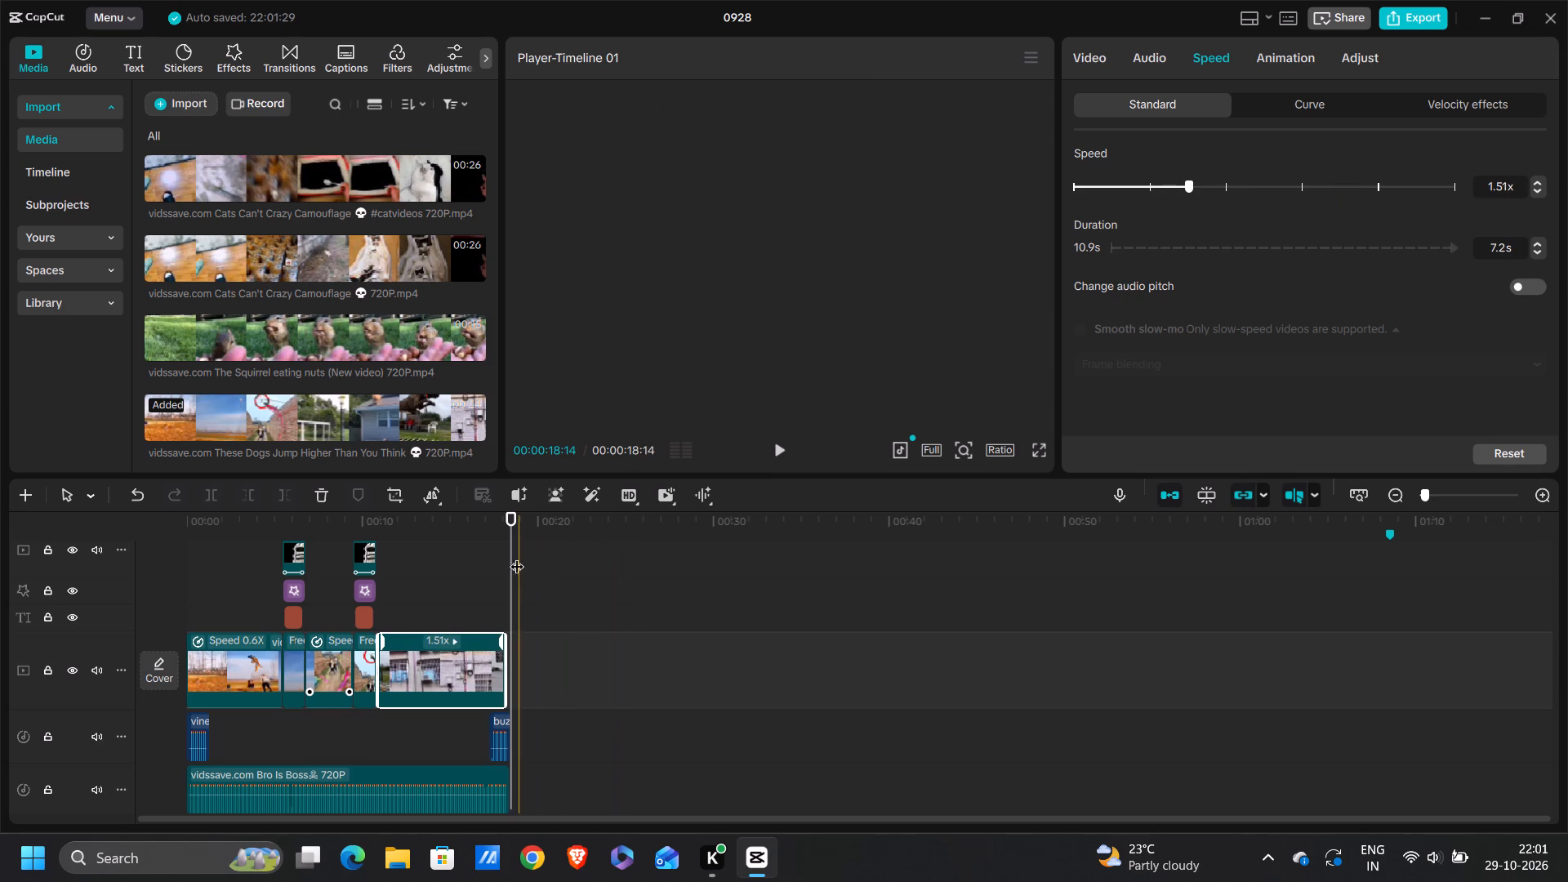
Play through the building-climbing clip and trim its end to 00:00:16:00, where the orange dog runs across the street.
{"action": "left_click_drag", "start_coordinate": [513, 555], "coordinate": [380, 566]}
{"action": "key", "text": "space"}
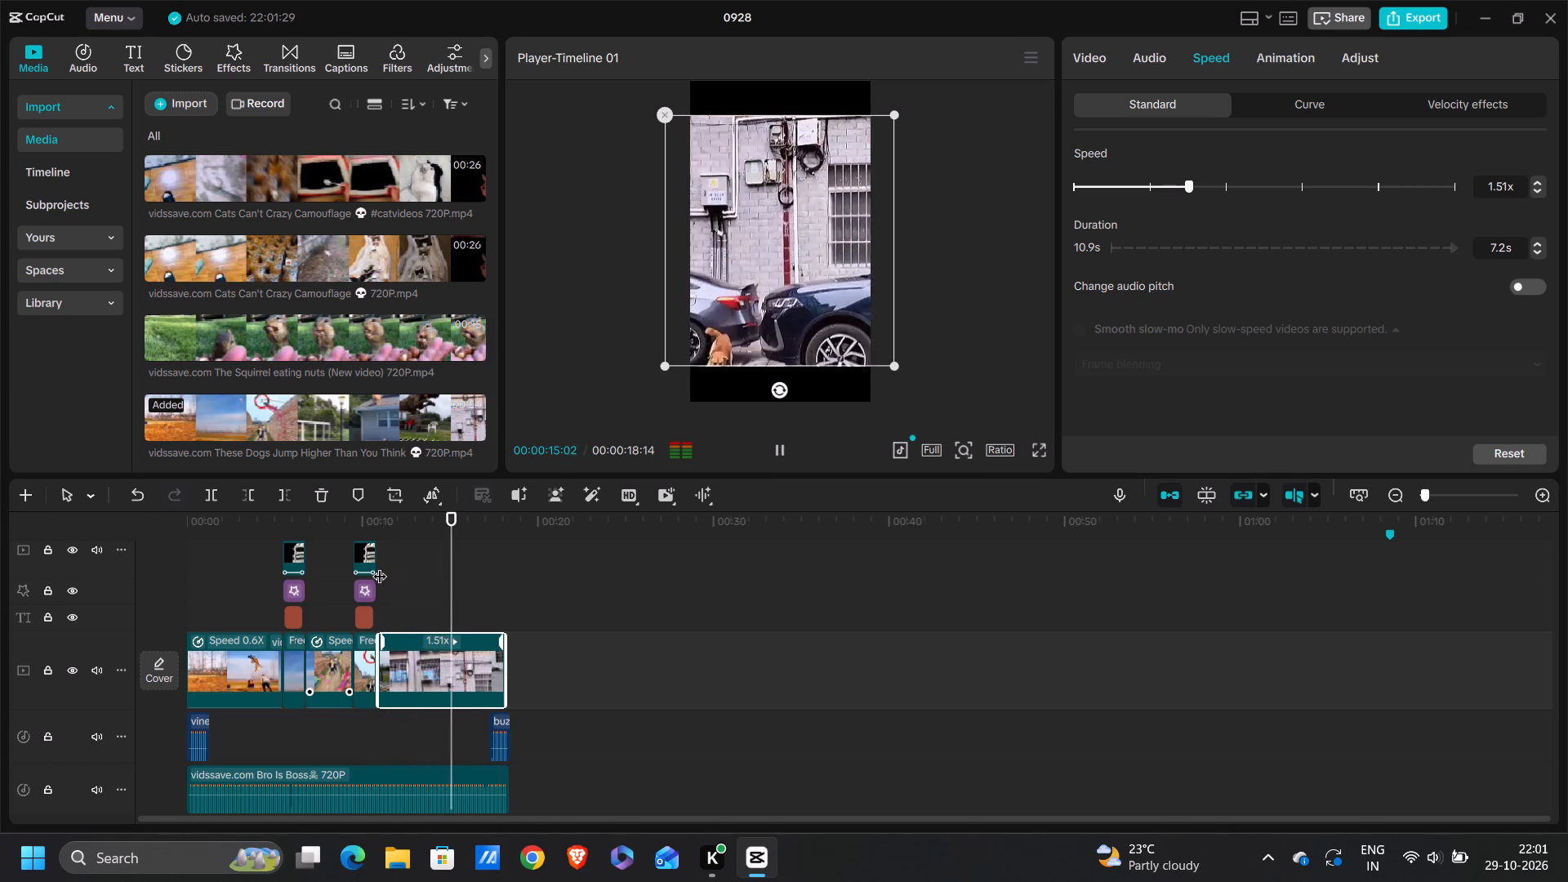
{"action": "key", "text": "space"}
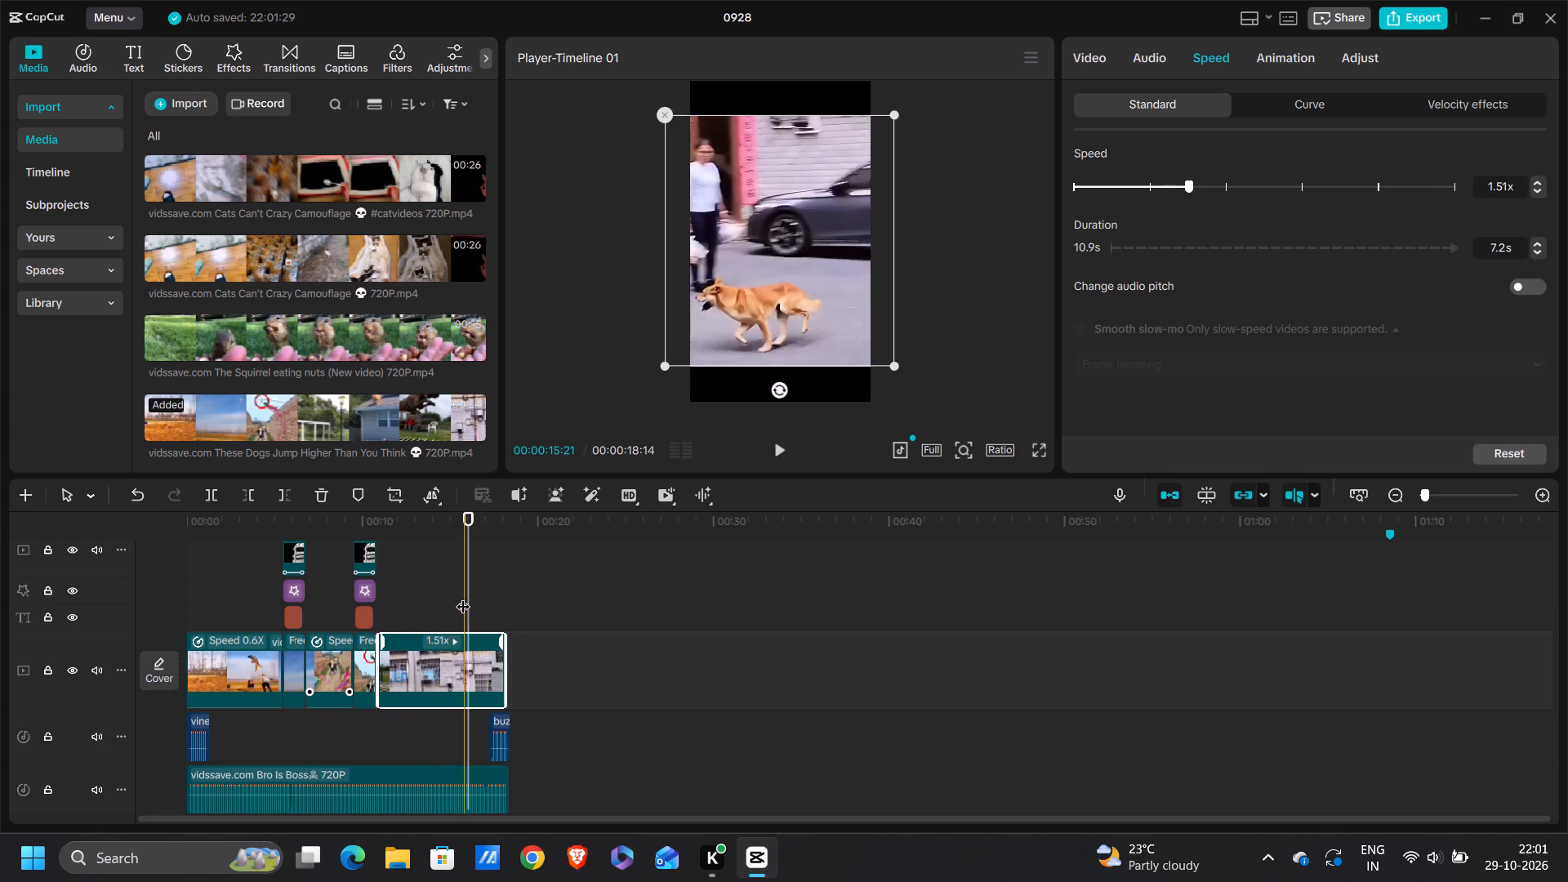
{"action": "key", "text": "space"}
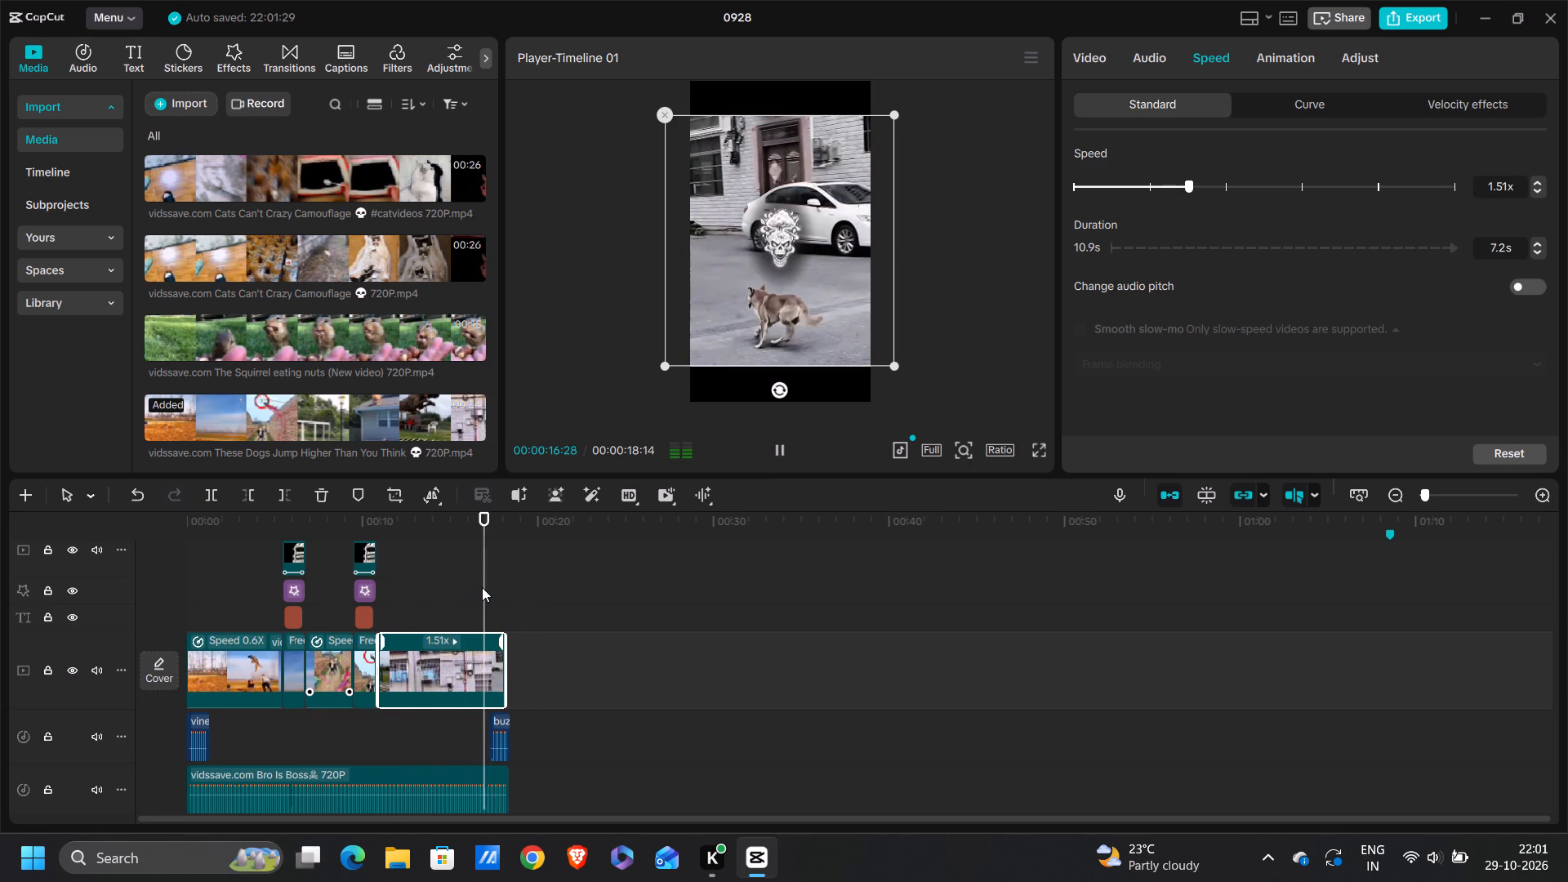
{"action": "key", "text": "space"}
{"action": "left_click_drag", "start_coordinate": [498, 587], "coordinate": [482, 587]}
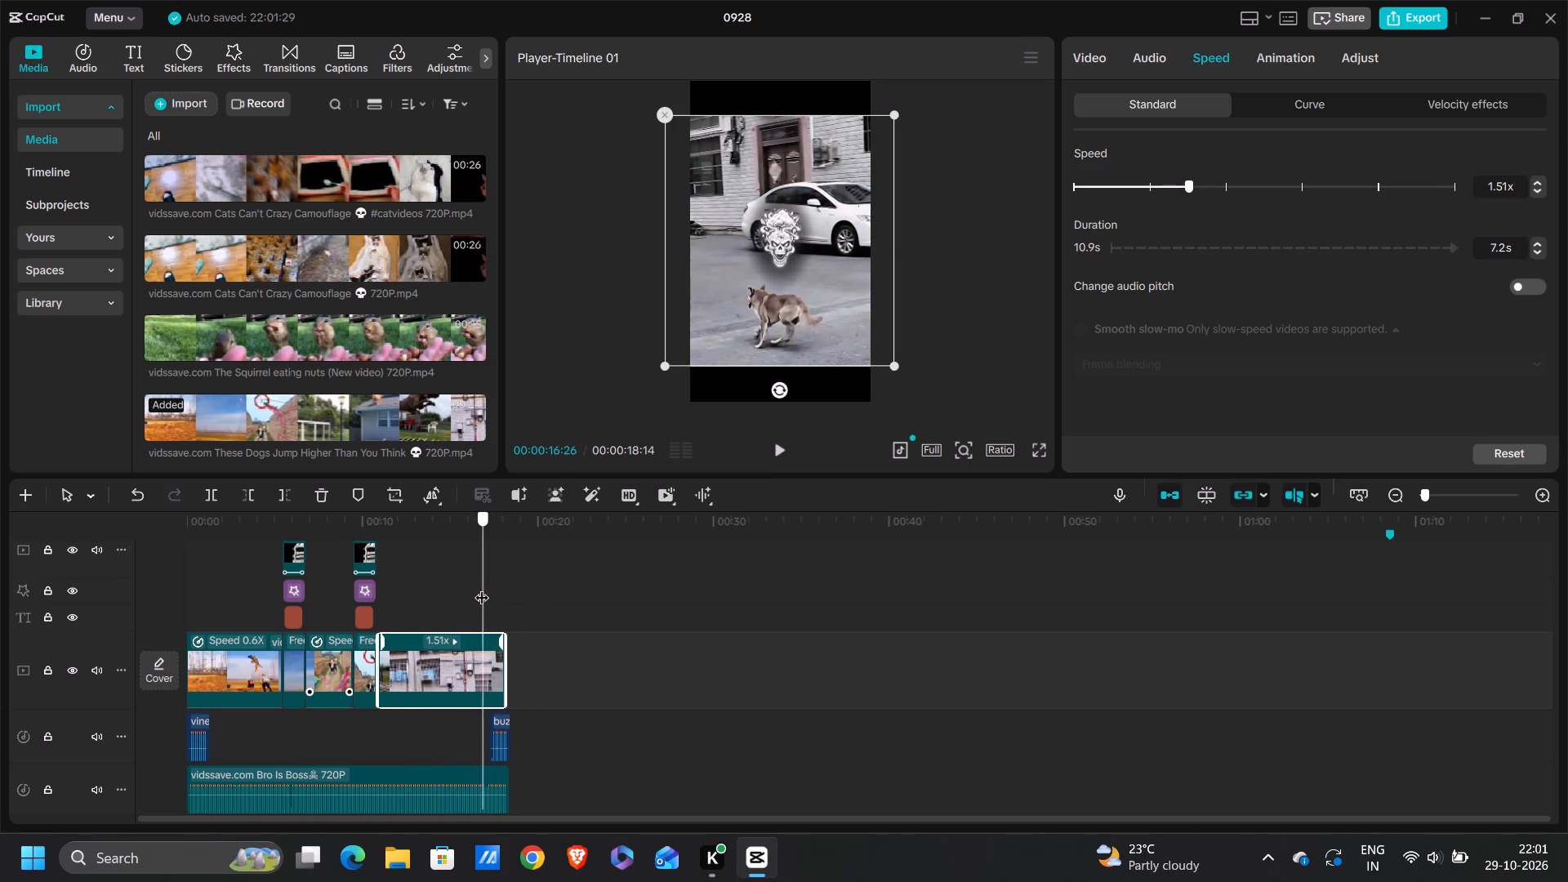
{"action": "left_click_drag", "start_coordinate": [482, 587], "coordinate": [468, 590]}
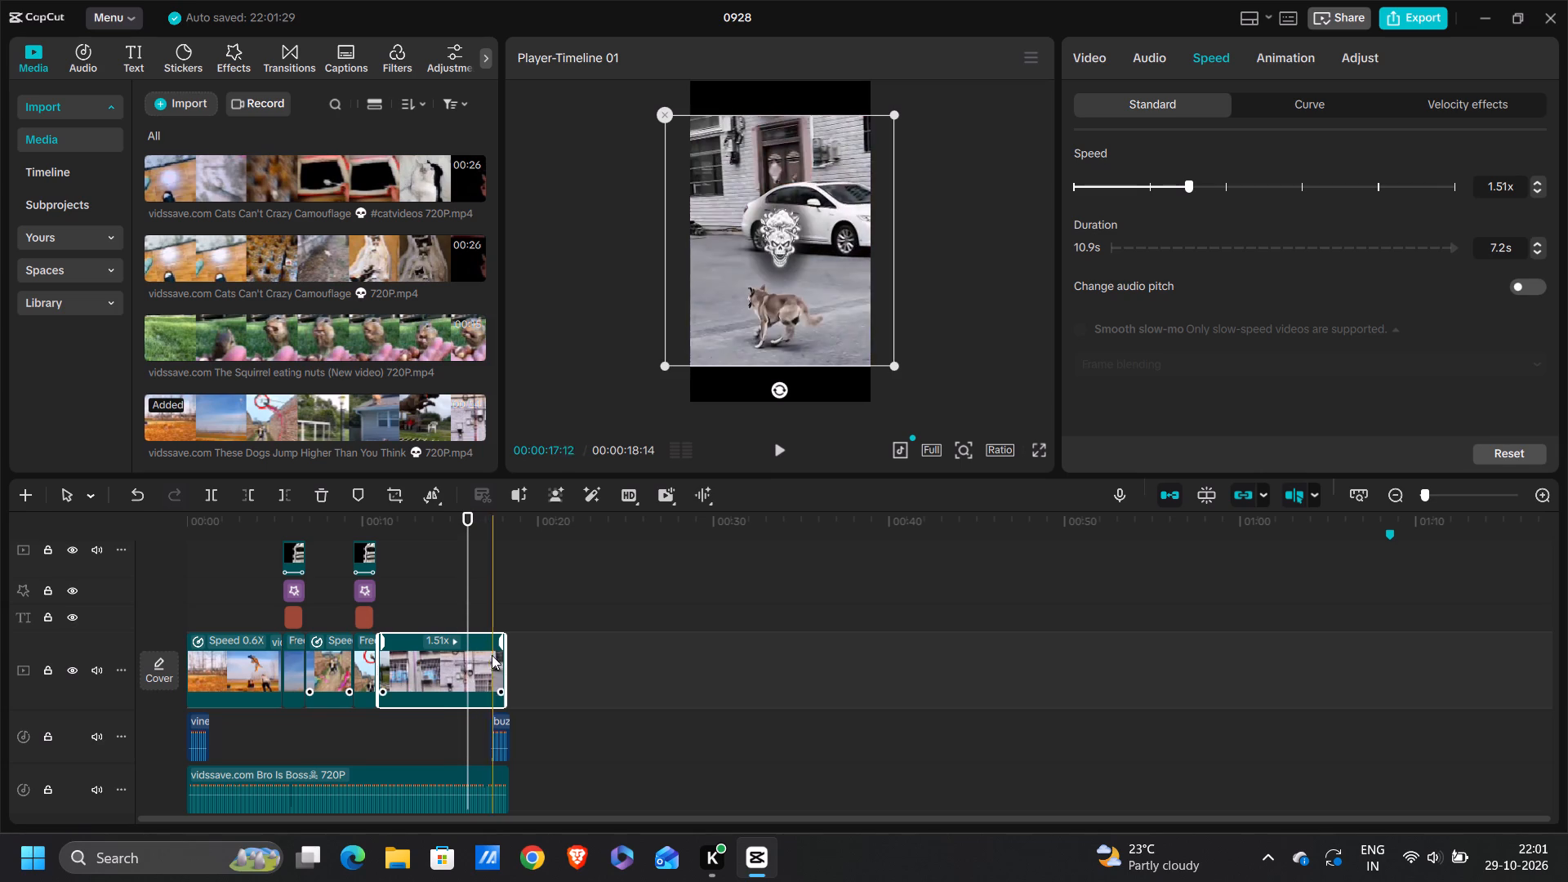
{"action": "left_click", "coordinate": [289, 500]}
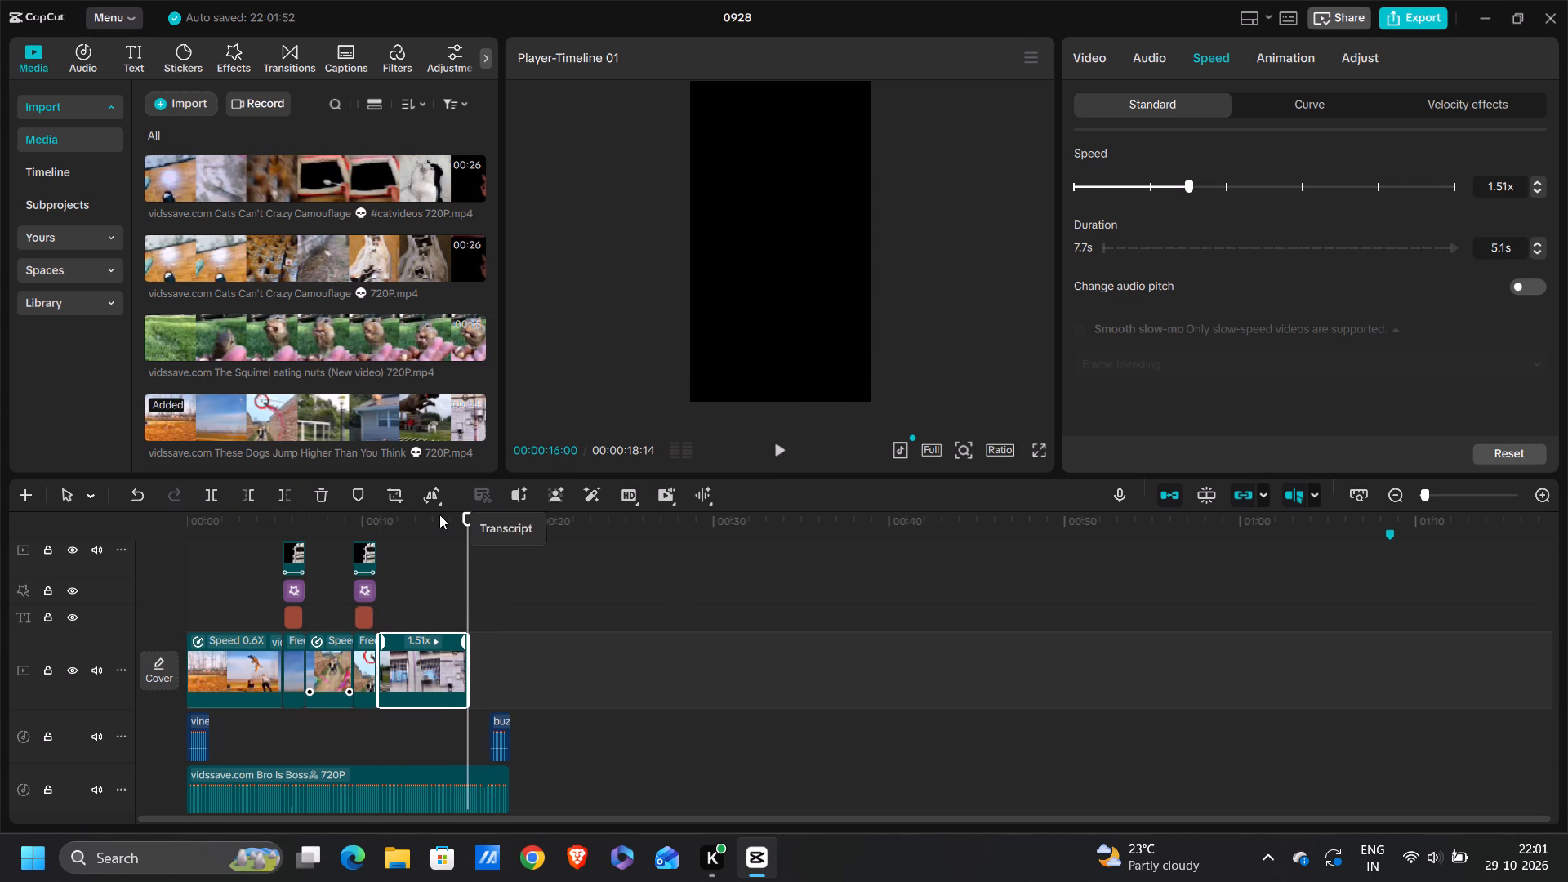
Add a freeze frame of the running orange dog at the end of the building-climbing clip.
{"action": "left_click", "coordinate": [455, 534]}
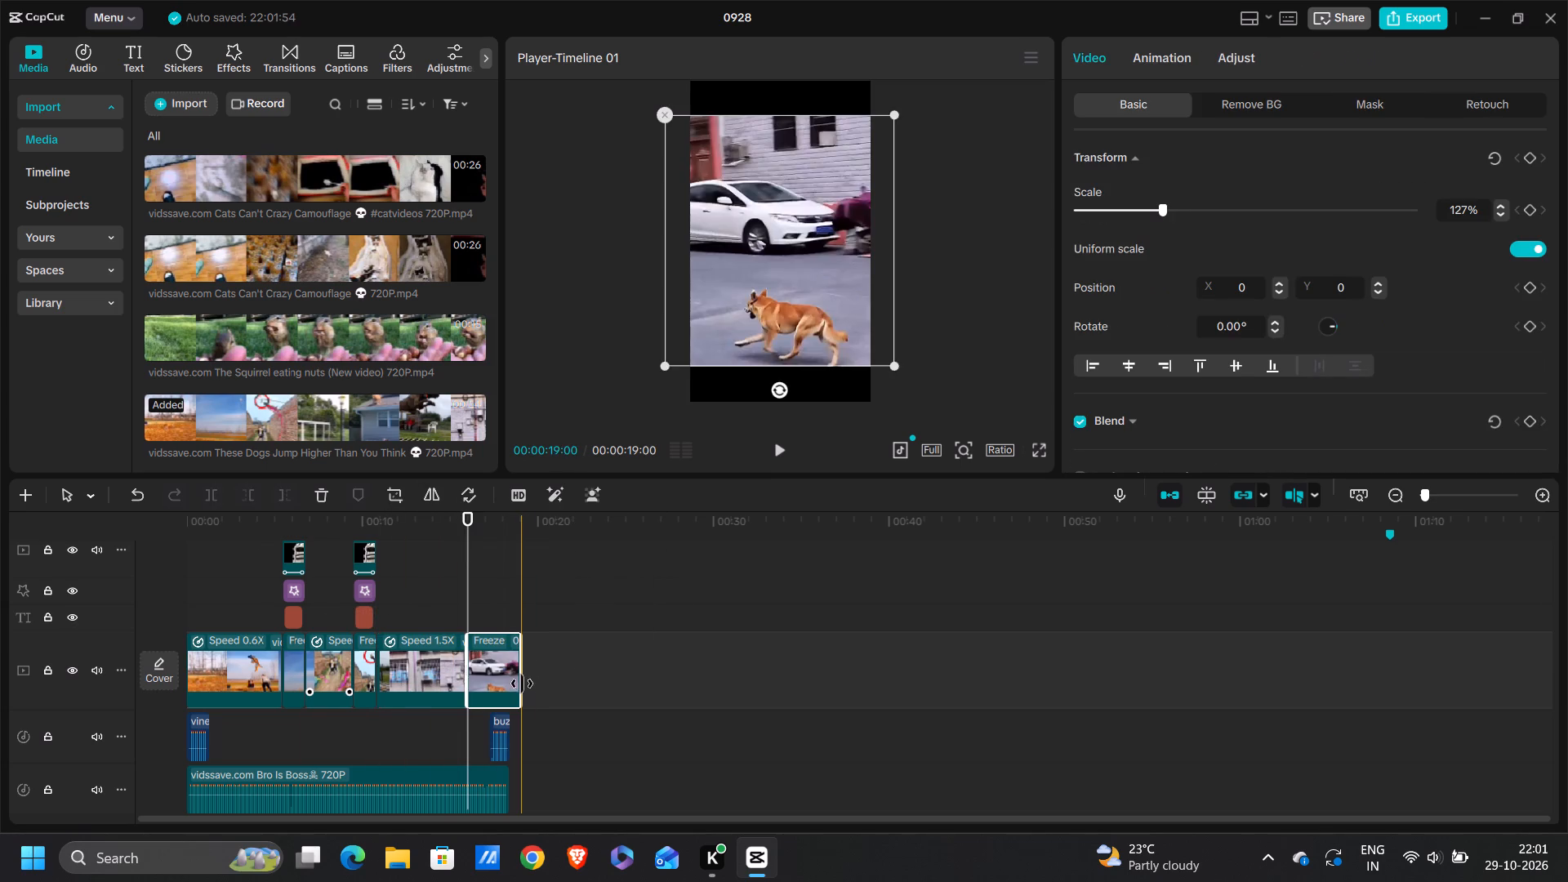
Copy the second freeze frame's stone-face, Retro Wave and caption overlays onto the last freeze frame, starting at 00:00:16:02.
{"action": "left_click_drag", "start_coordinate": [350, 553], "coordinate": [374, 607]}
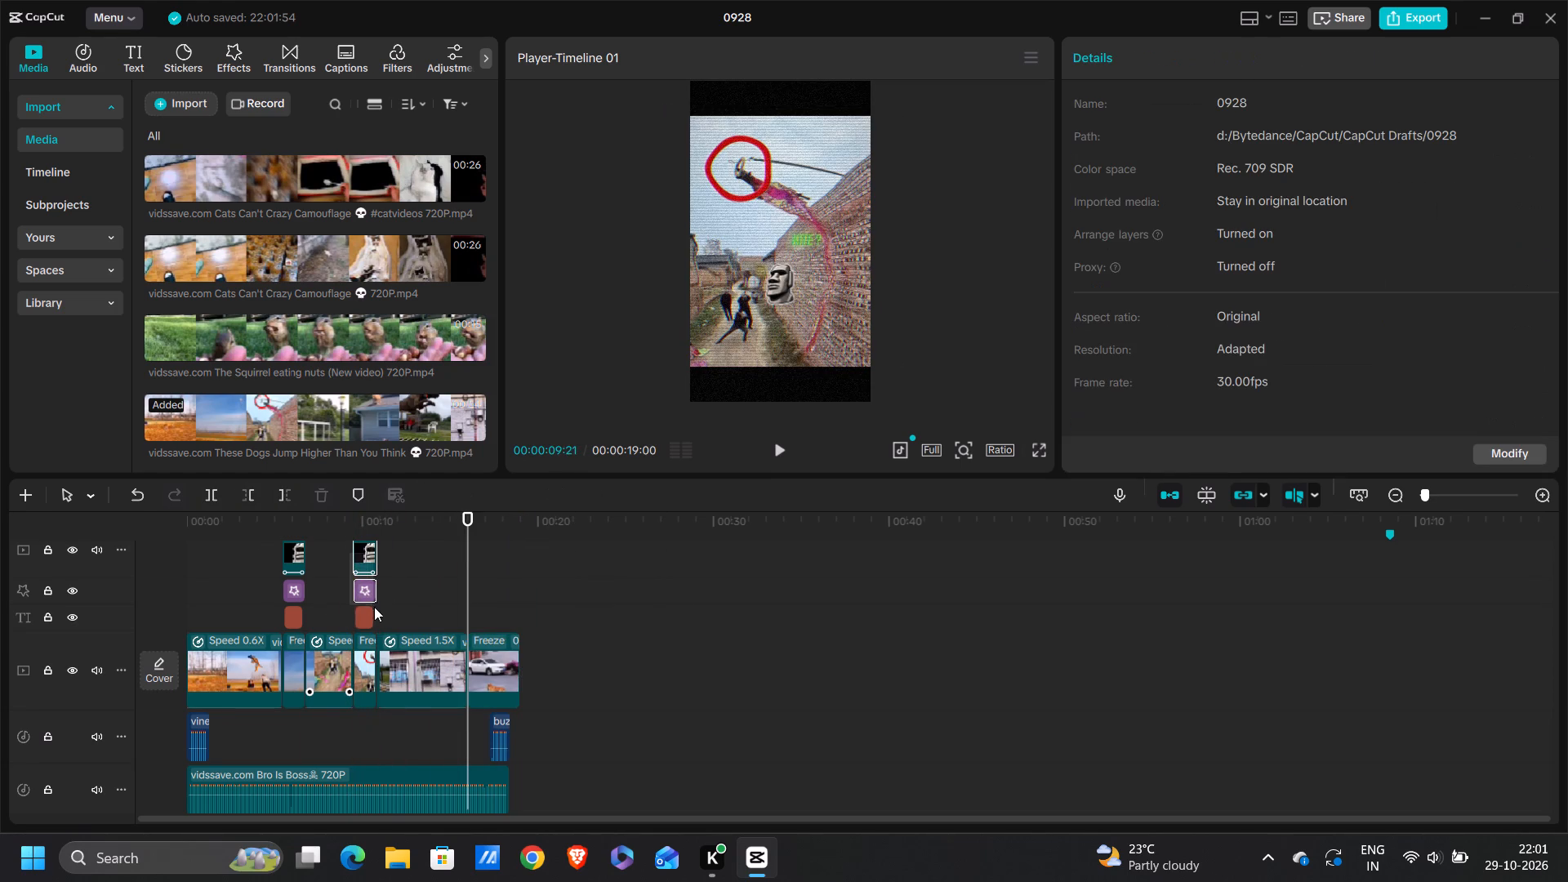
{"action": "left_click_drag", "start_coordinate": [374, 607], "coordinate": [376, 617]}
{"action": "key", "text": "ctrl+c"}
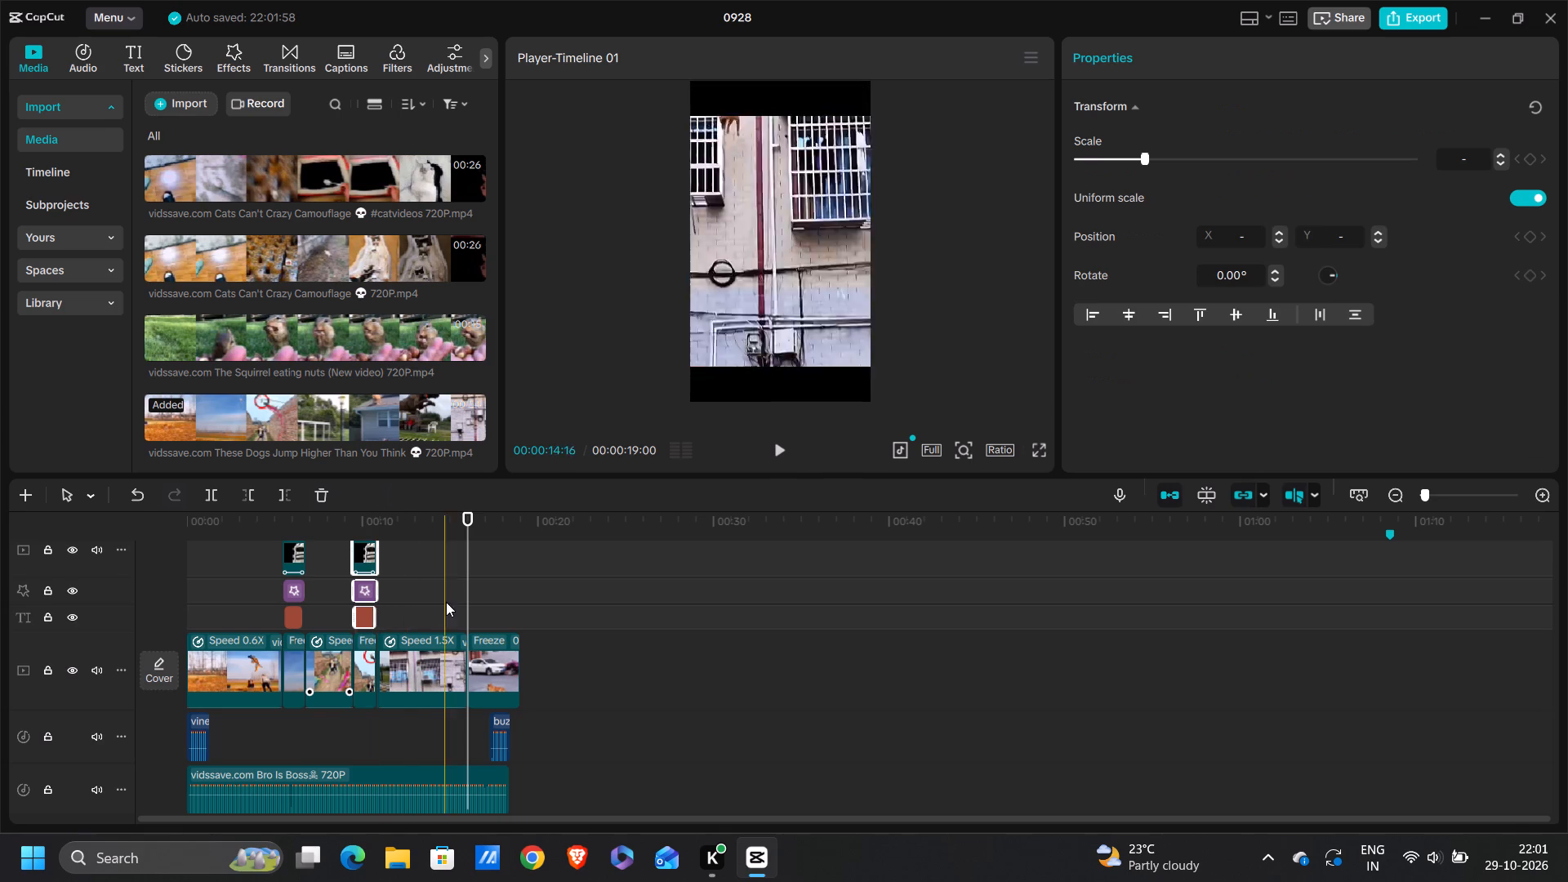
{"action": "left_click", "coordinate": [469, 598]}
{"action": "key", "text": "ctrl+v"}
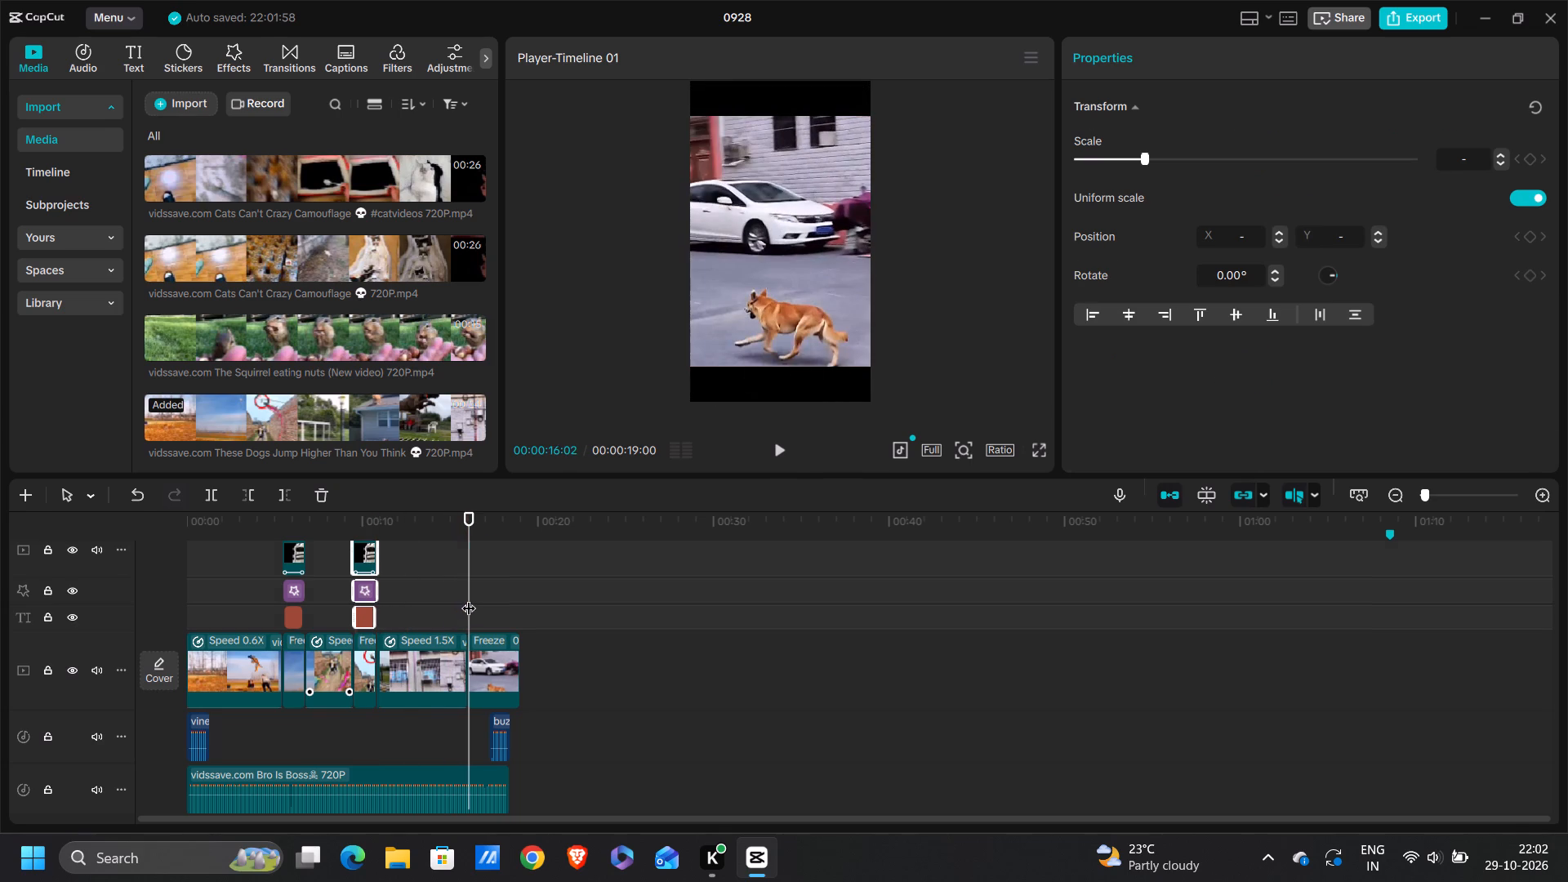
Play into the last freeze frame and trim its end to 00:00:17:05.
{"action": "left_click_drag", "start_coordinate": [466, 524], "coordinate": [438, 521]}
{"action": "key", "text": "space"}
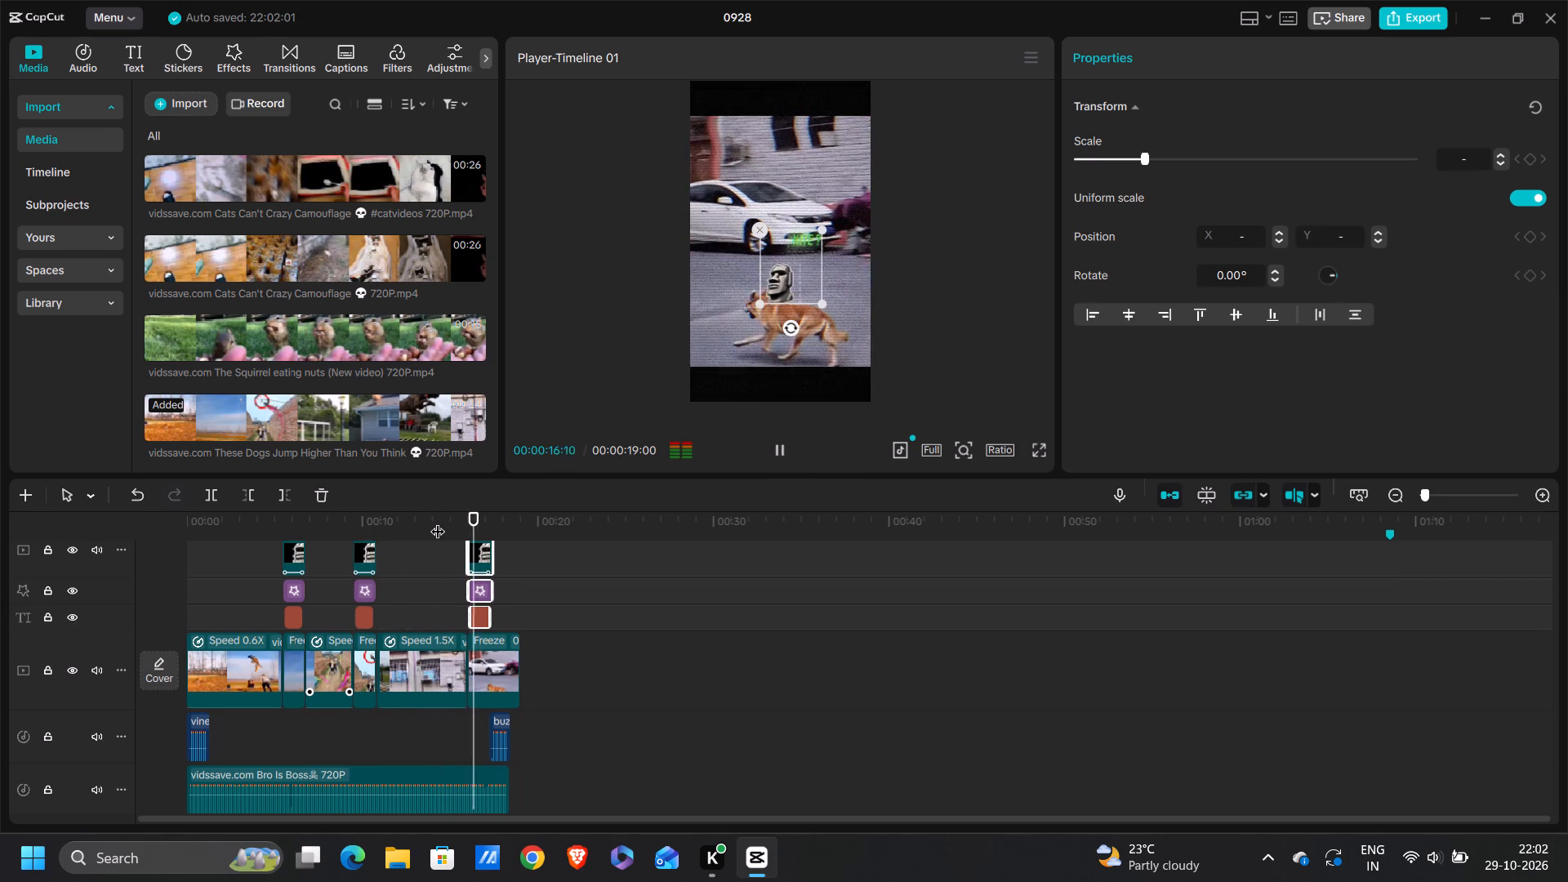
{"action": "key", "text": "space"}
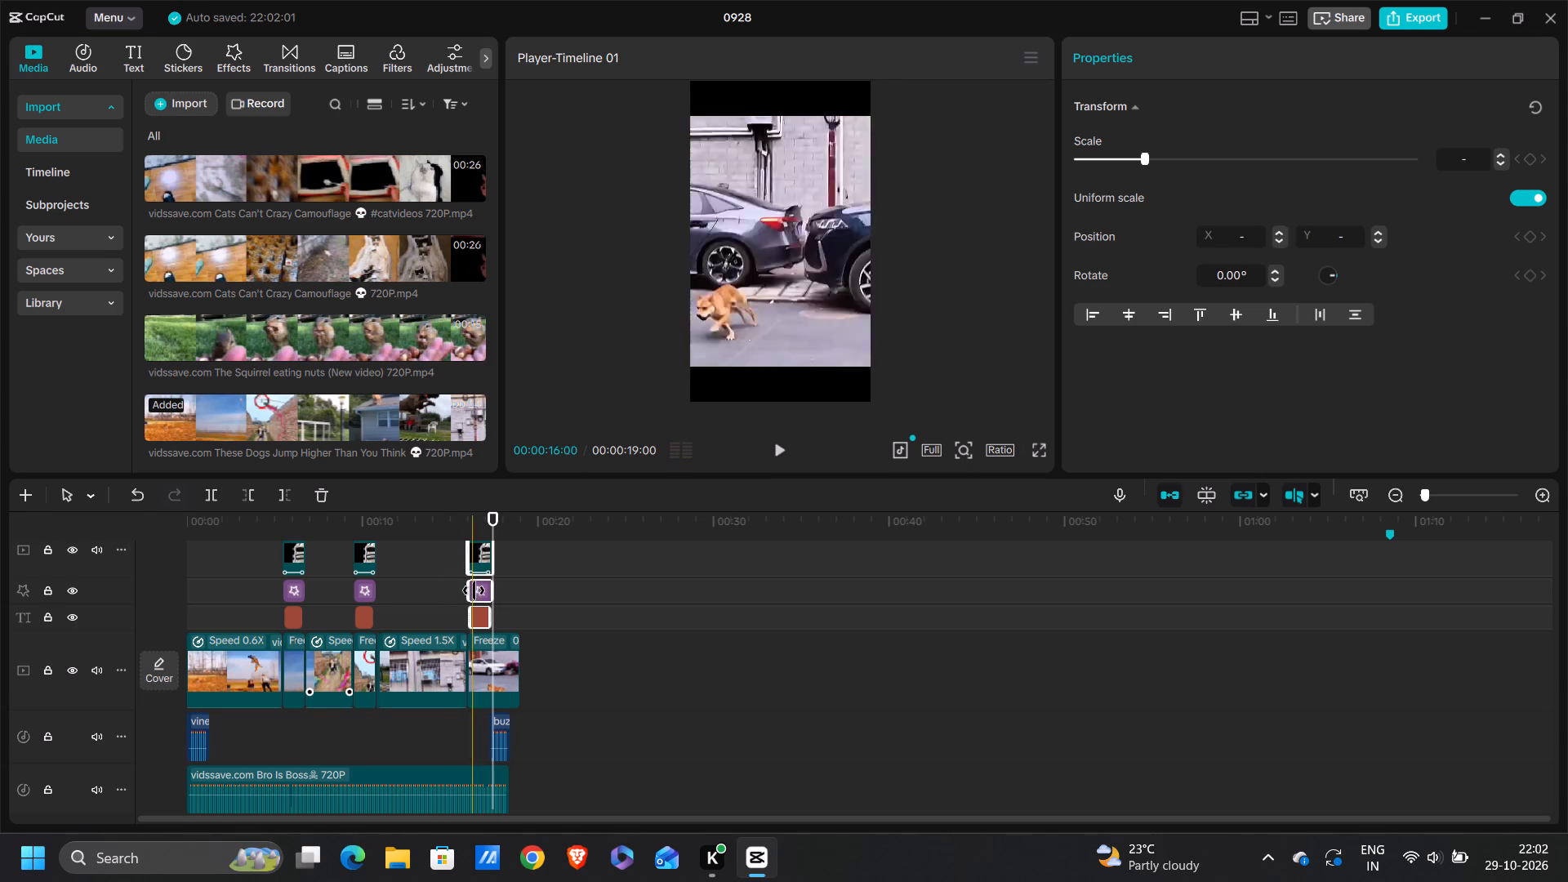
{"action": "left_click", "coordinate": [499, 655]}
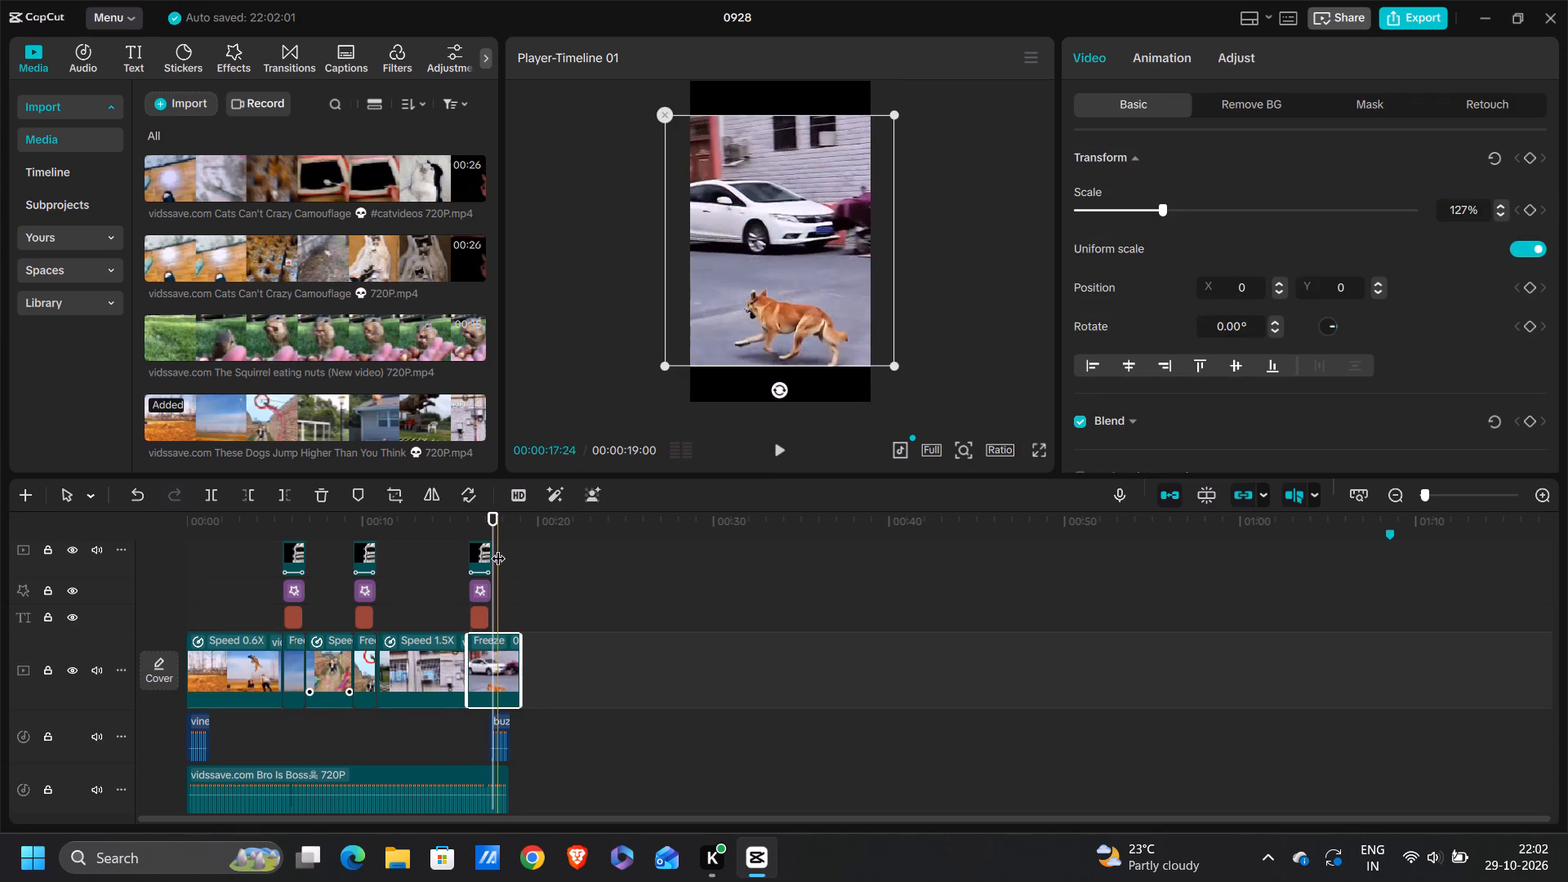
{"action": "left_click_drag", "start_coordinate": [497, 510], "coordinate": [488, 514]}
{"action": "left_click", "coordinate": [492, 515]}
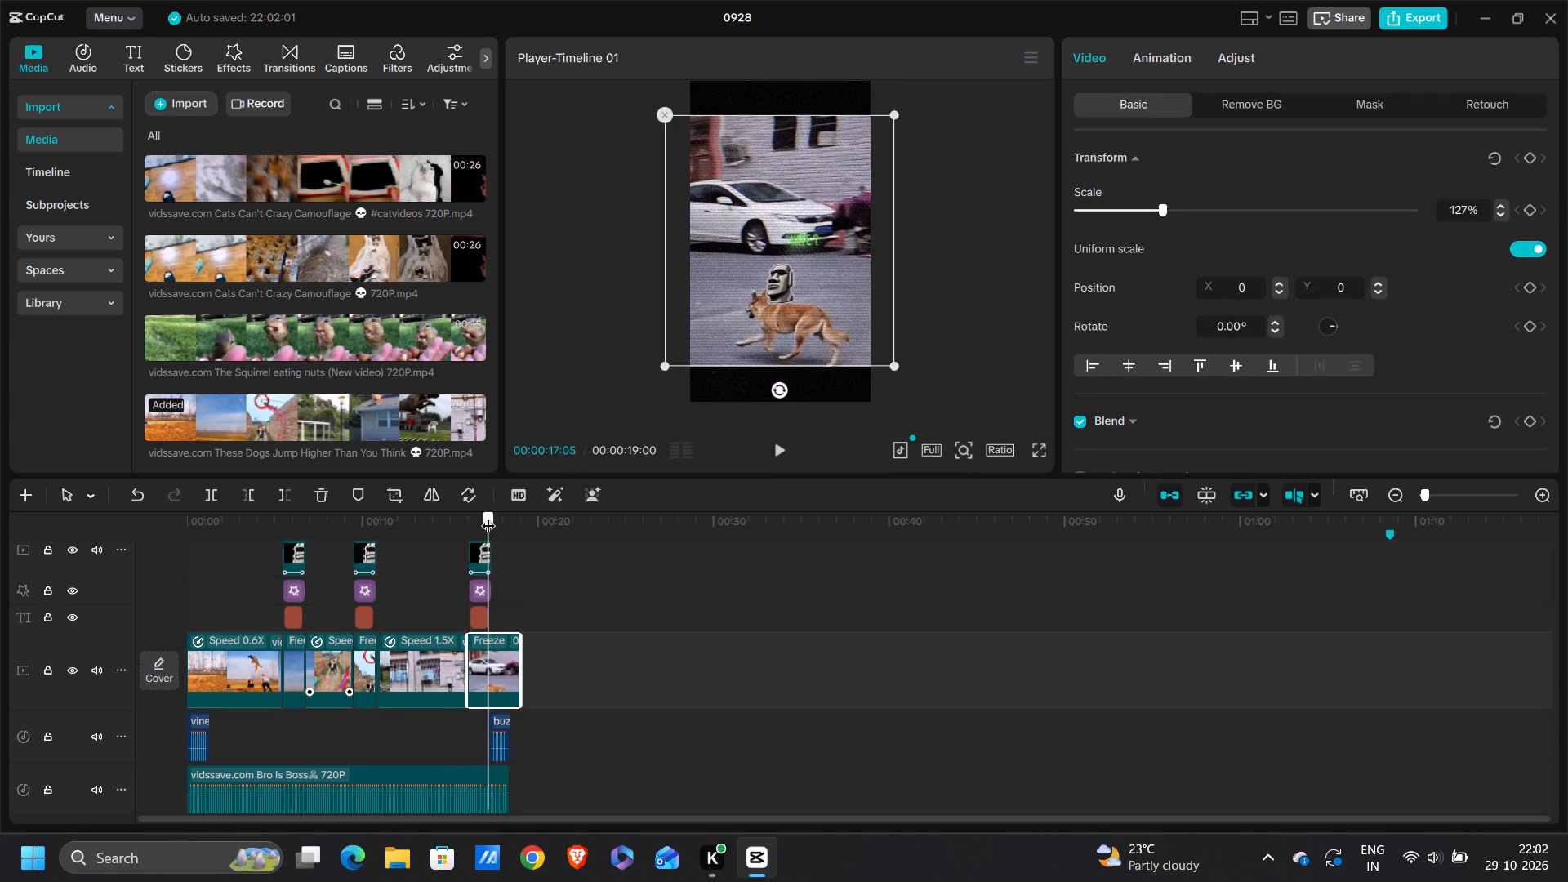
{"action": "left_click", "coordinate": [487, 680]}
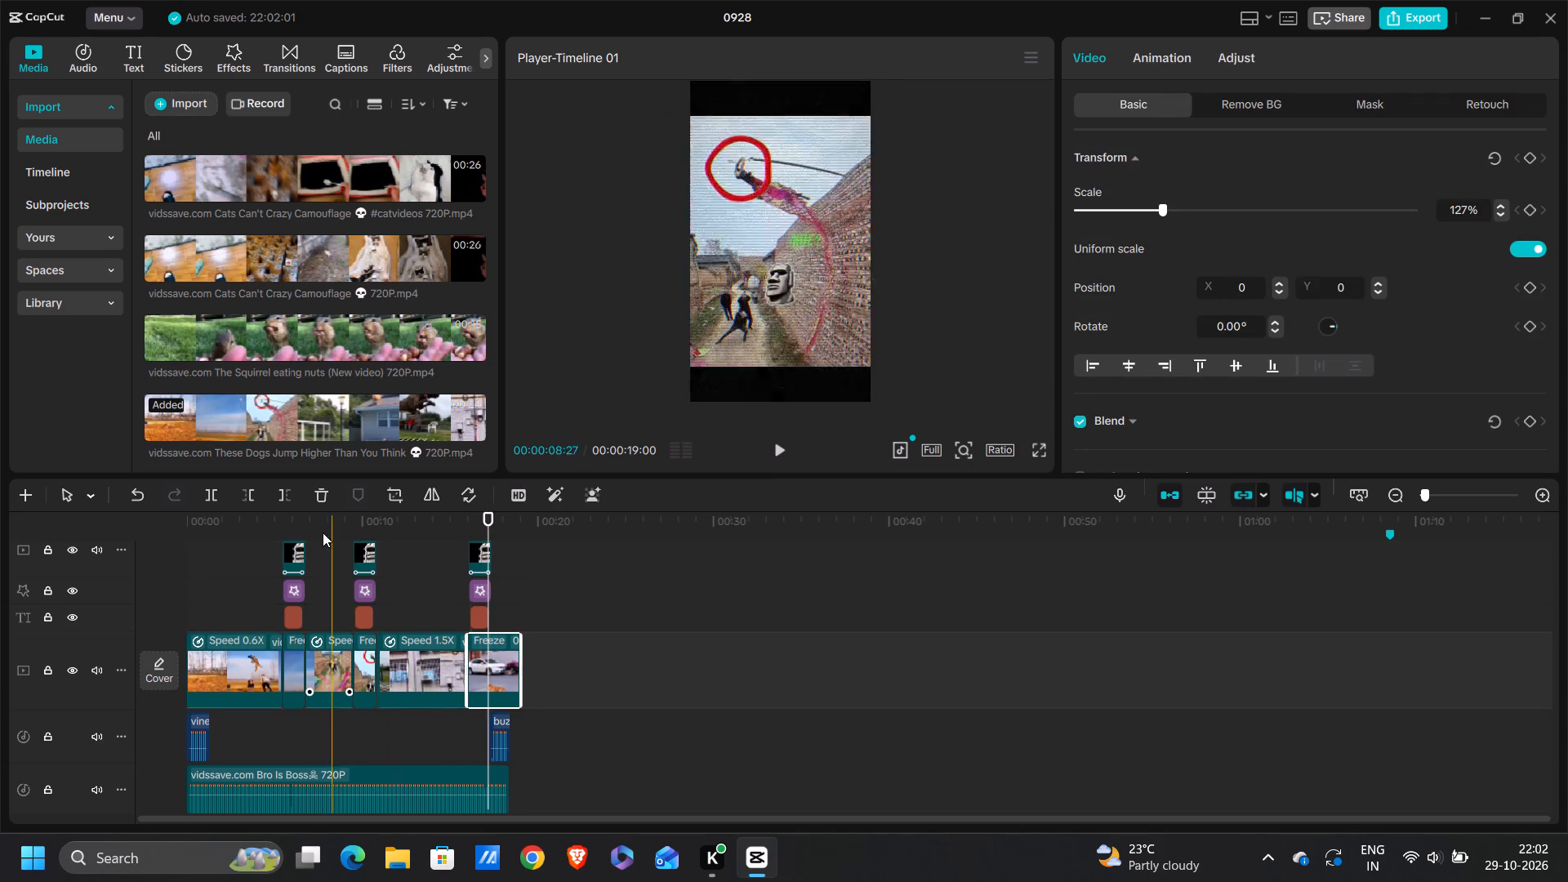
{"action": "left_click", "coordinate": [280, 500]}
Delete the buzzer sound at the end of the timeline.
{"action": "left_click", "coordinate": [497, 723]}
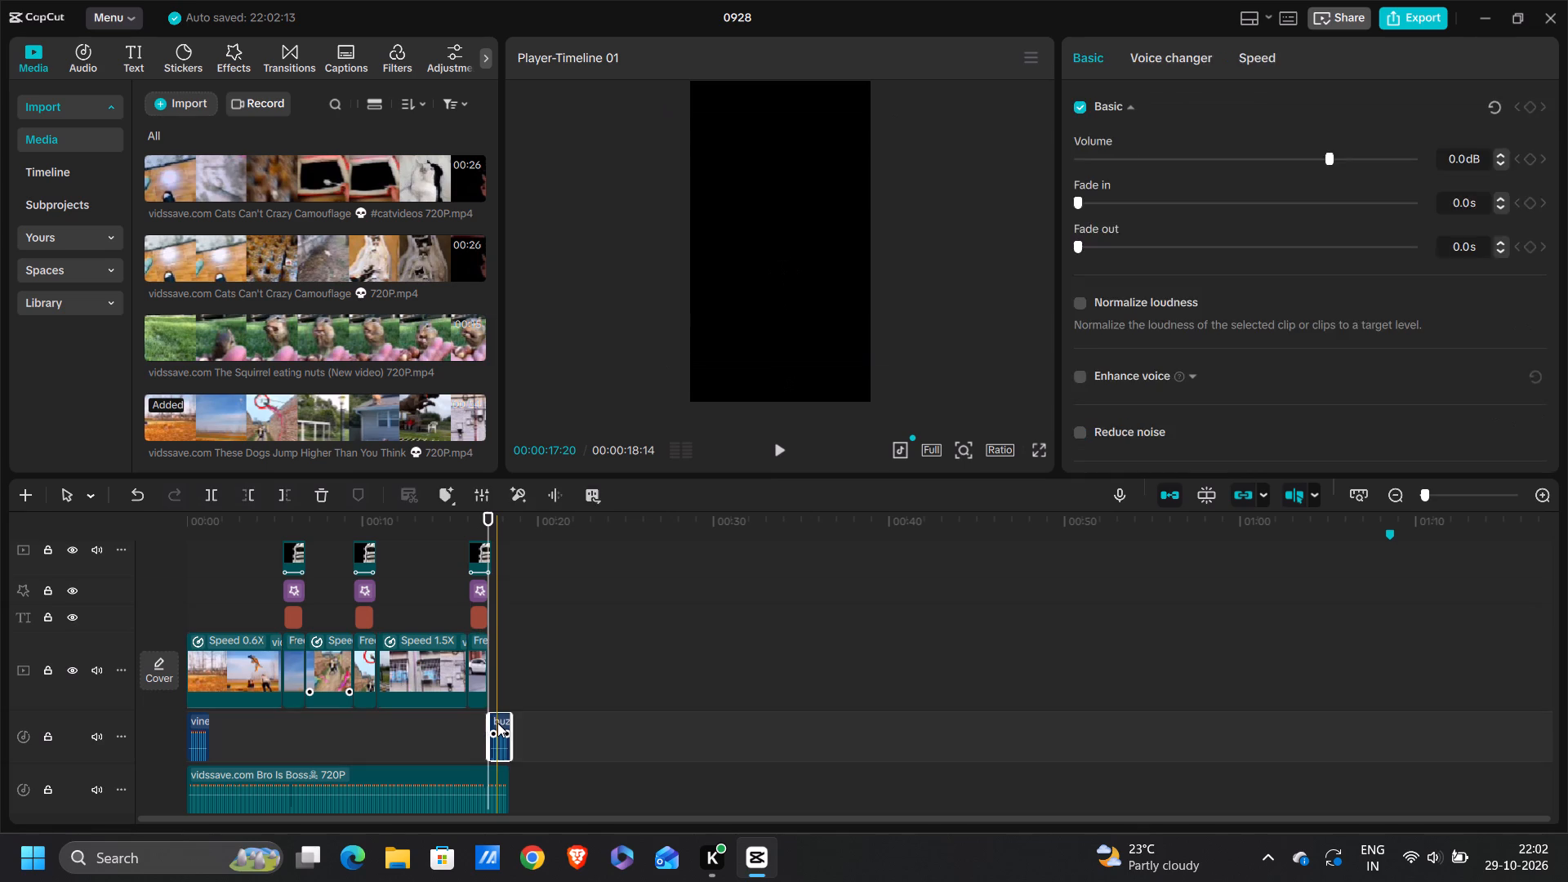
{"action": "key", "text": "BackSpace"}
Trim the end of the Bro Is Boss music track to 00:00:17:05.
{"action": "left_click", "coordinate": [489, 771]}
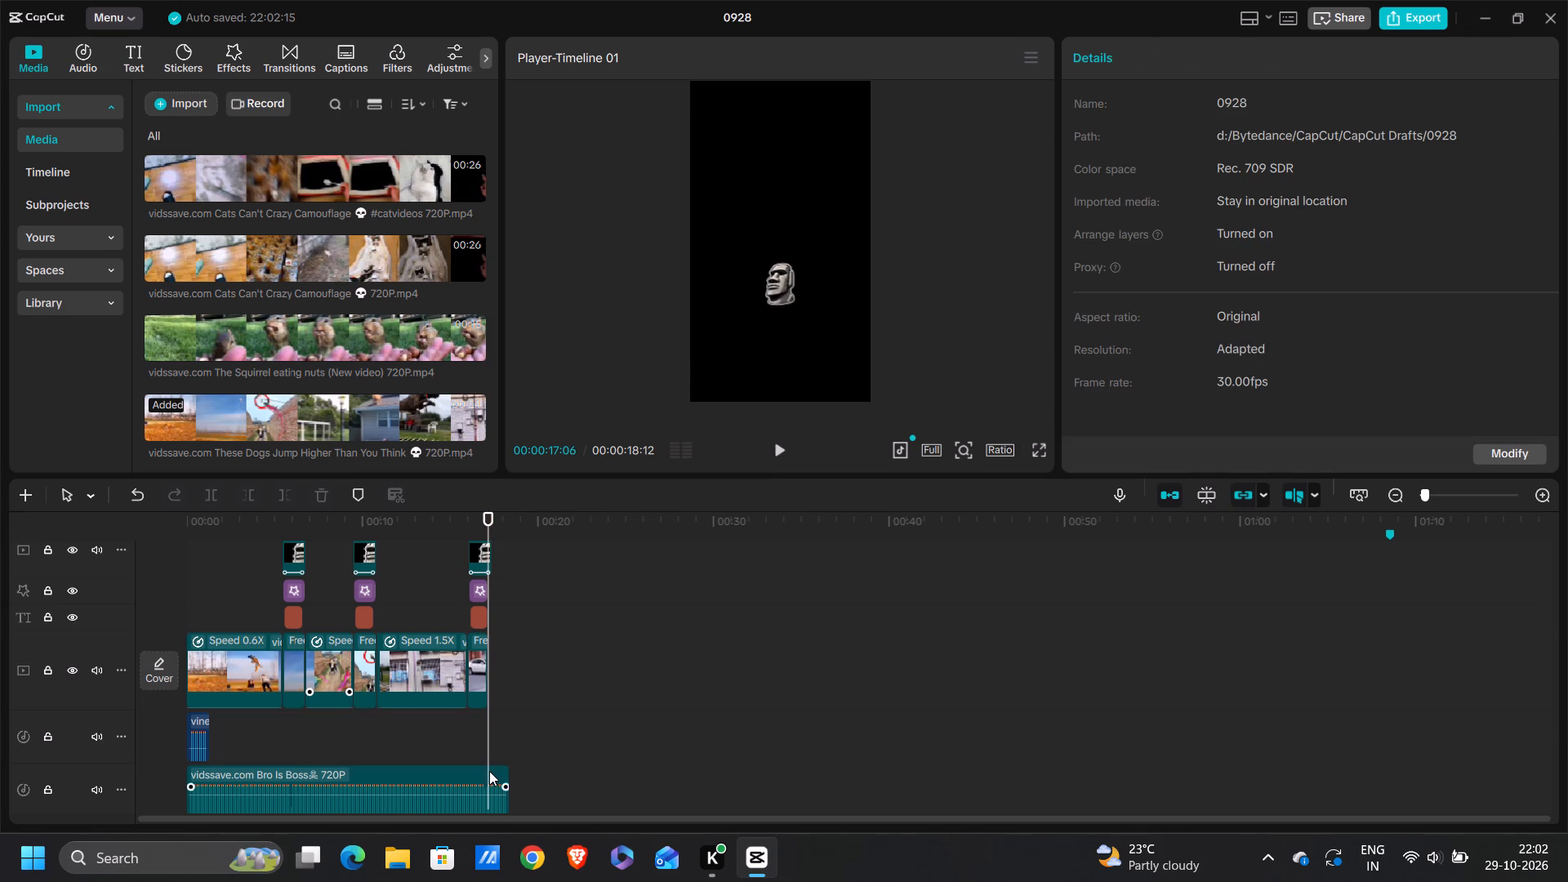
{"action": "left_click", "coordinate": [283, 490]}
Add buzzer.mp3 from the imported media to the audio track above the music, beneath the last freeze frame.
{"action": "scroll", "coordinate": [266, 709], "scroll_direction": "down", "scroll_amount": 1}
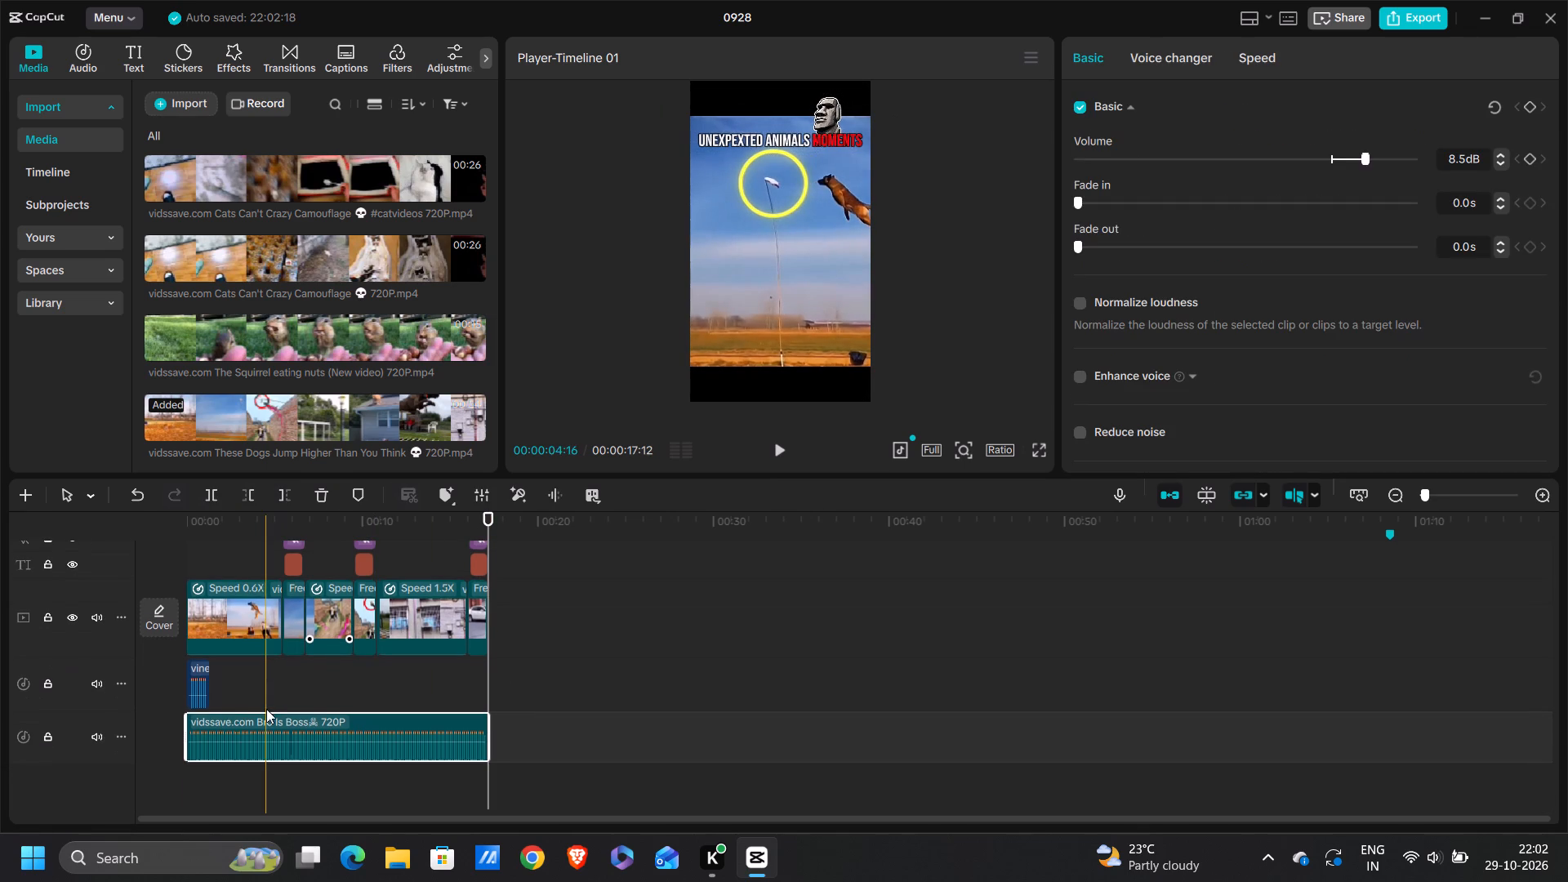
{"action": "scroll", "coordinate": [266, 709], "scroll_direction": "down", "scroll_amount": 1}
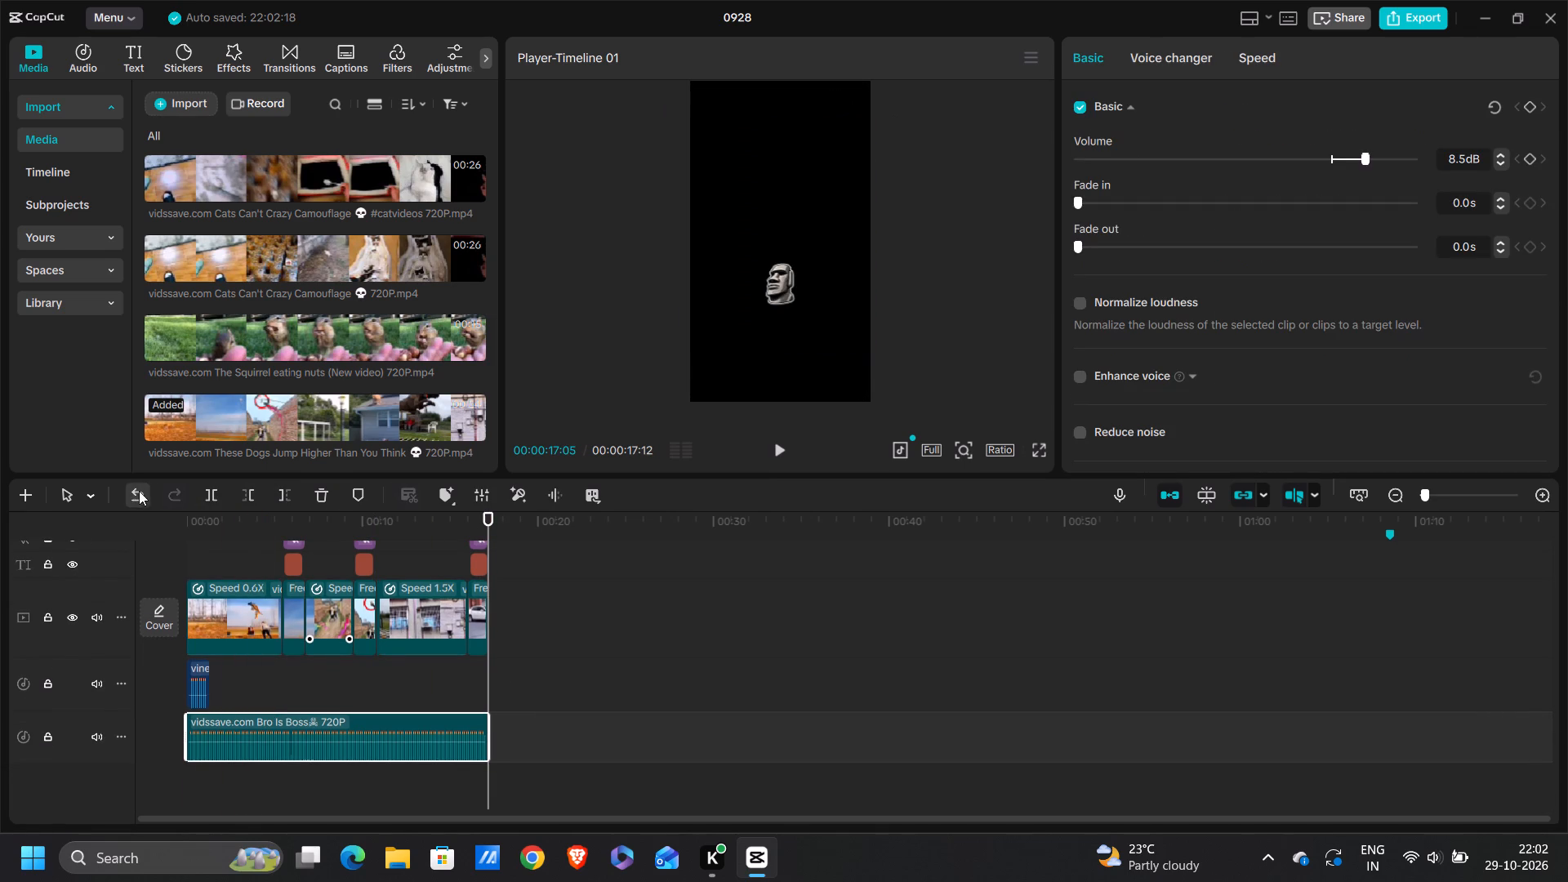
{"action": "scroll", "coordinate": [363, 283], "scroll_direction": "down", "scroll_amount": 13}
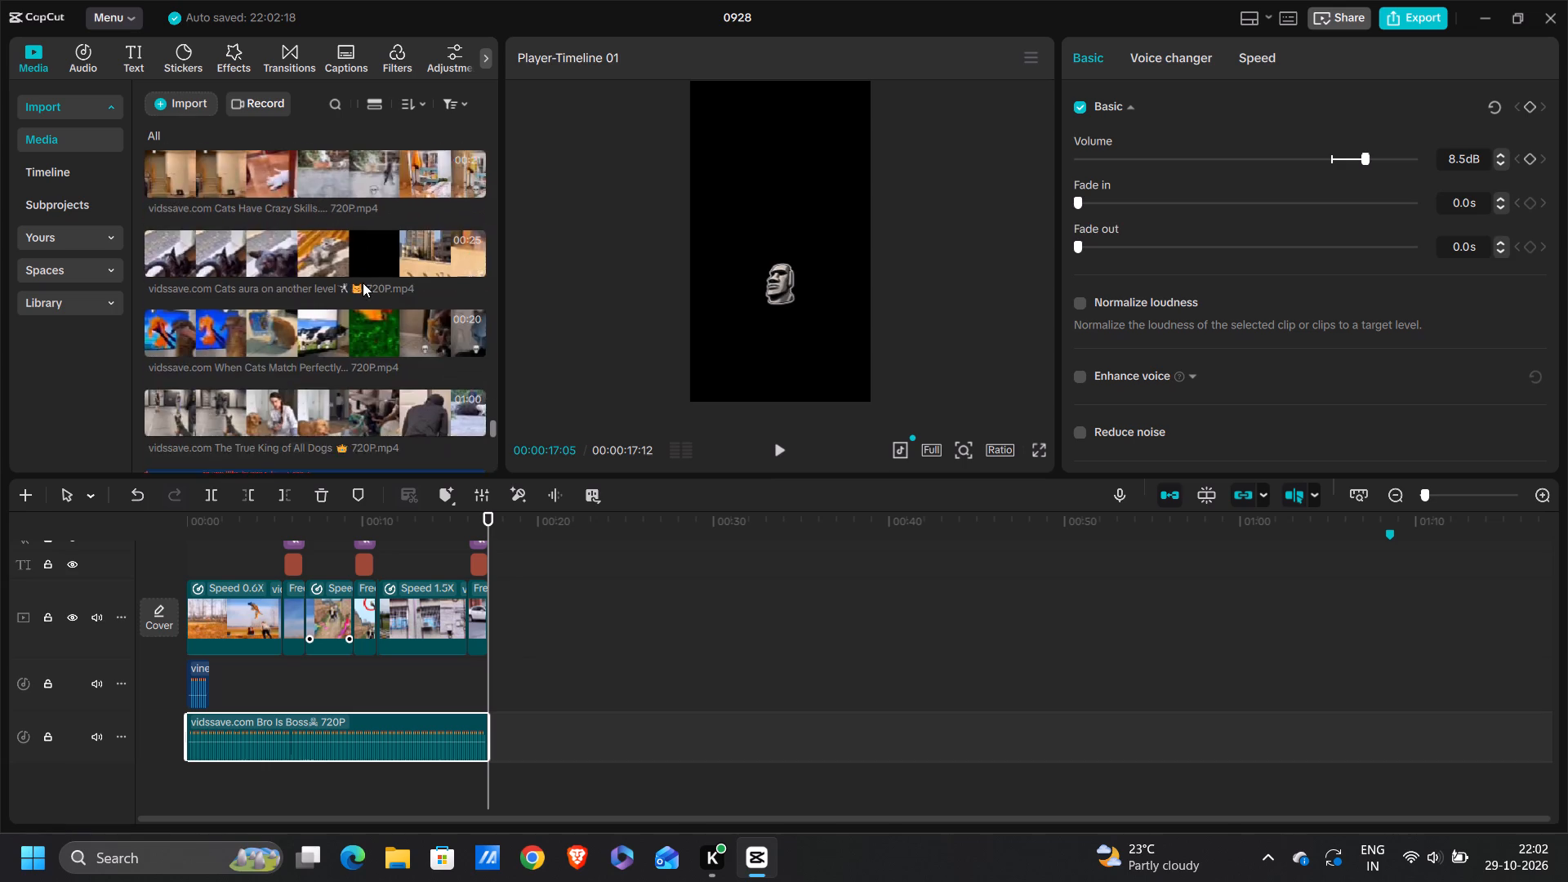
{"action": "scroll", "coordinate": [363, 283], "scroll_direction": "down", "scroll_amount": 5}
{"action": "left_click_drag", "start_coordinate": [254, 238], "coordinate": [451, 678]}
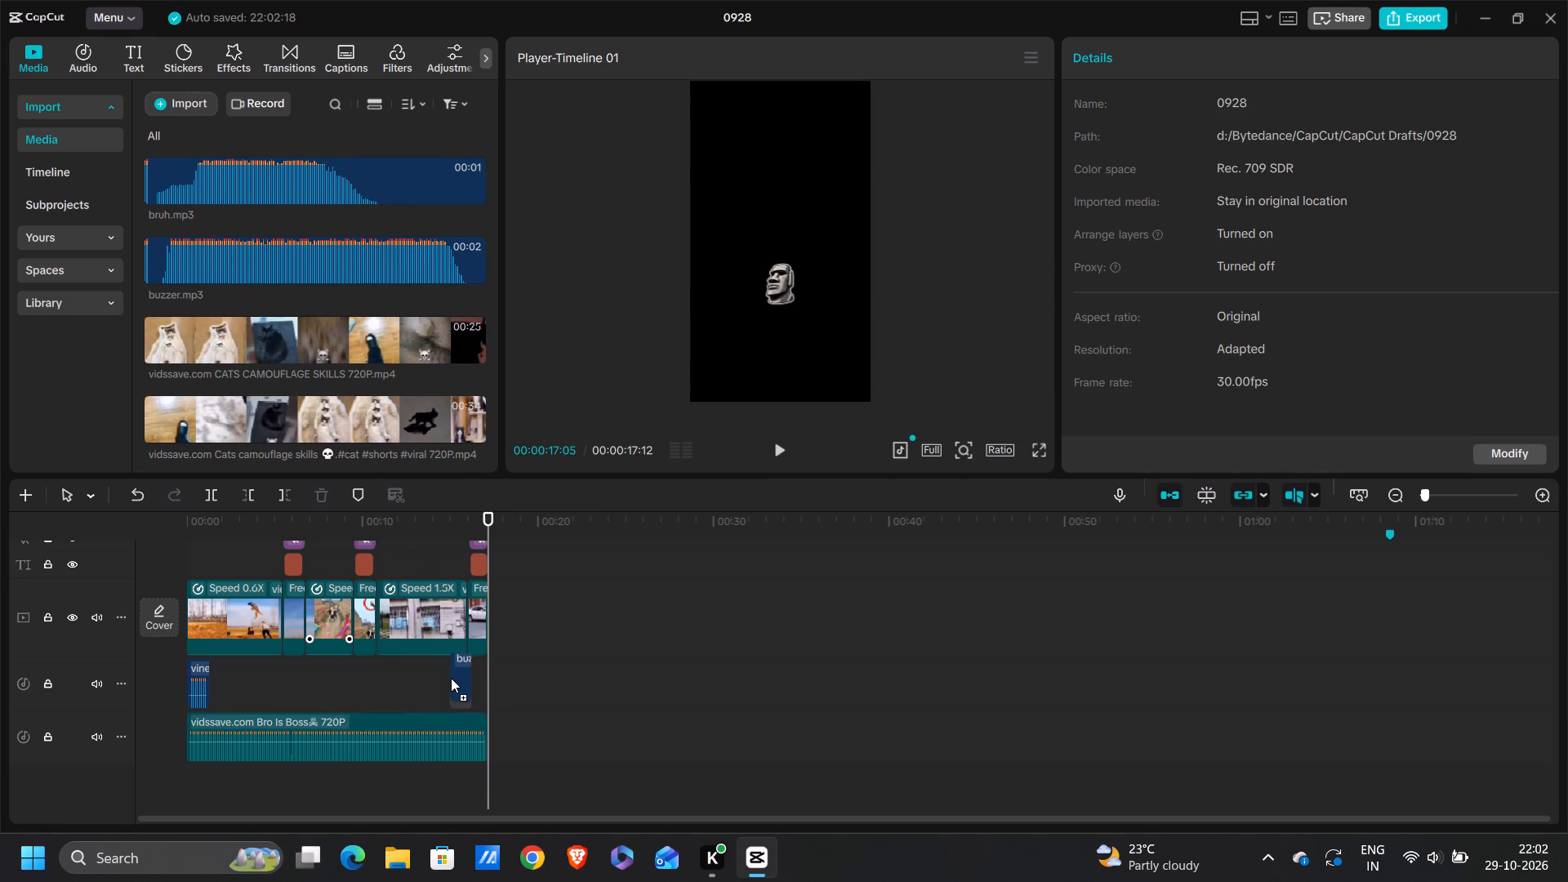
{"action": "left_click_drag", "start_coordinate": [451, 678], "coordinate": [464, 685]}
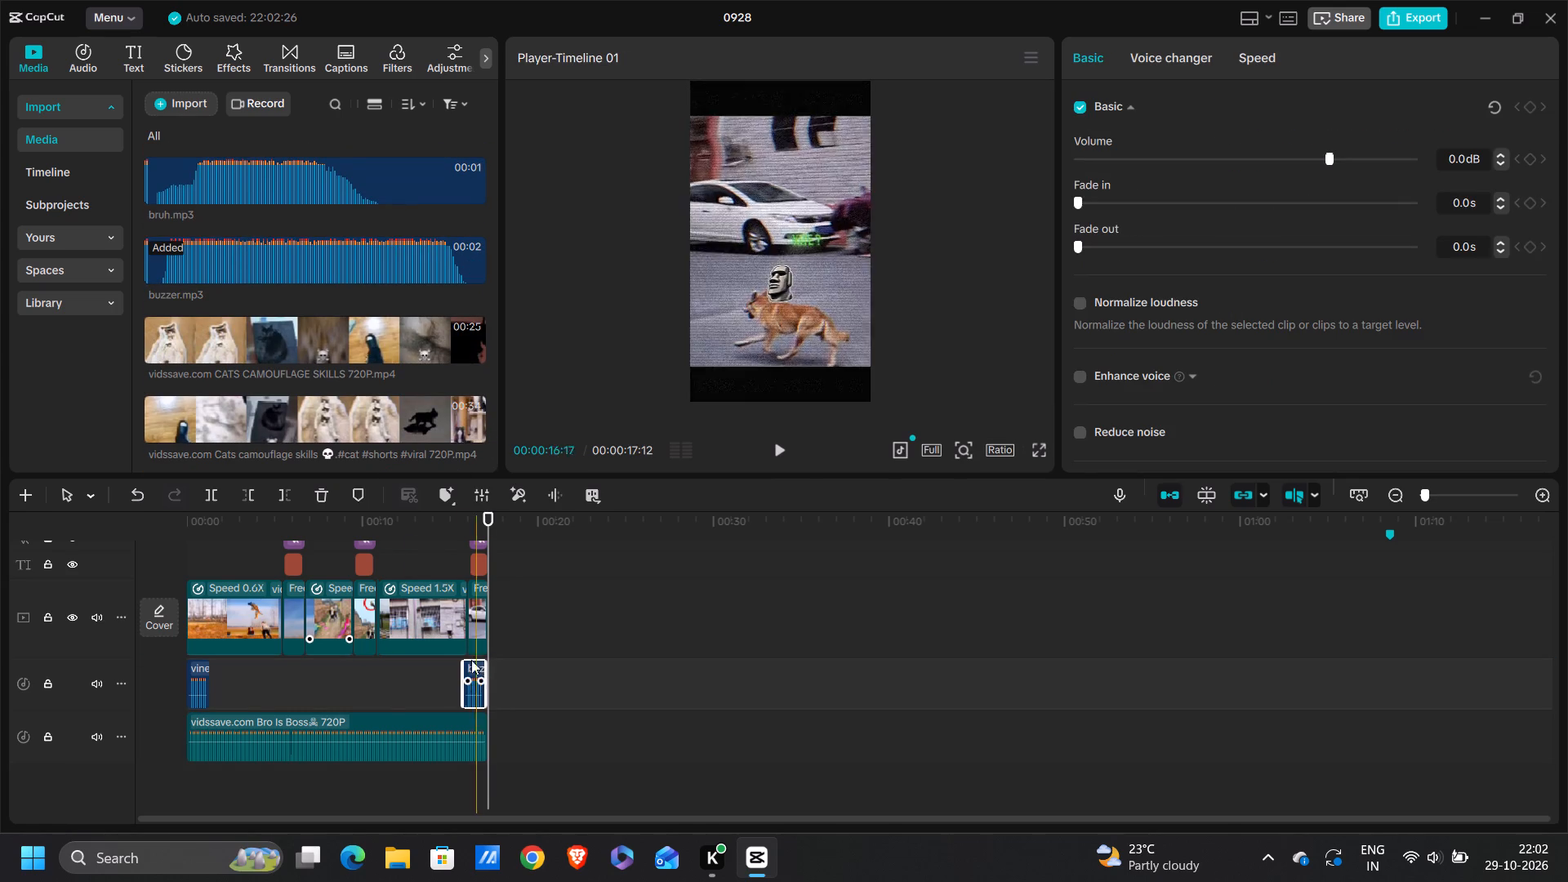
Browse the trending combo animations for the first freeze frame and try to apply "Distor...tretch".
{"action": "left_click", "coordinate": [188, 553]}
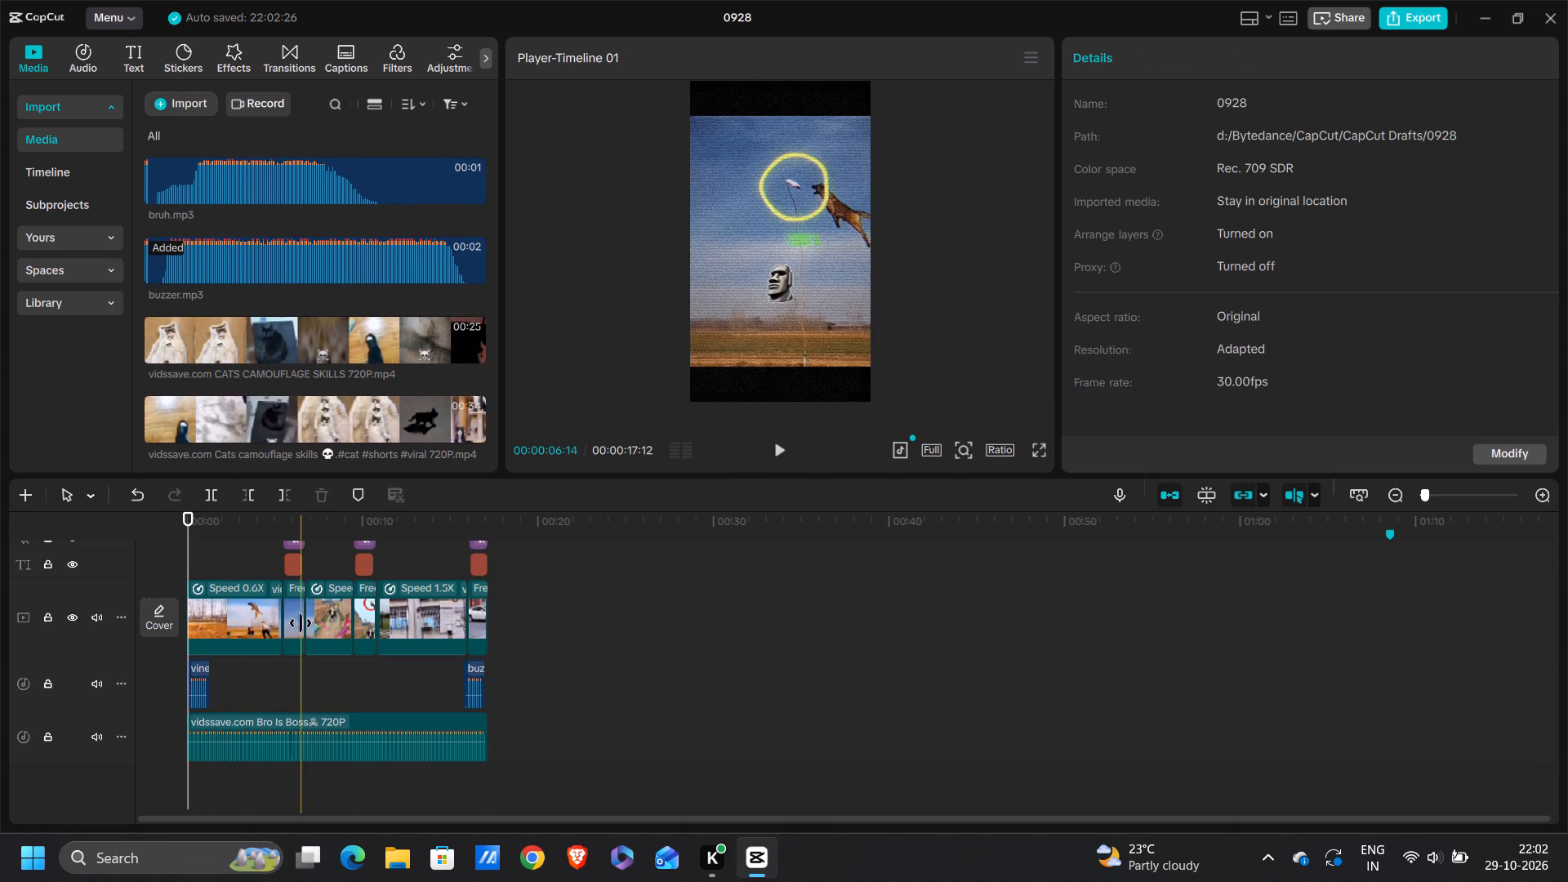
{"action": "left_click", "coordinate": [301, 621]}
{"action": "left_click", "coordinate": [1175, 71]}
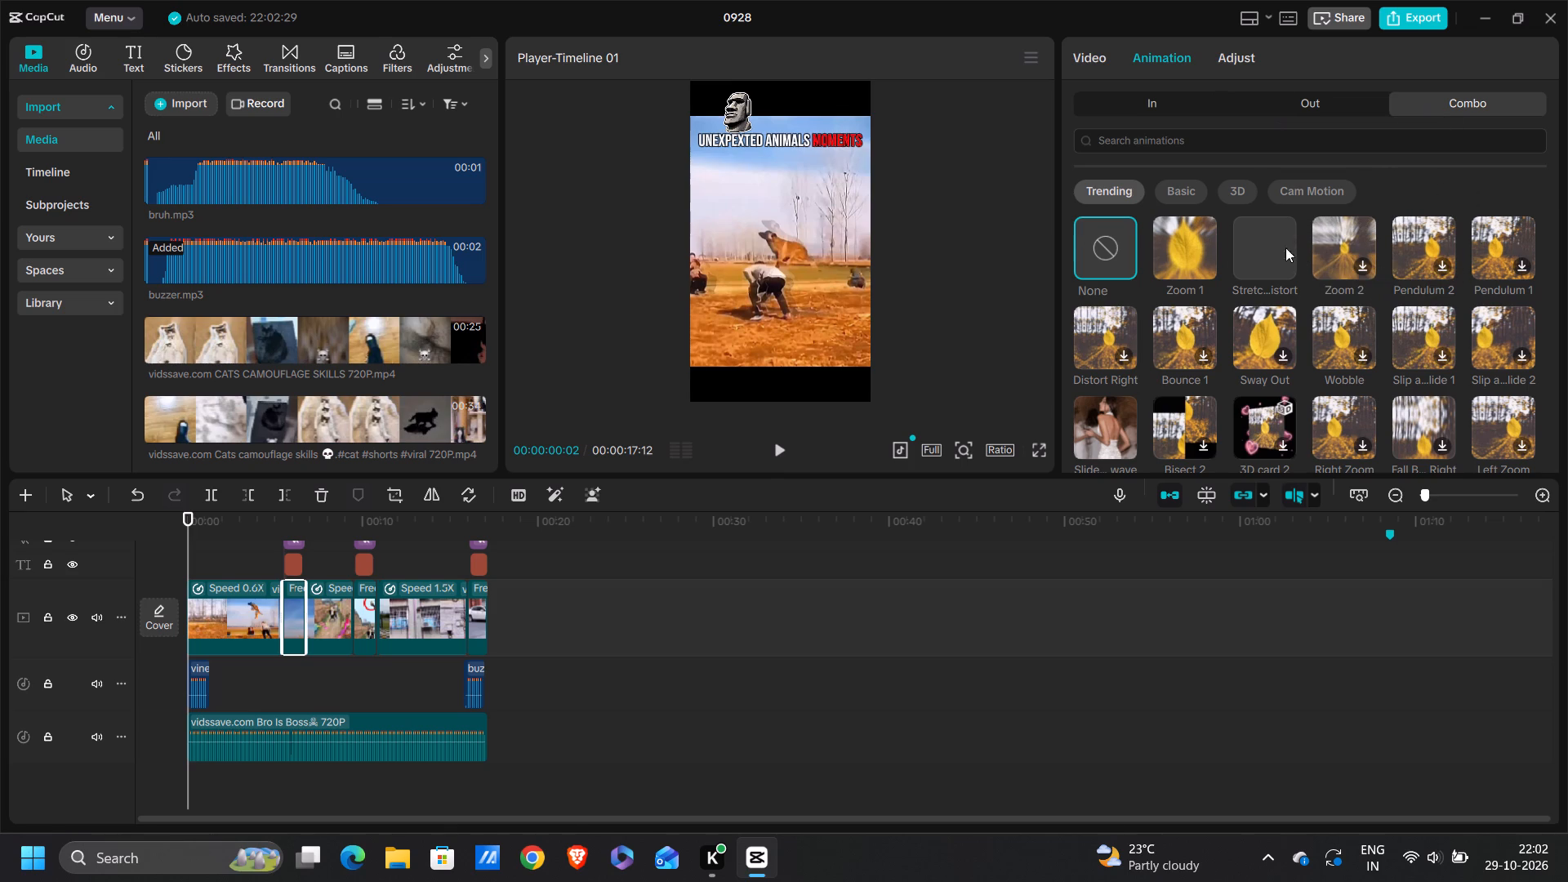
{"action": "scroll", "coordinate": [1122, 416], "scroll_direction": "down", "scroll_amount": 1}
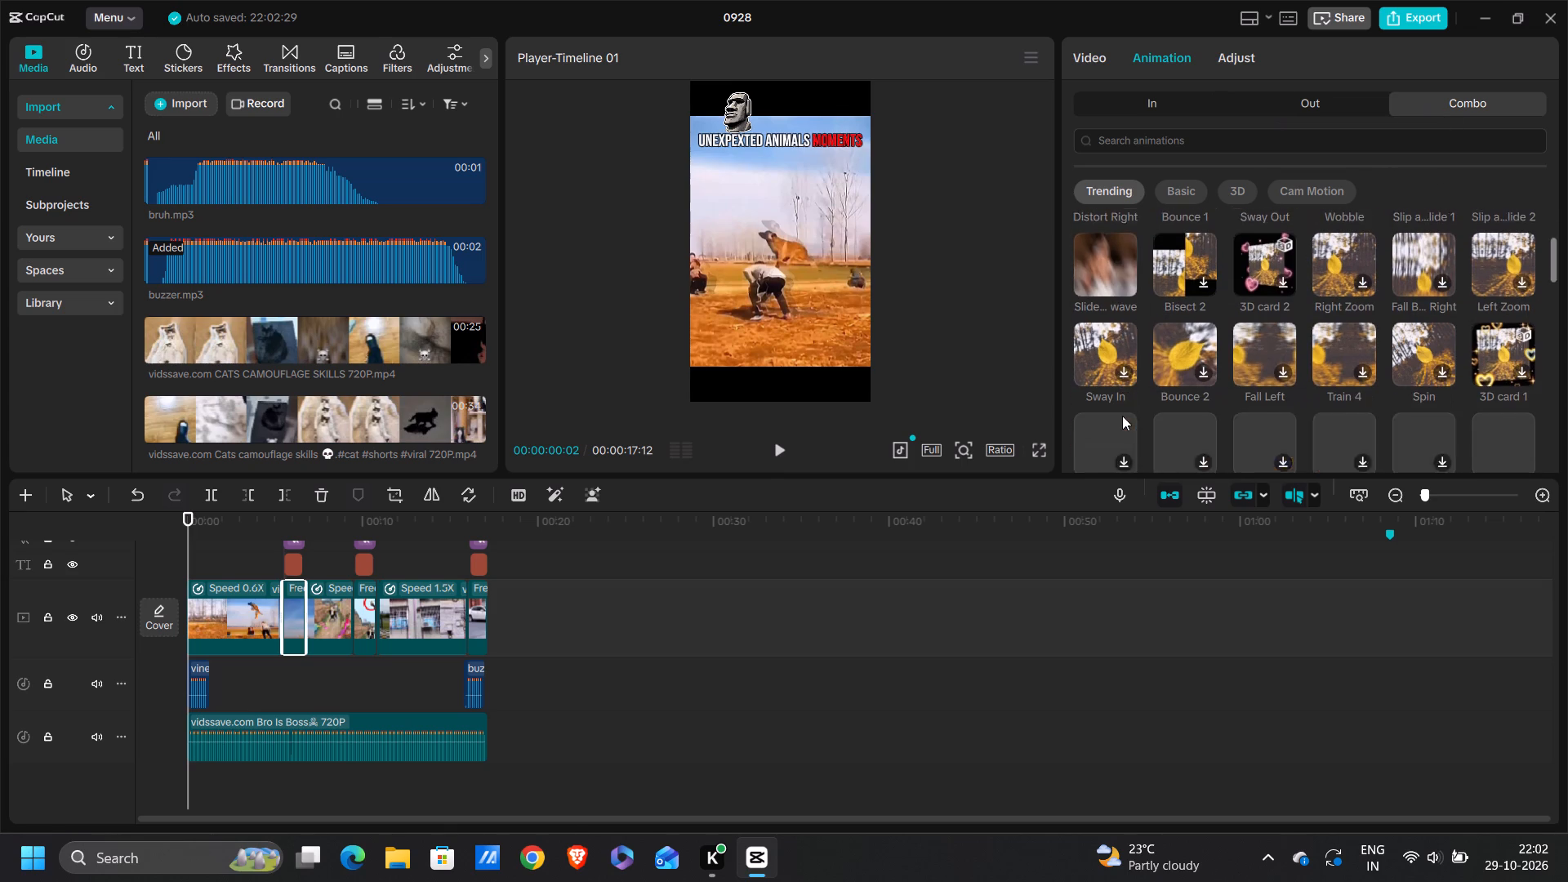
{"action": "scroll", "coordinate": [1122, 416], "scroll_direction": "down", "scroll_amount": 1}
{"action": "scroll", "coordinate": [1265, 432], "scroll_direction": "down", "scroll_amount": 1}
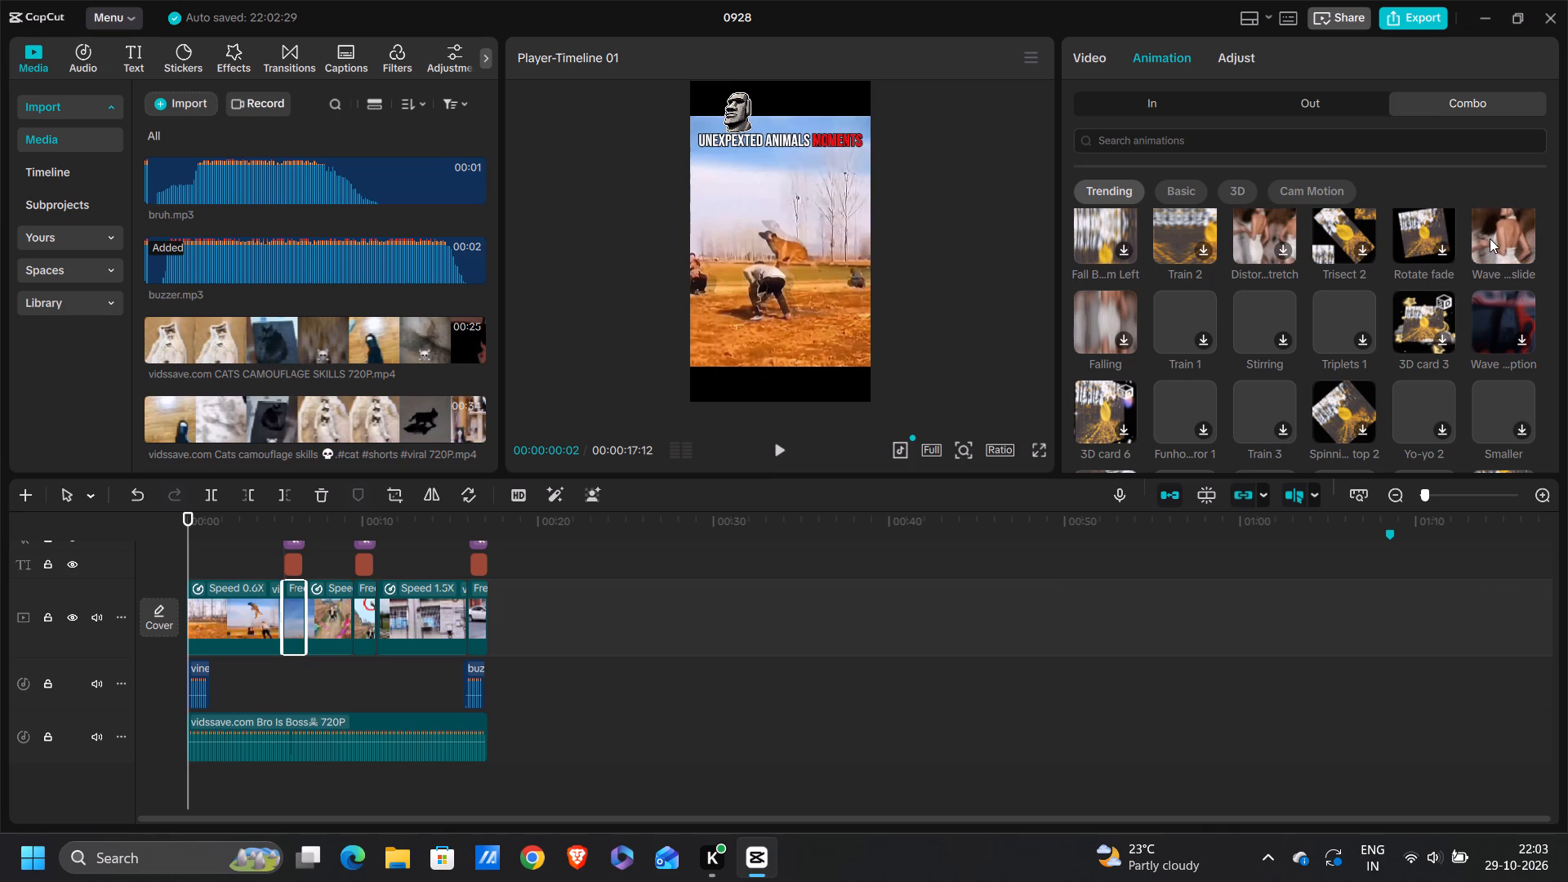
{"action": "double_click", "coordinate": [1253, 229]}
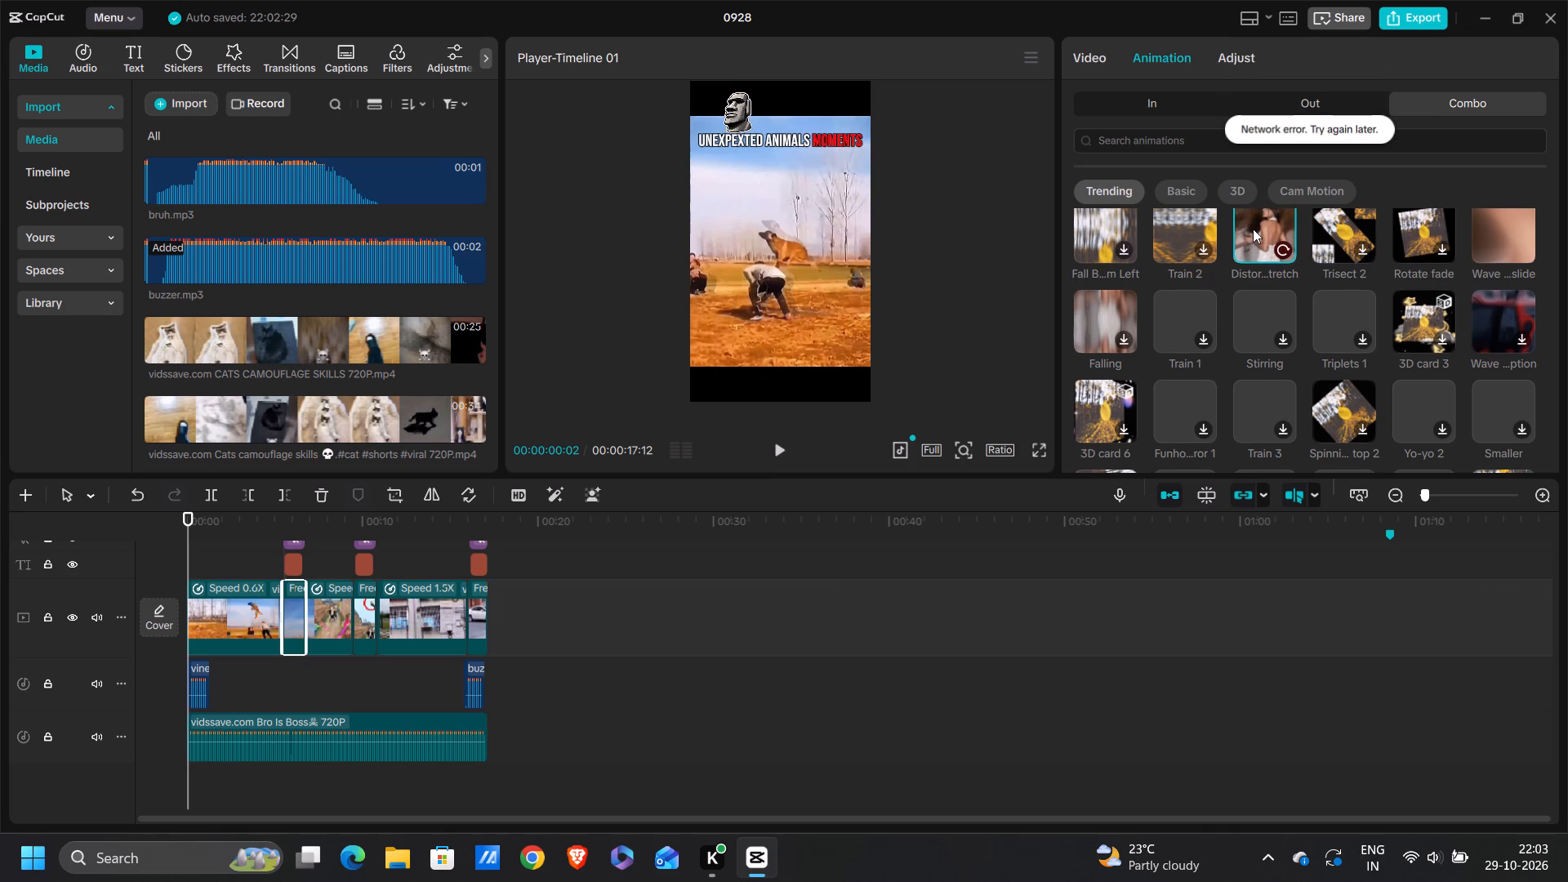